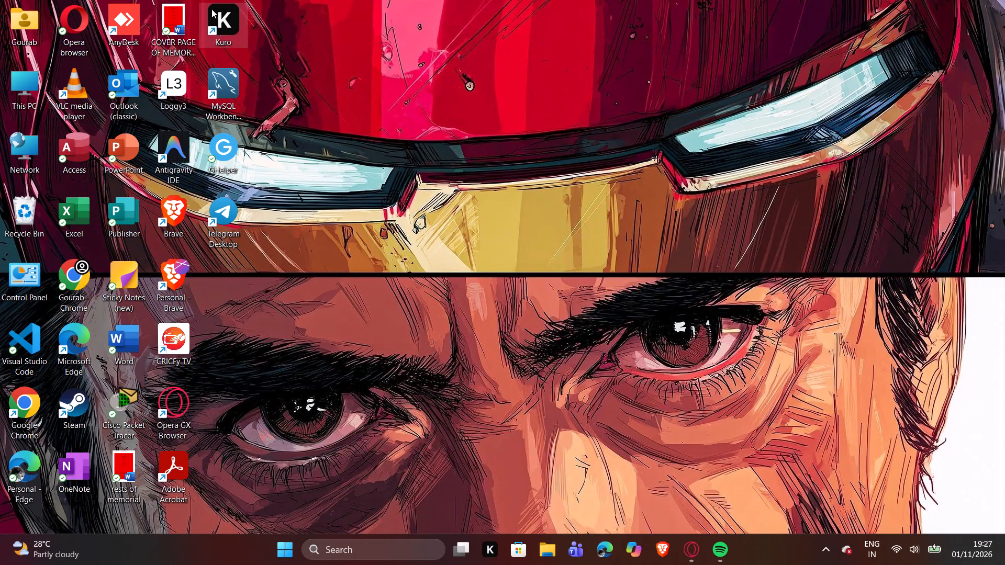
Launch the Kuro application from its desktop shortcut.
{"action": "double_click", "coordinate": [228, 9]}
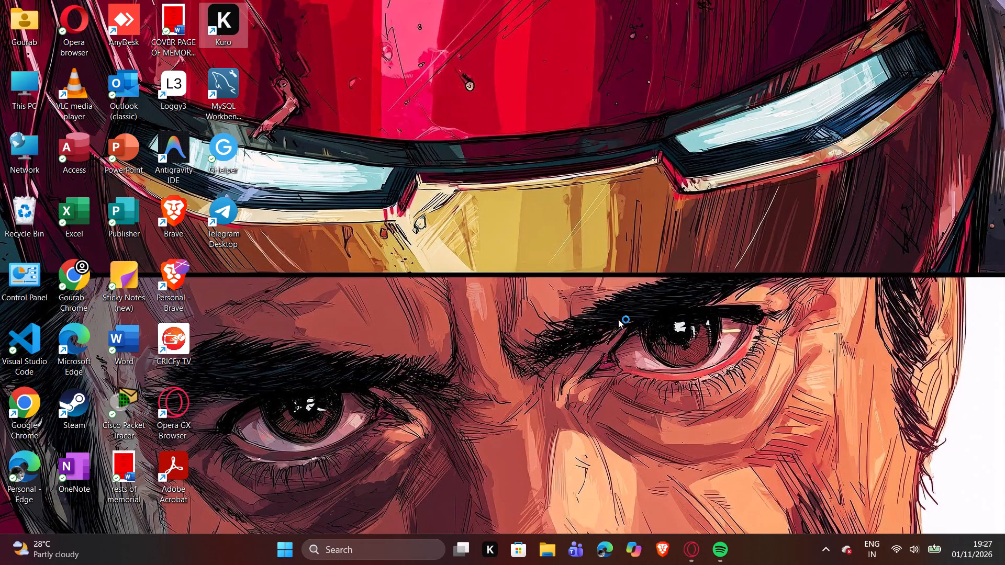
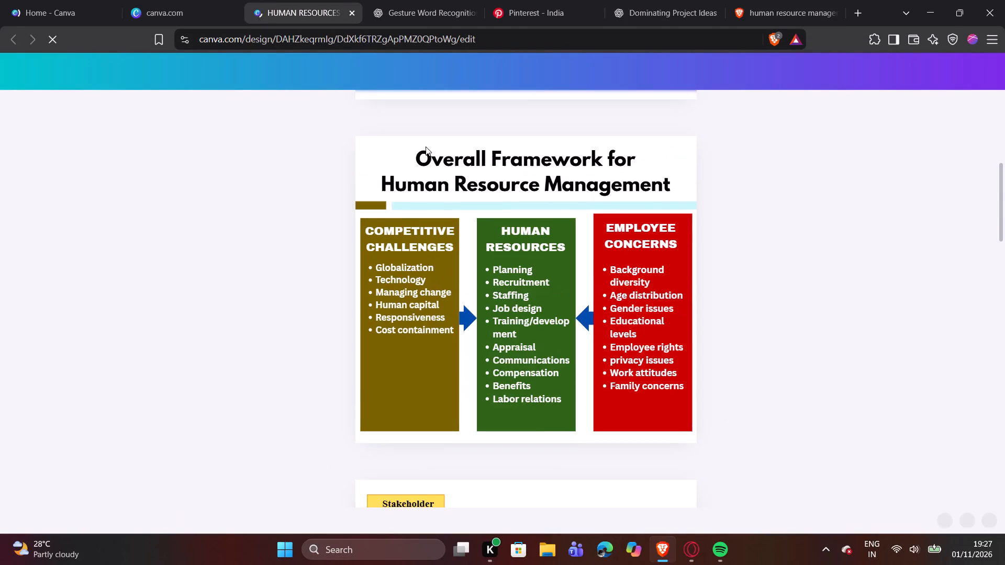
Add a blank page 7 after the last page of the HUMAN RESOURCES INFORMATION SYSTEM design.
{"action": "scroll", "coordinate": [524, 266], "scroll_direction": "down", "scroll_amount": 14}
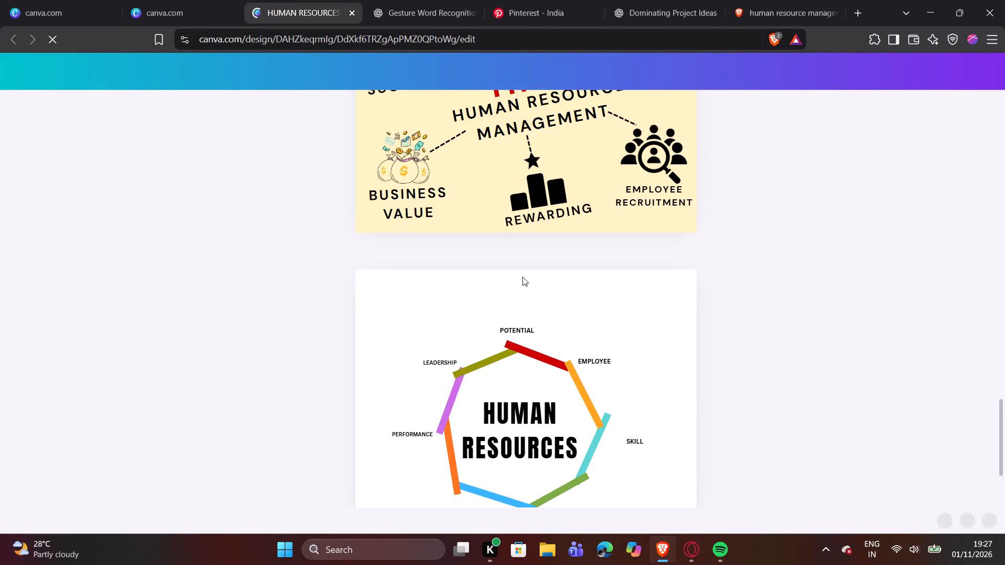
{"action": "scroll", "coordinate": [522, 277], "scroll_direction": "down", "scroll_amount": 5}
{"action": "scroll", "coordinate": [795, 352], "scroll_direction": "down", "scroll_amount": 5}
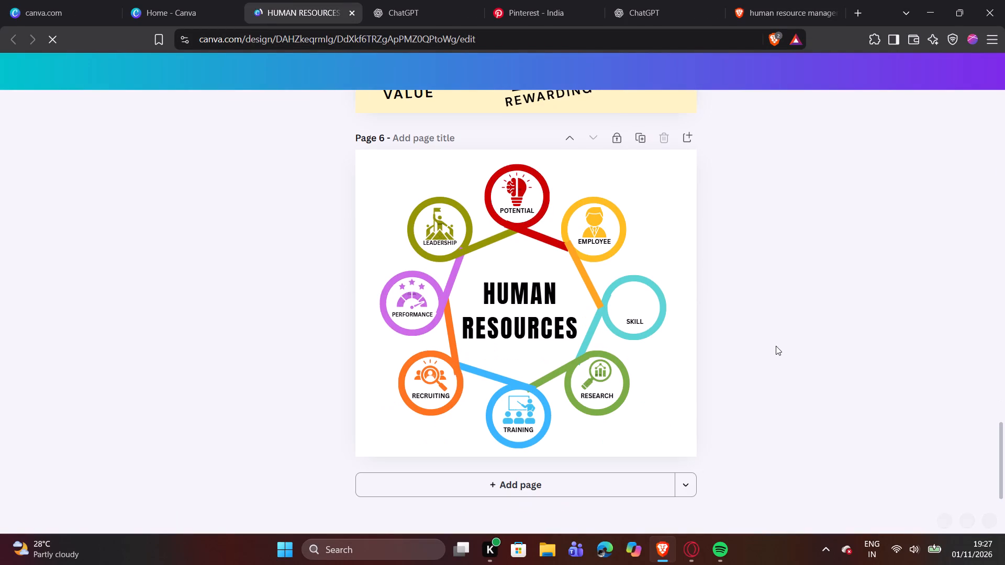
{"action": "scroll", "coordinate": [701, 355], "scroll_direction": "down", "scroll_amount": 2}
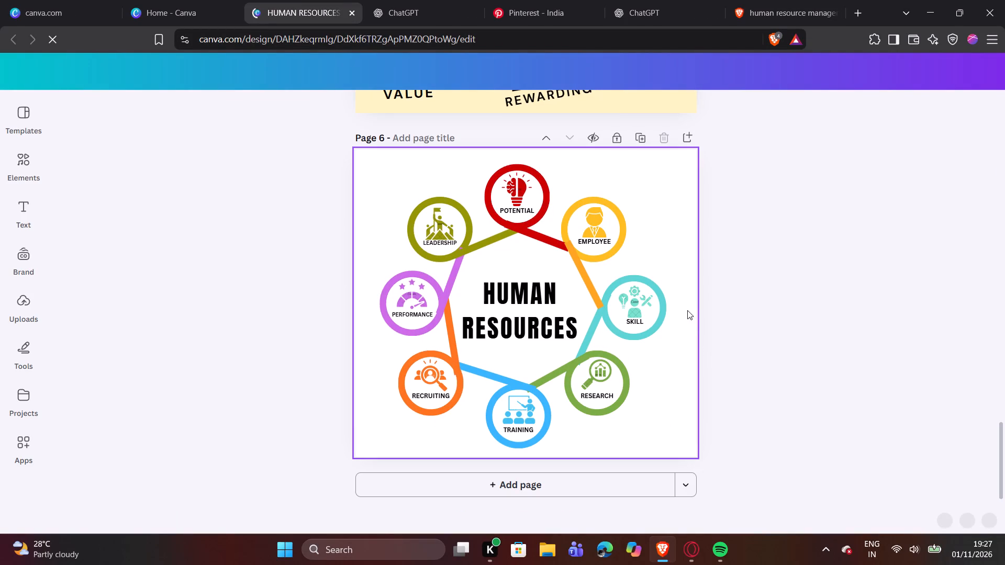
{"action": "left_click", "coordinate": [592, 482]}
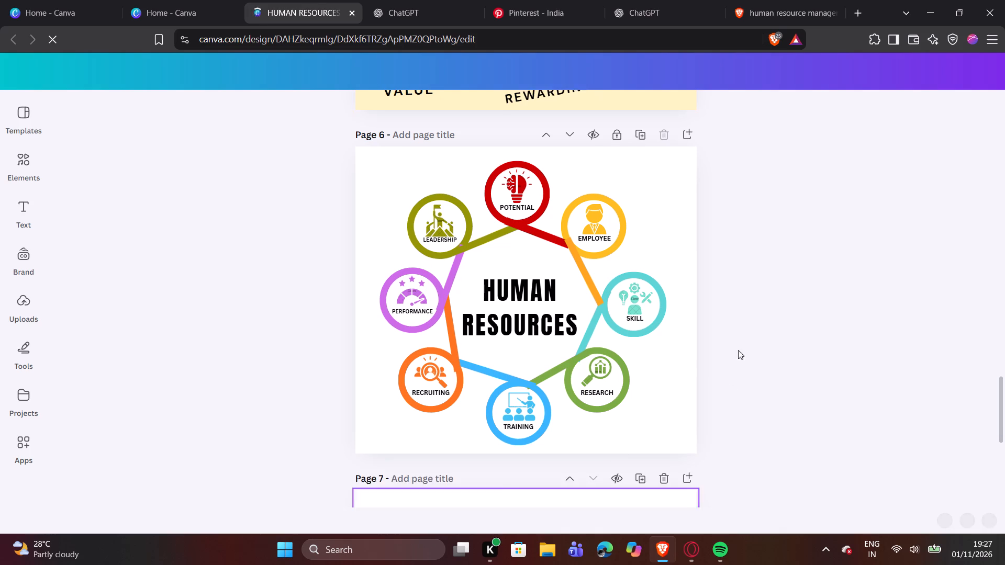
{"action": "scroll", "coordinate": [627, 353], "scroll_direction": "down", "scroll_amount": 4}
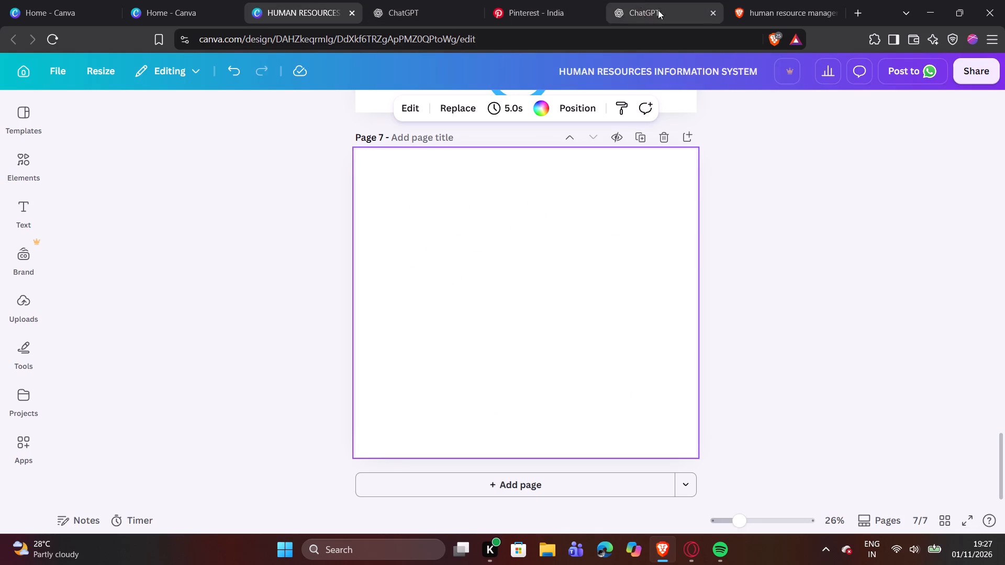
In the human resource management diagram image search, open the blue circular Human Resource network image from dreamstime.com and copy it.
{"action": "left_click", "coordinate": [750, 8]}
{"action": "scroll", "coordinate": [611, 283], "scroll_direction": "down", "scroll_amount": 6}
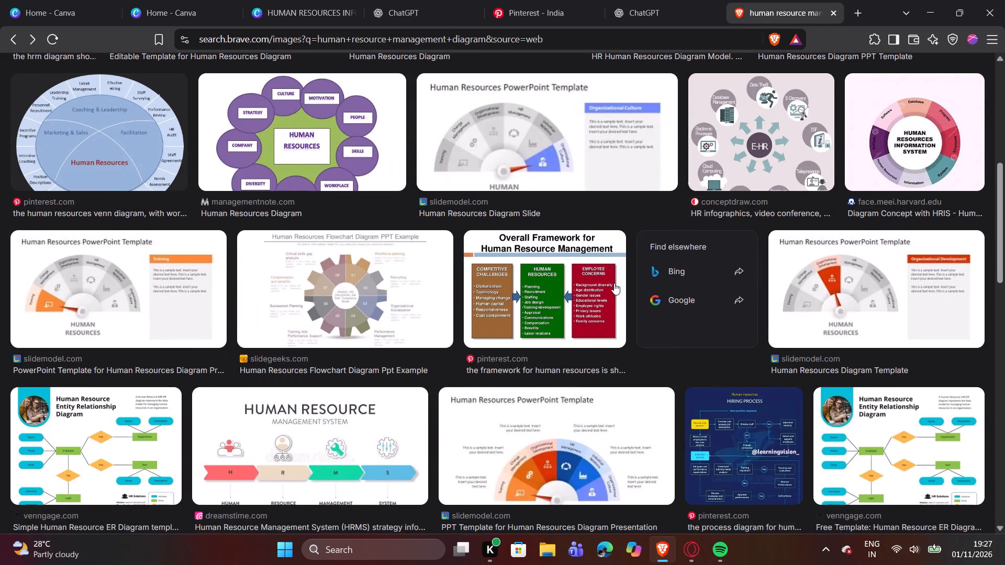
{"action": "scroll", "coordinate": [613, 285], "scroll_direction": "down", "scroll_amount": 6}
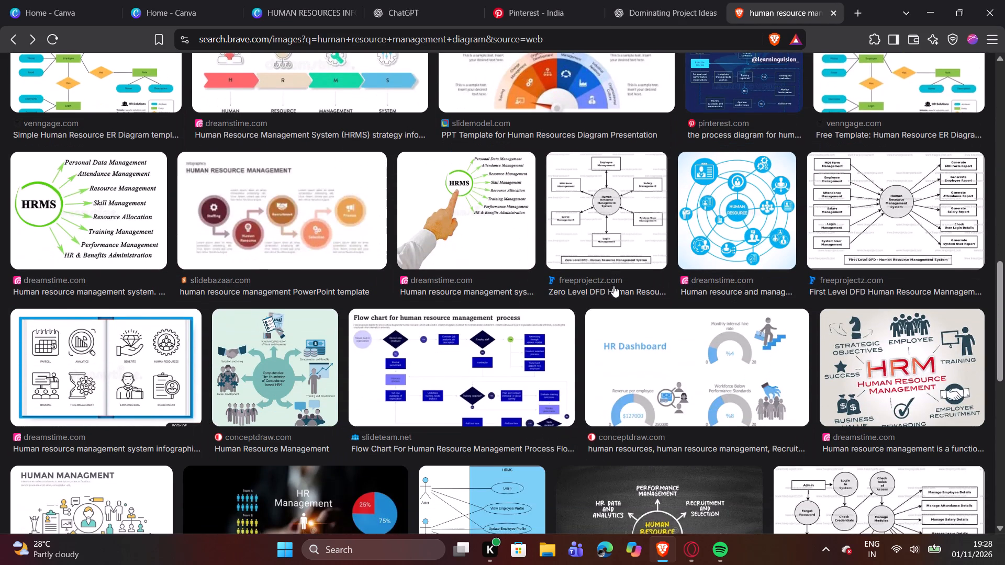
{"action": "left_click", "coordinate": [754, 206]}
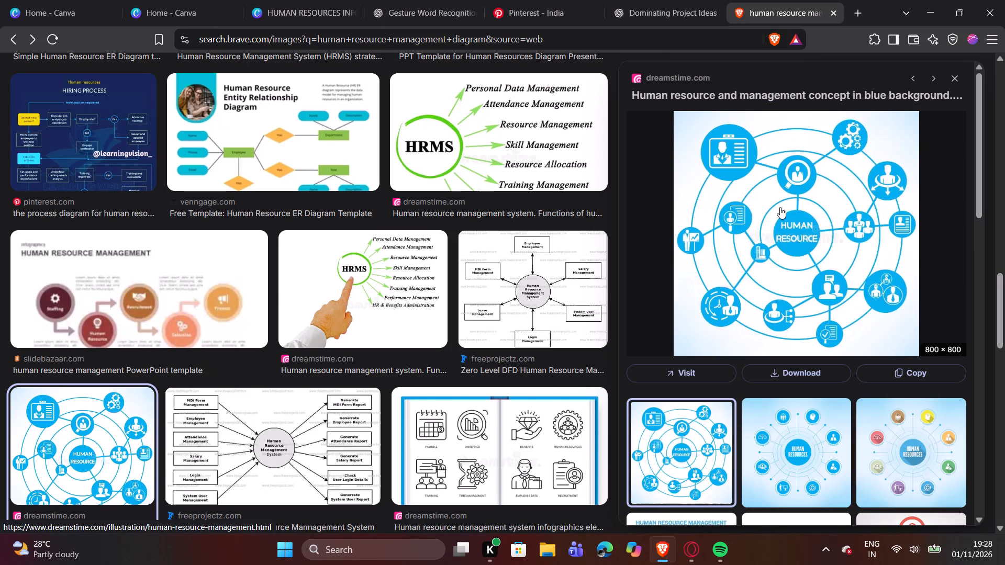
{"action": "right_click", "coordinate": [793, 214]}
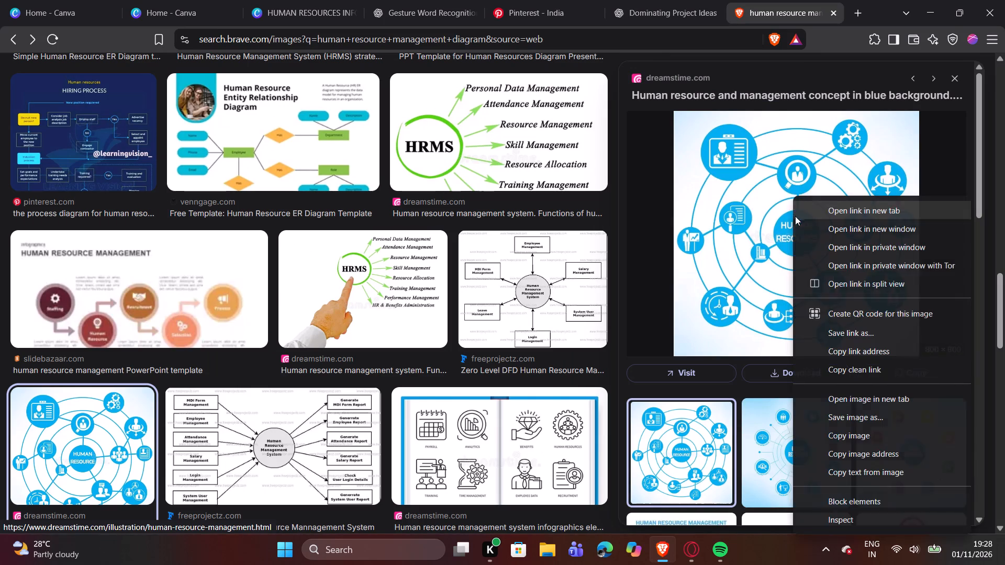
{"action": "left_click", "coordinate": [842, 433]}
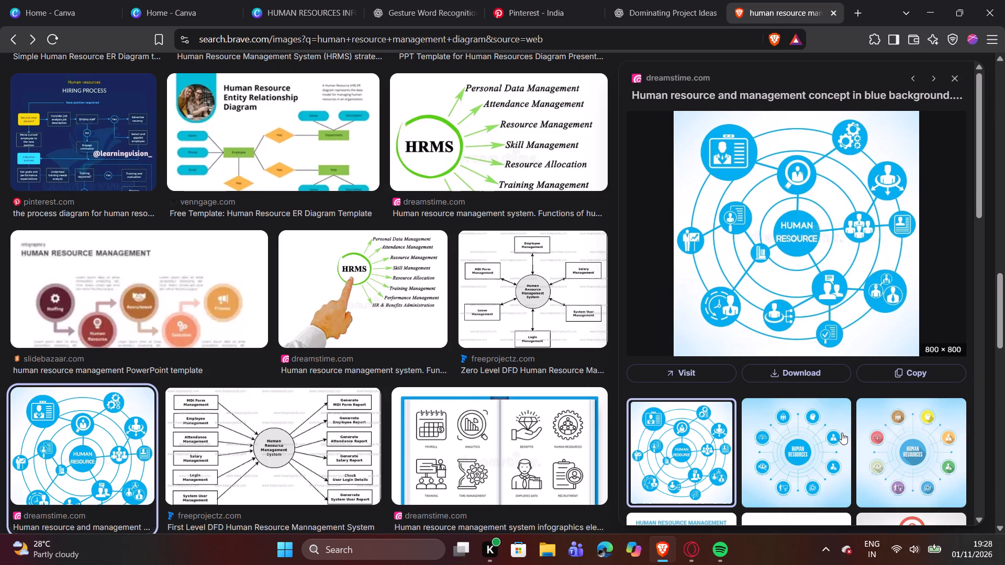
Launch Microsoft Word from the Productivity app group.
{"action": "left_click", "coordinate": [282, 546]}
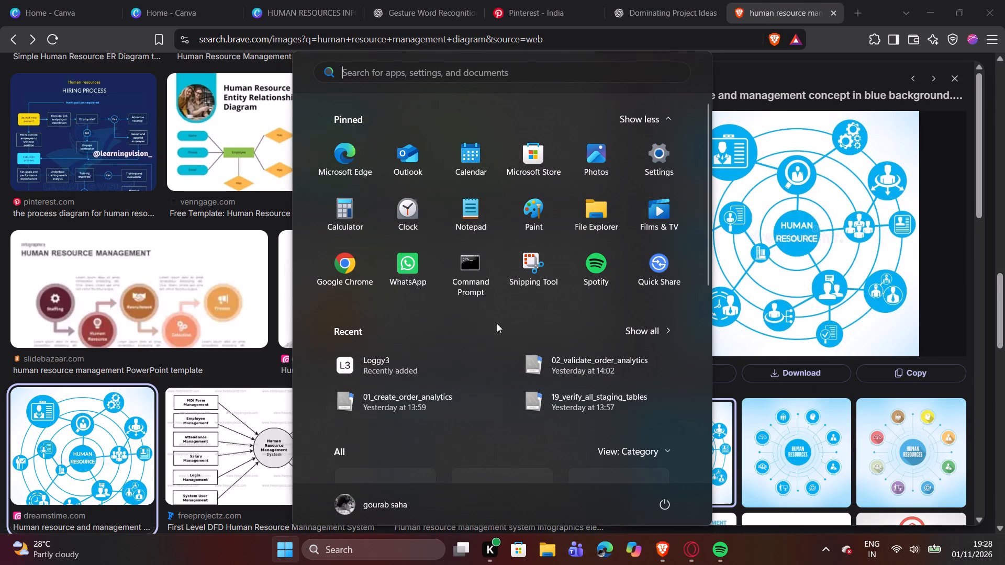
{"action": "scroll", "coordinate": [491, 277], "scroll_direction": "down", "scroll_amount": 4}
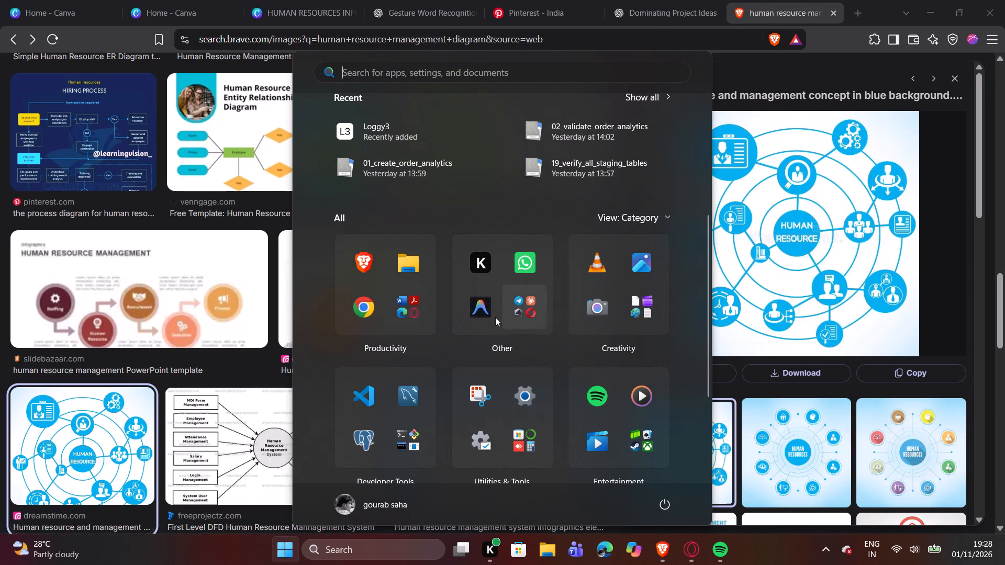
{"action": "left_click", "coordinate": [396, 313]}
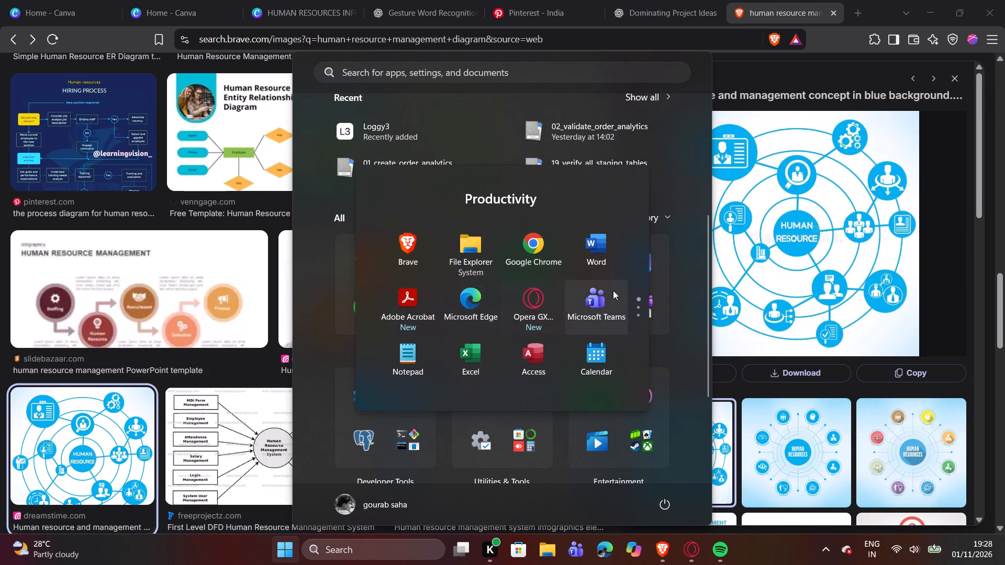
{"action": "left_click", "coordinate": [604, 260]}
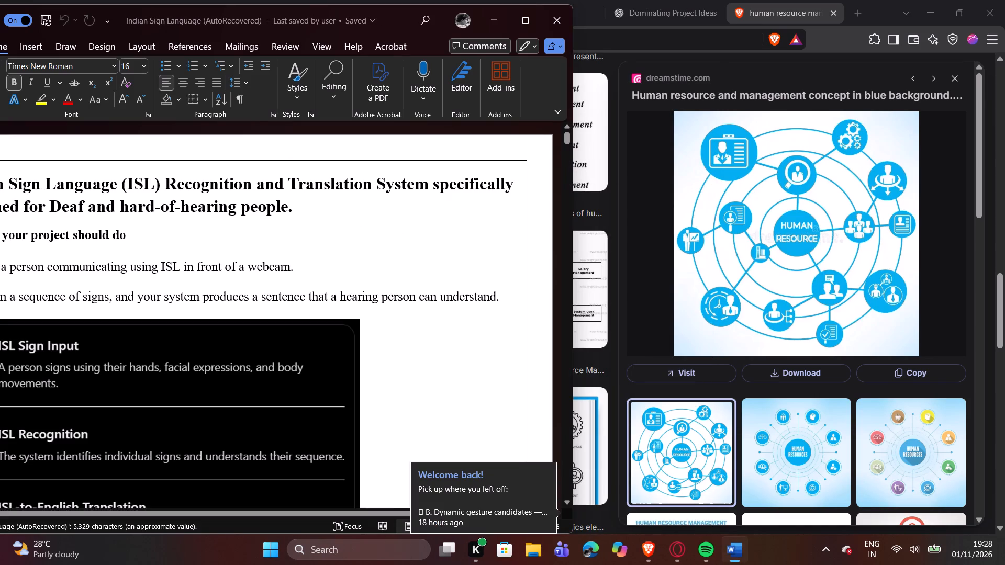
Snap the Indian Sign Language document window to the left half of the screen, beside the browser.
{"action": "scroll", "coordinate": [349, 314], "scroll_direction": "down", "scroll_amount": 17}
{"action": "left_click", "coordinate": [399, 20]}
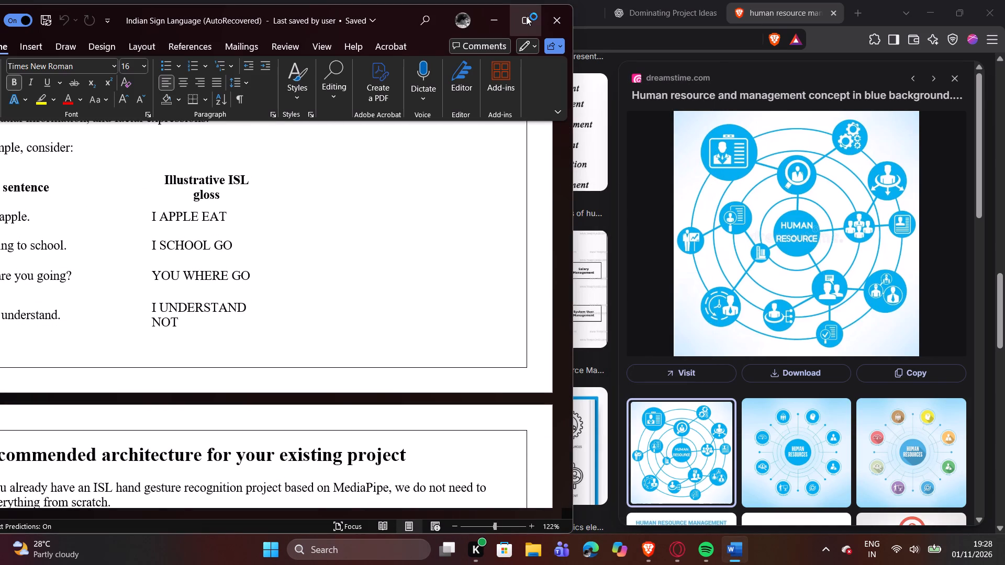
{"action": "left_click", "coordinate": [509, 54]}
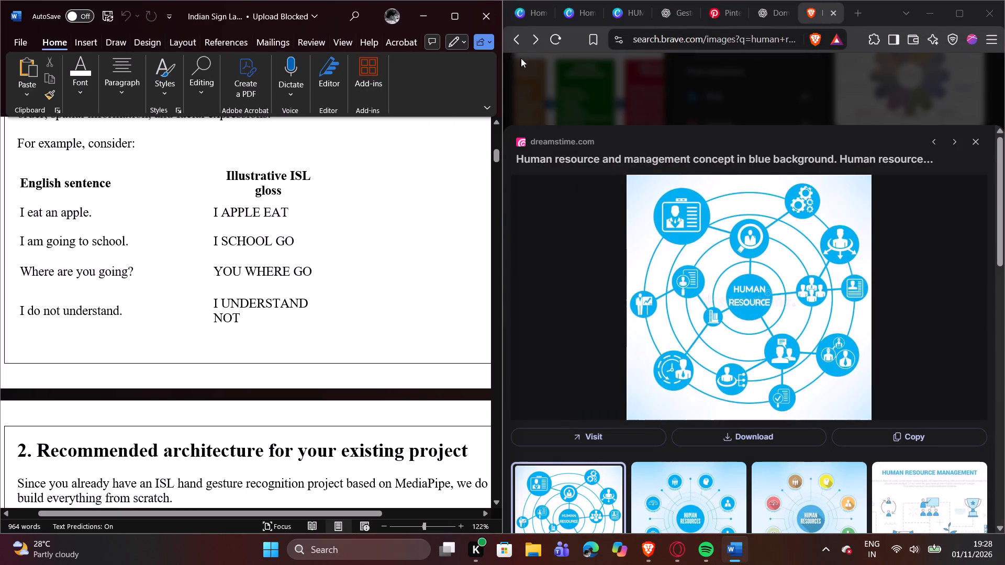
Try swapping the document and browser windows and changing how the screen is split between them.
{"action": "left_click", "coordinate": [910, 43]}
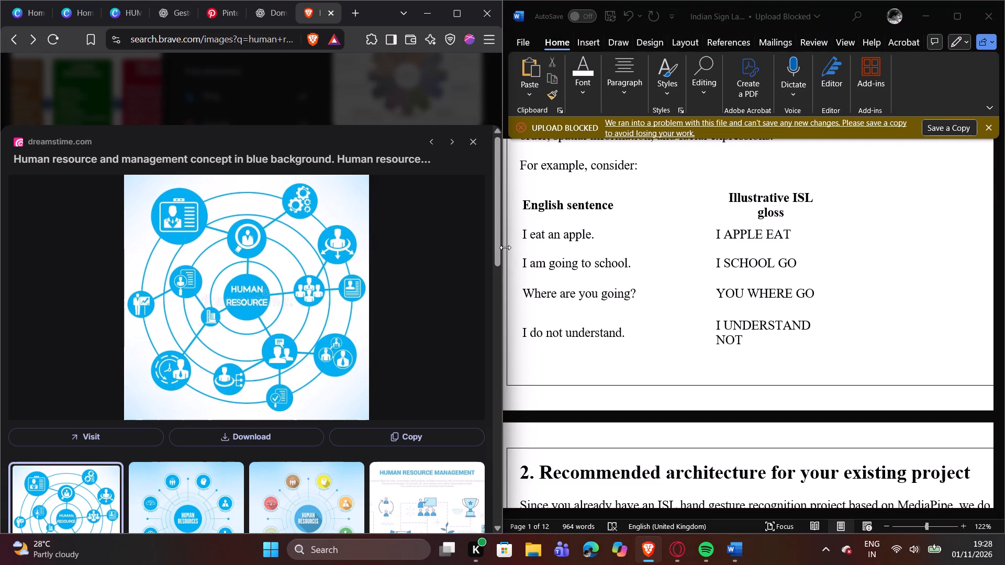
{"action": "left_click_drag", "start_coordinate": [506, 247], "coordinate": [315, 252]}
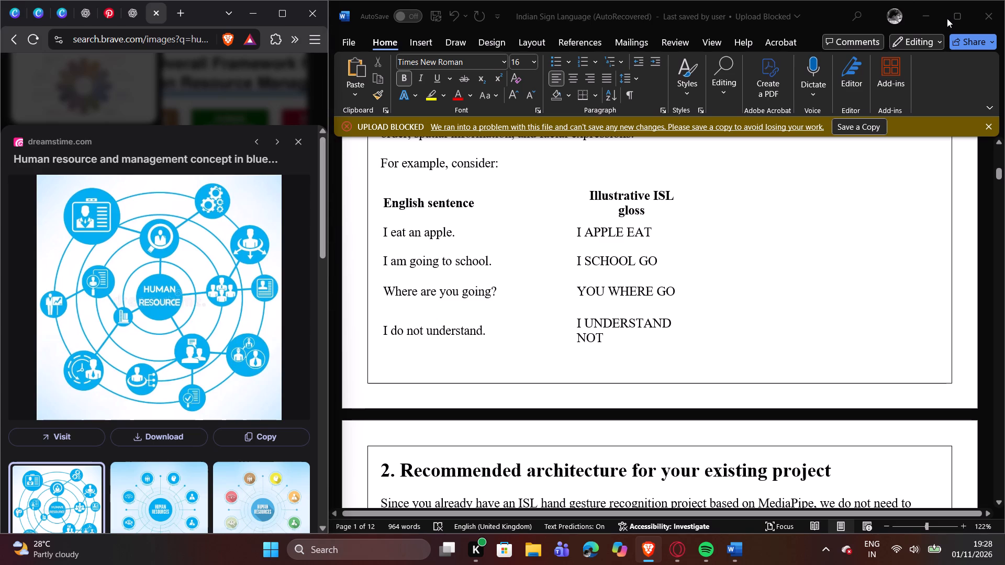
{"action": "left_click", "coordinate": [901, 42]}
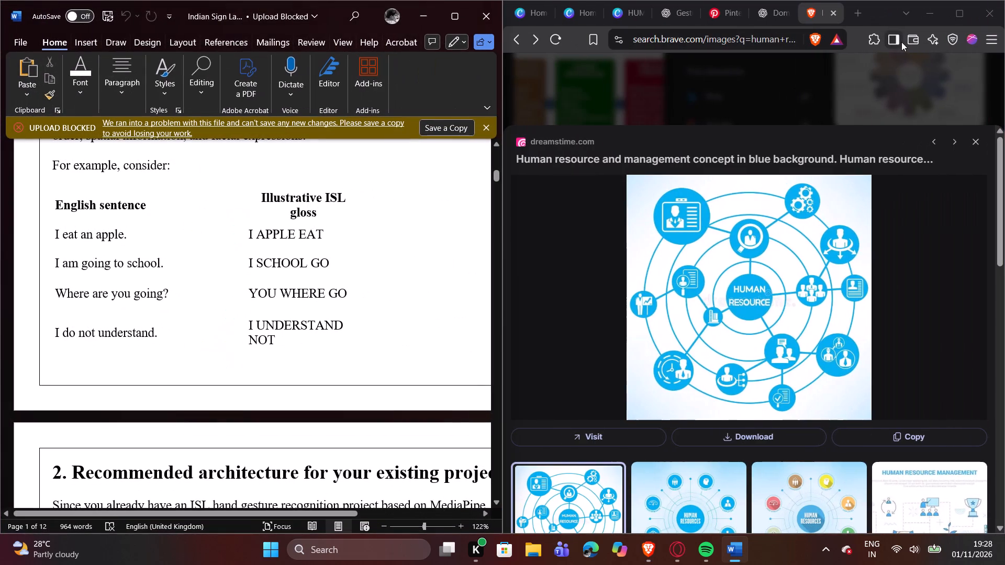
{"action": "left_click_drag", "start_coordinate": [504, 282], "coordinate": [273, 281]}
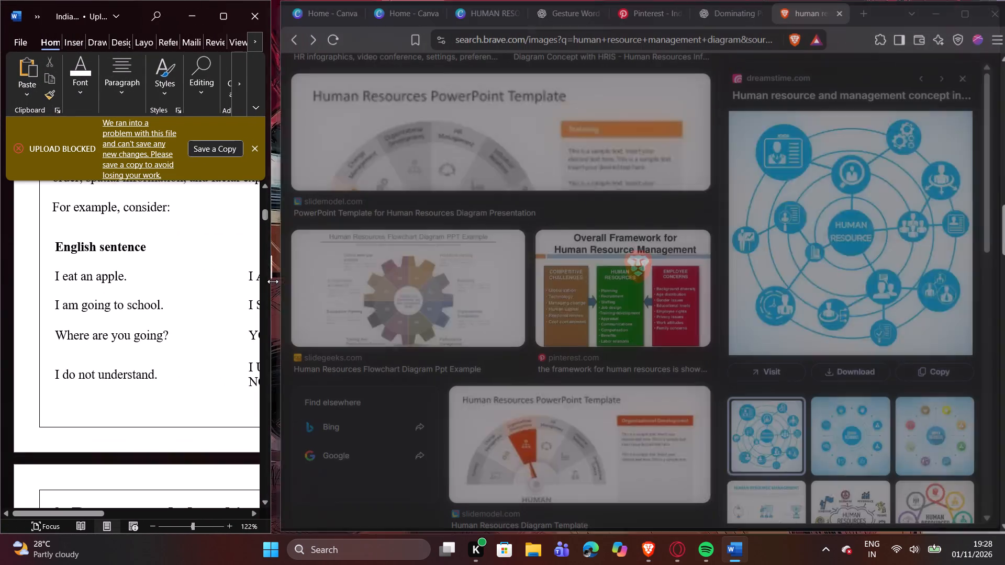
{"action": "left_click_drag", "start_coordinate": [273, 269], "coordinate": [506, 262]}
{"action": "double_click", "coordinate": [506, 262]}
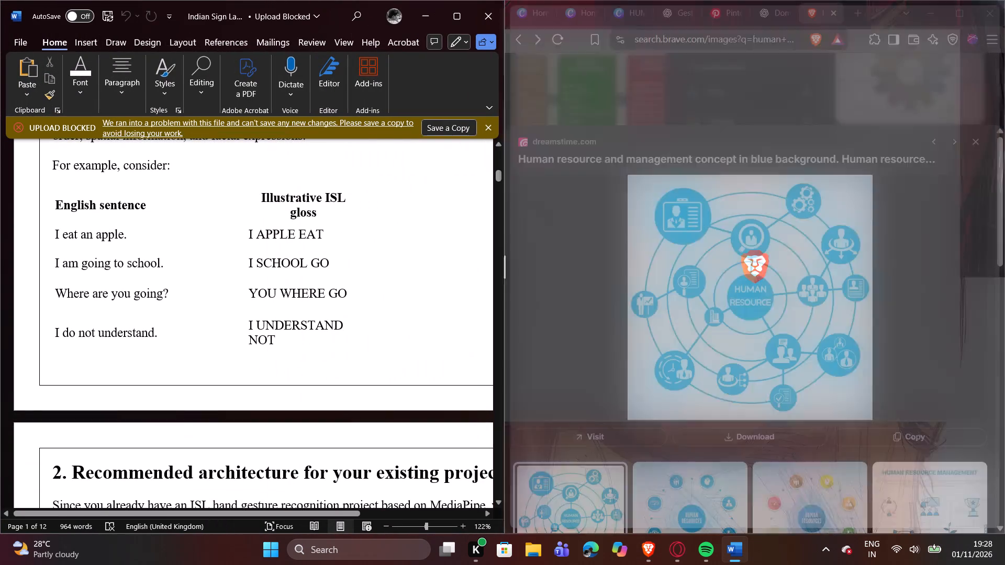
Save a copy of the document in the Documents folder as a Word Document named Indian Sign Language (AutoRecovered).
{"action": "left_click", "coordinate": [450, 127]}
{"action": "scroll", "coordinate": [421, 261], "scroll_direction": "down", "scroll_amount": 4}
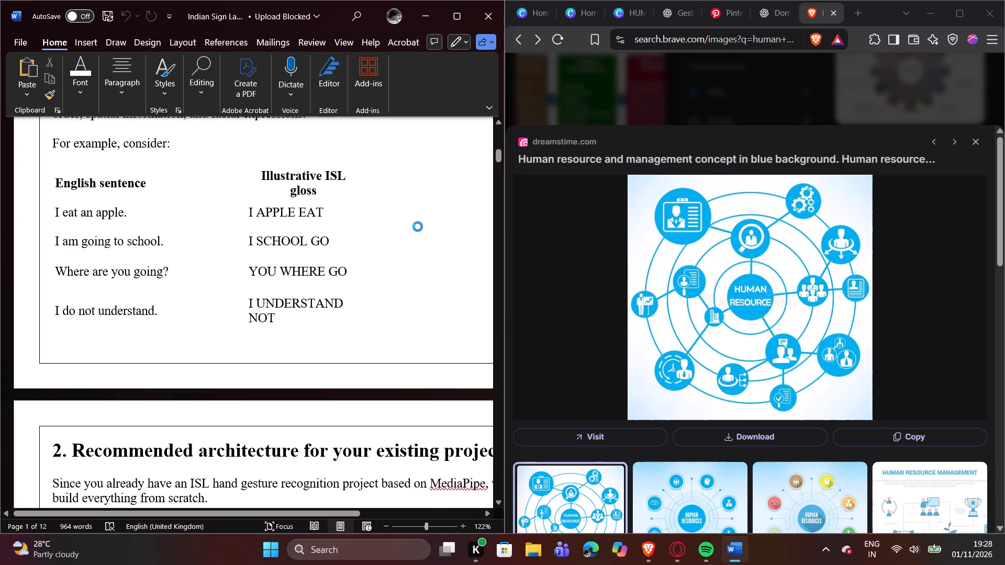
{"action": "scroll", "coordinate": [418, 227], "scroll_direction": "down", "scroll_amount": 8}
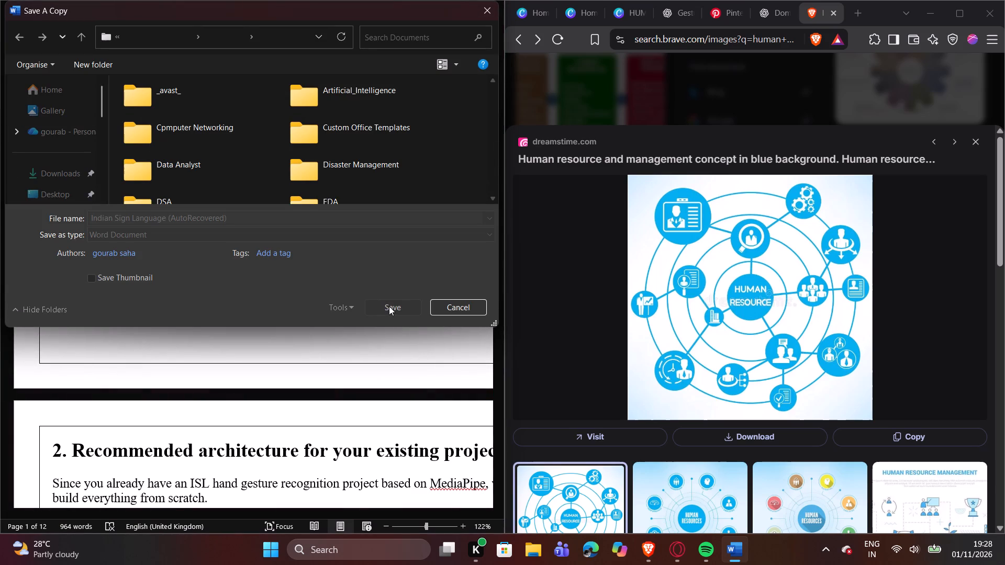
{"action": "left_click", "coordinate": [389, 304]}
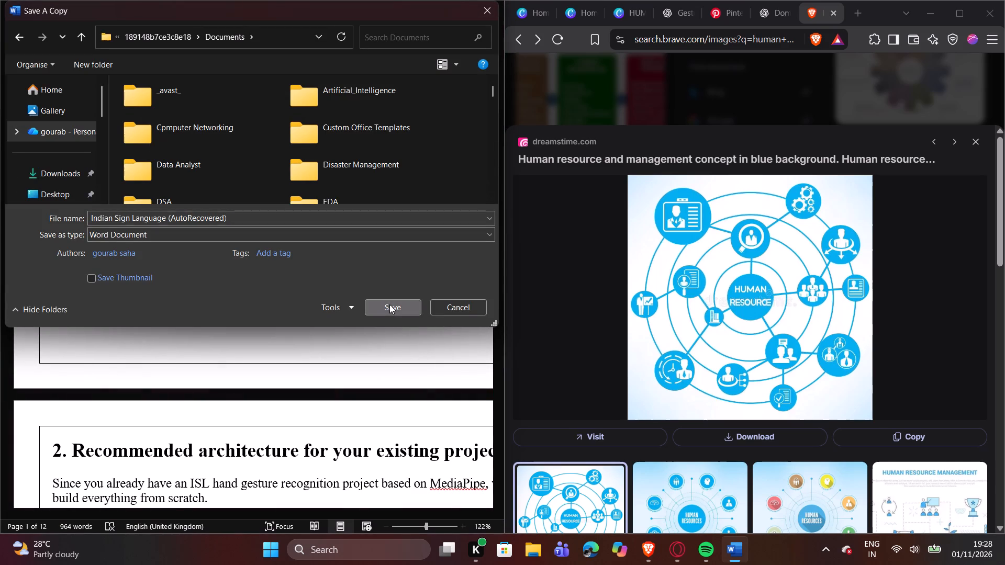
{"action": "scroll", "coordinate": [57, 181], "scroll_direction": "down", "scroll_amount": 4}
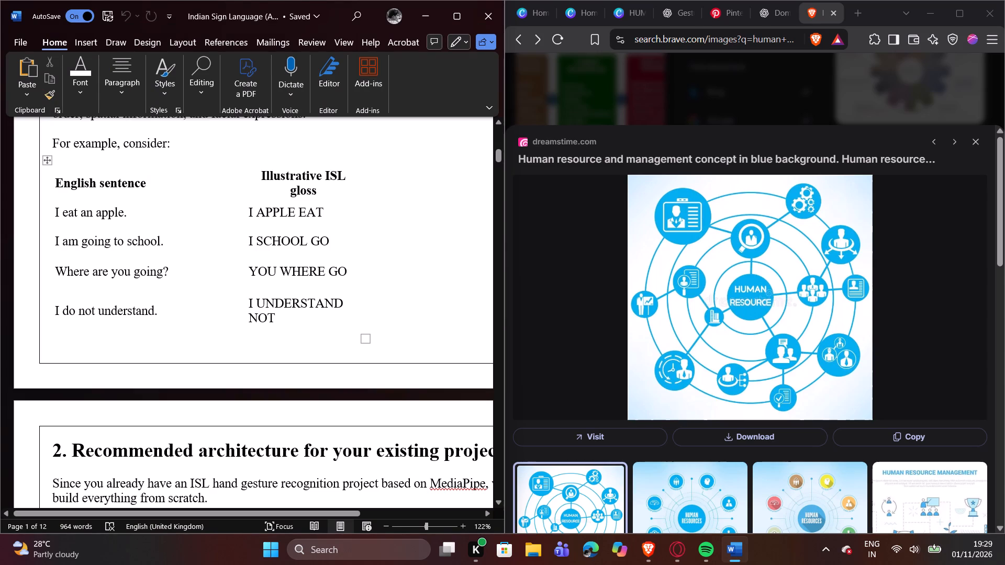
Copy the blue Human Resource network image from the browser's image preview again.
{"action": "scroll", "coordinate": [44, 189], "scroll_direction": "down", "scroll_amount": 4}
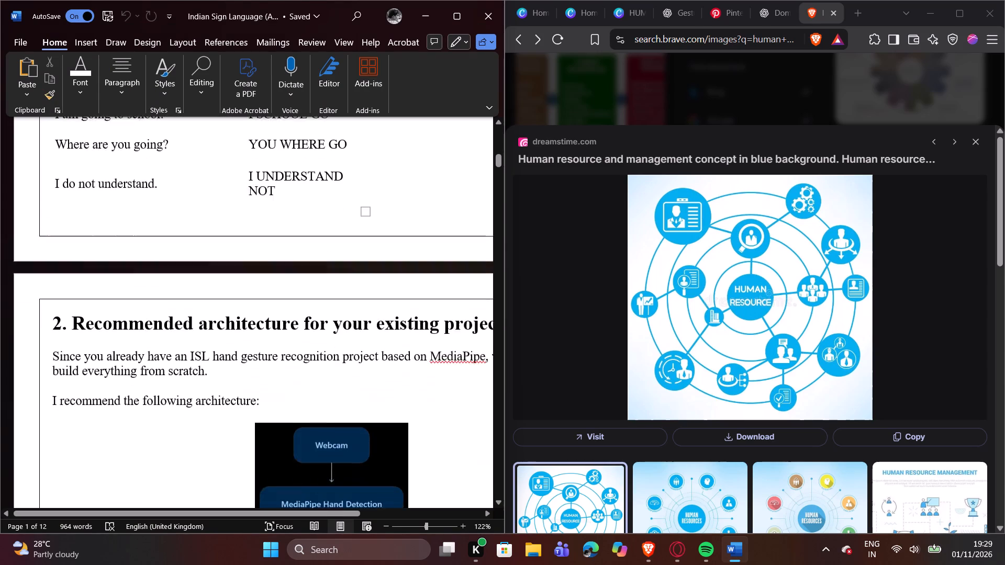
{"action": "scroll", "coordinate": [55, 204], "scroll_direction": "down", "scroll_amount": 20}
{"action": "scroll", "coordinate": [55, 204], "scroll_direction": "down", "scroll_amount": 20}
{"action": "scroll", "coordinate": [55, 204], "scroll_direction": "down", "scroll_amount": 3}
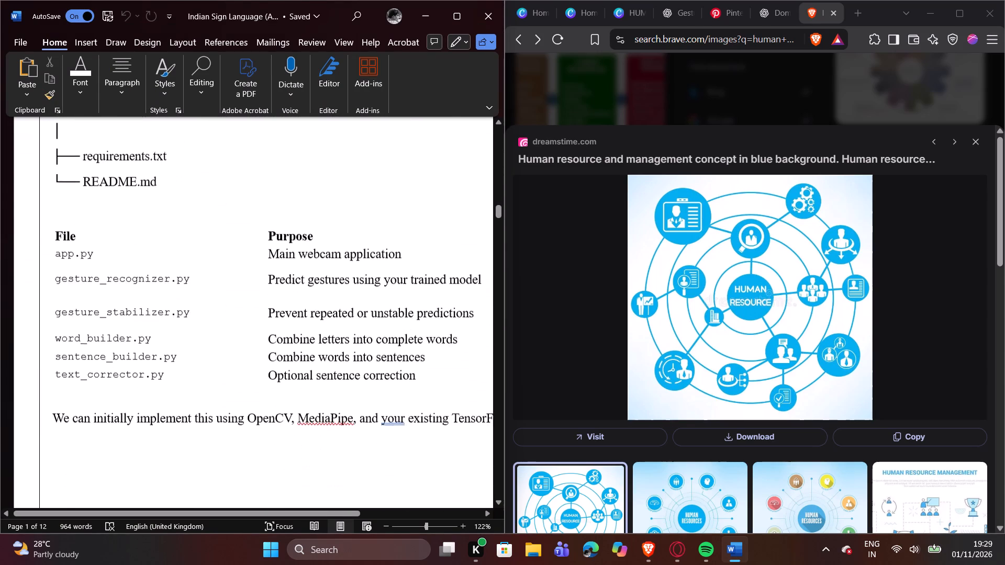
{"action": "scroll", "coordinate": [89, 156], "scroll_direction": "down", "scroll_amount": 11}
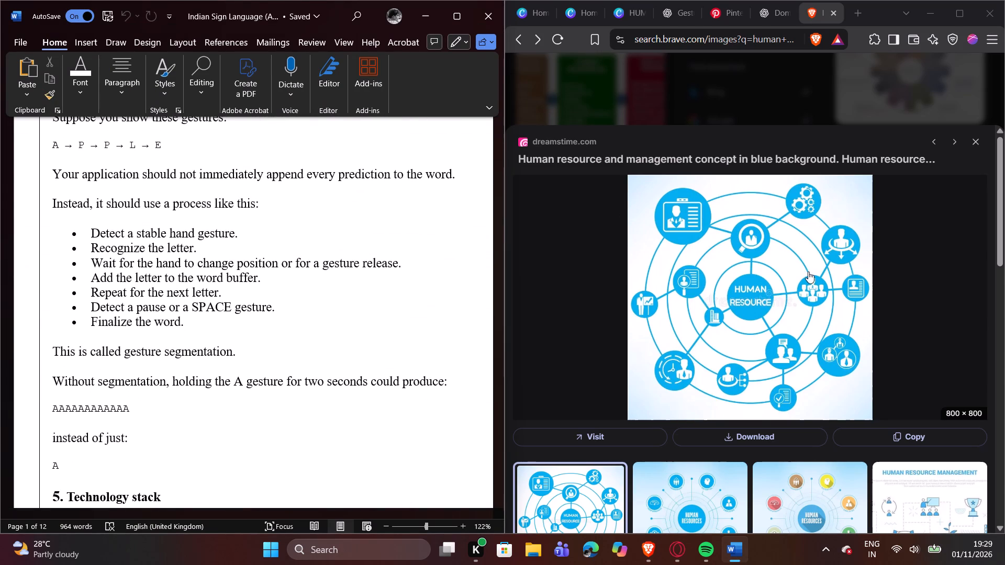
{"action": "right_click", "coordinate": [796, 281]}
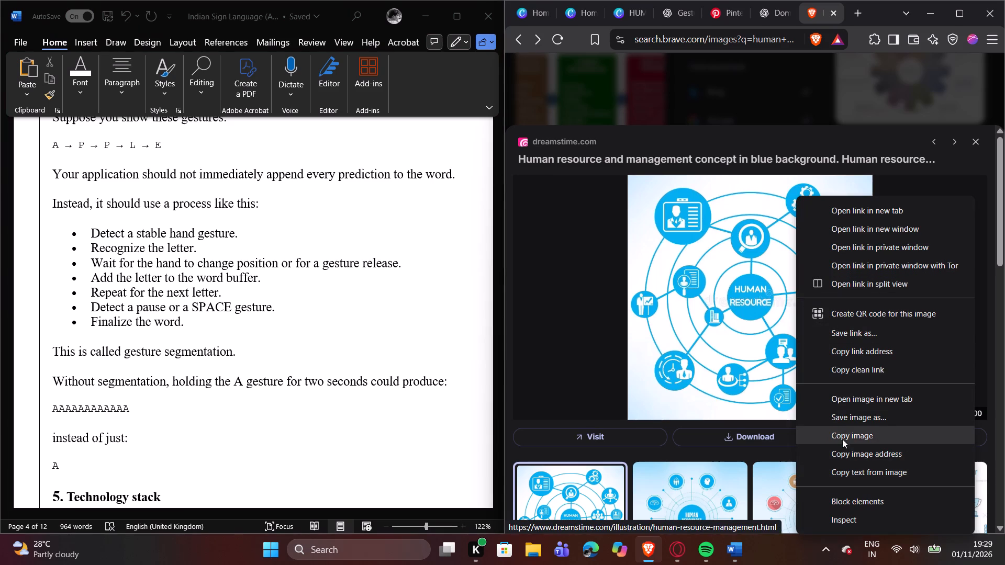
{"action": "left_click", "coordinate": [842, 436]}
Delete the colourful Human Resources ring picture at the end of the Indian Sign Language document.
{"action": "scroll", "coordinate": [278, 253], "scroll_direction": "down", "scroll_amount": 14}
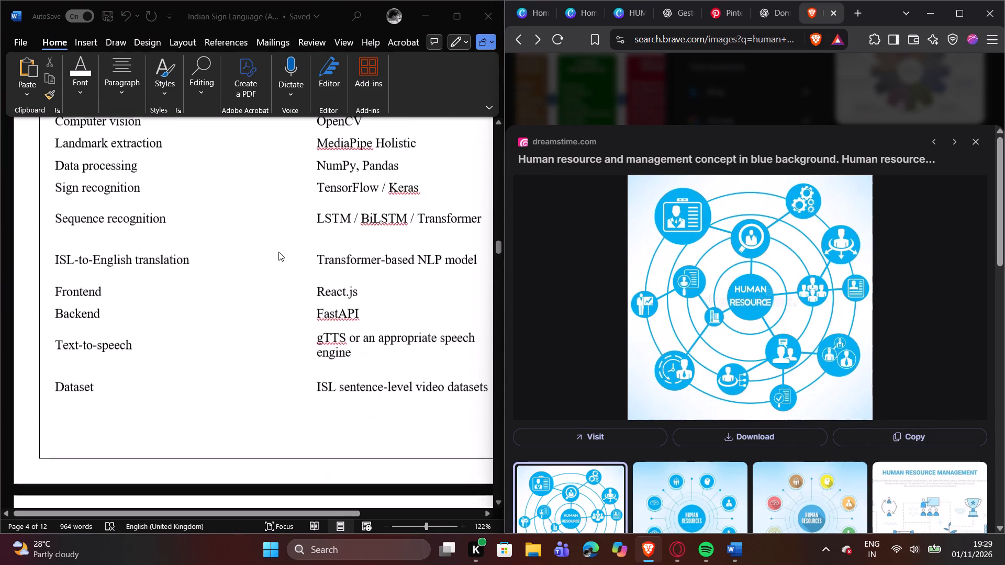
{"action": "scroll", "coordinate": [278, 251], "scroll_direction": "down", "scroll_amount": 15}
{"action": "scroll", "coordinate": [278, 251], "scroll_direction": "down", "scroll_amount": 20}
{"action": "scroll", "coordinate": [278, 251], "scroll_direction": "down", "scroll_amount": 5}
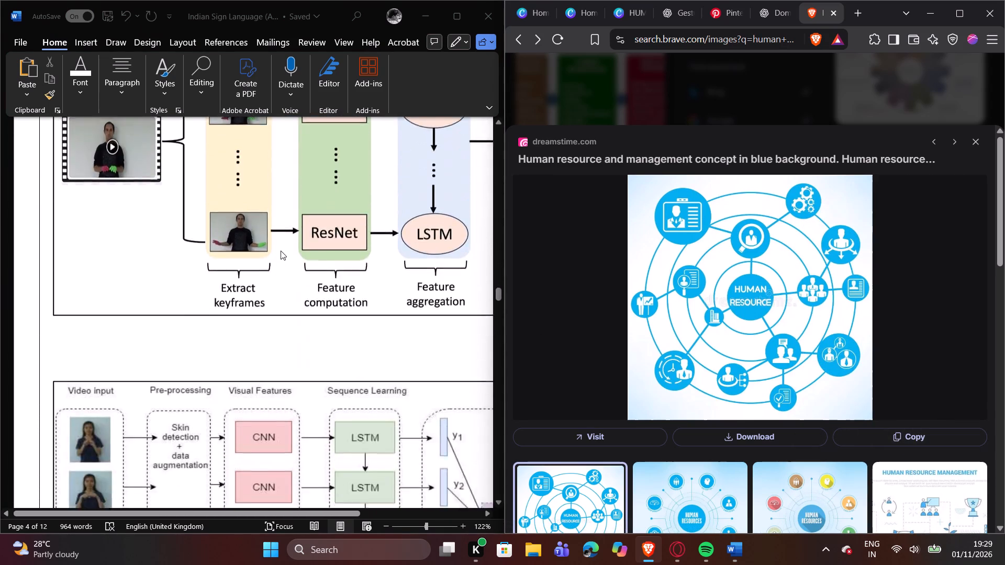
{"action": "scroll", "coordinate": [281, 251], "scroll_direction": "down", "scroll_amount": 19}
{"action": "scroll", "coordinate": [281, 250], "scroll_direction": "down", "scroll_amount": 7}
{"action": "scroll", "coordinate": [281, 250], "scroll_direction": "up", "scroll_amount": 1}
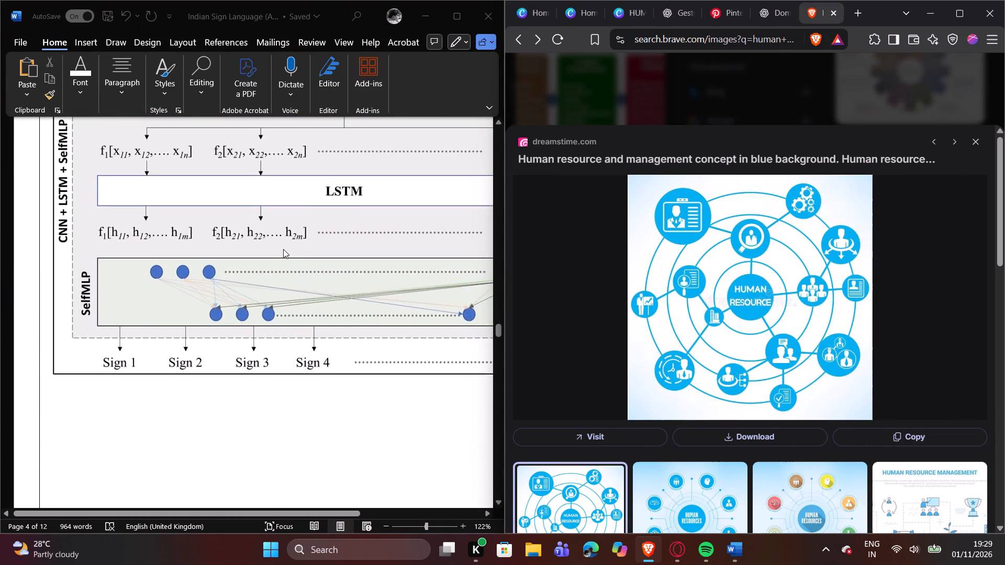
{"action": "scroll", "coordinate": [284, 248], "scroll_direction": "down", "scroll_amount": 11}
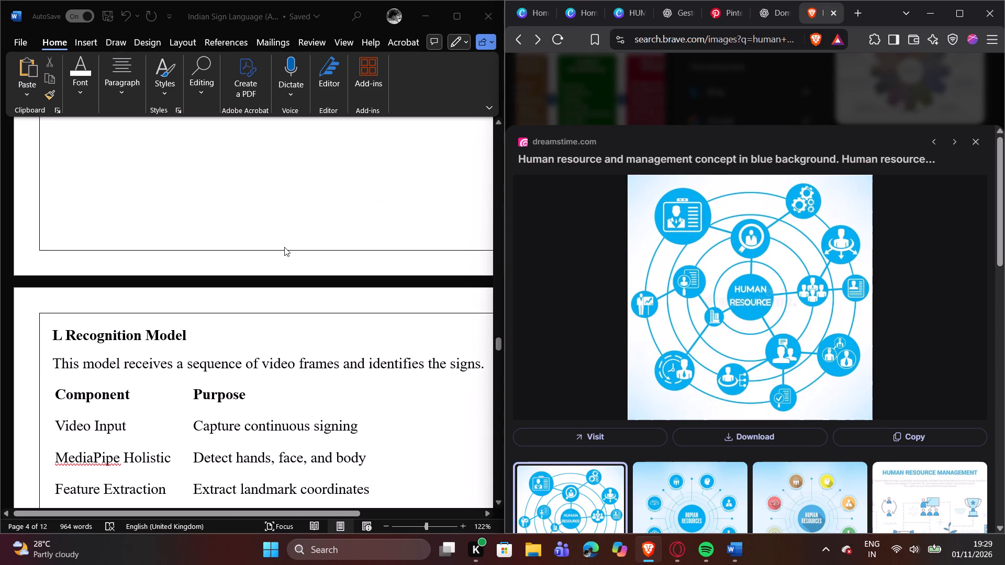
{"action": "scroll", "coordinate": [285, 246], "scroll_direction": "down", "scroll_amount": 15}
{"action": "scroll", "coordinate": [292, 244], "scroll_direction": "down", "scroll_amount": 7}
{"action": "scroll", "coordinate": [293, 244], "scroll_direction": "down", "scroll_amount": 14}
{"action": "scroll", "coordinate": [293, 244], "scroll_direction": "down", "scroll_amount": 8}
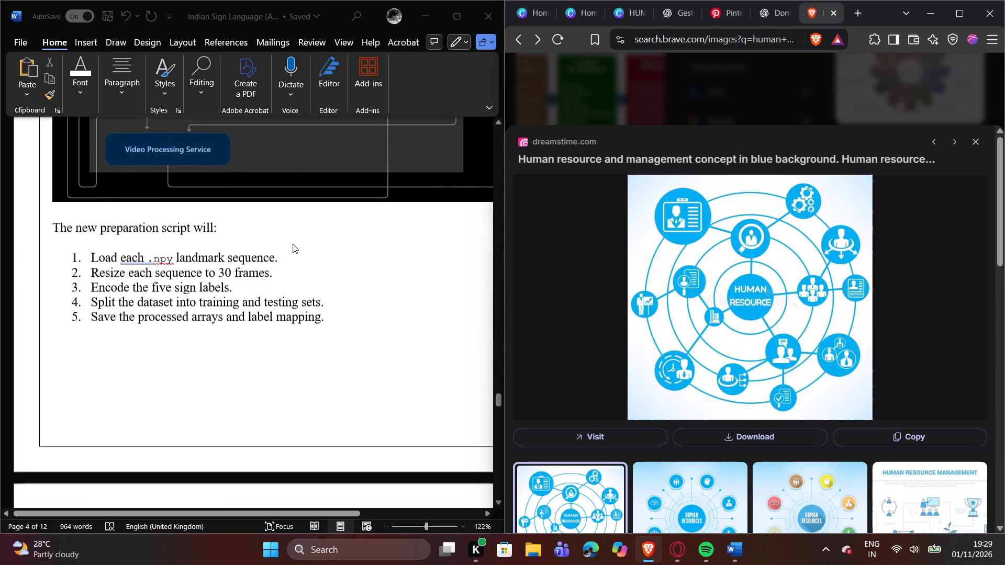
{"action": "scroll", "coordinate": [293, 244], "scroll_direction": "down", "scroll_amount": 19}
{"action": "scroll", "coordinate": [293, 244], "scroll_direction": "up", "scroll_amount": 1}
{"action": "scroll", "coordinate": [293, 244], "scroll_direction": "down", "scroll_amount": 6}
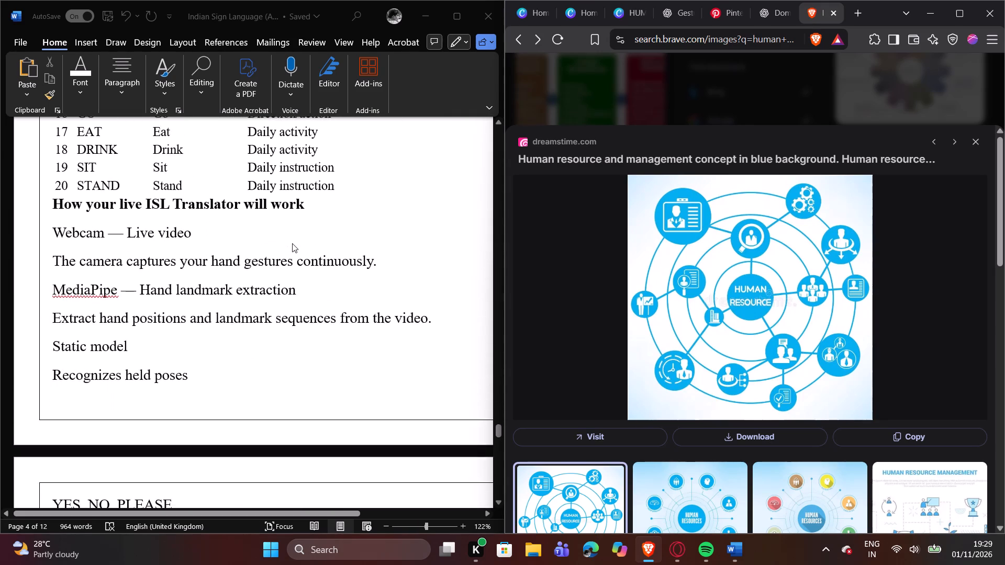
{"action": "scroll", "coordinate": [292, 243], "scroll_direction": "down", "scroll_amount": 16}
{"action": "scroll", "coordinate": [297, 241], "scroll_direction": "down", "scroll_amount": 15}
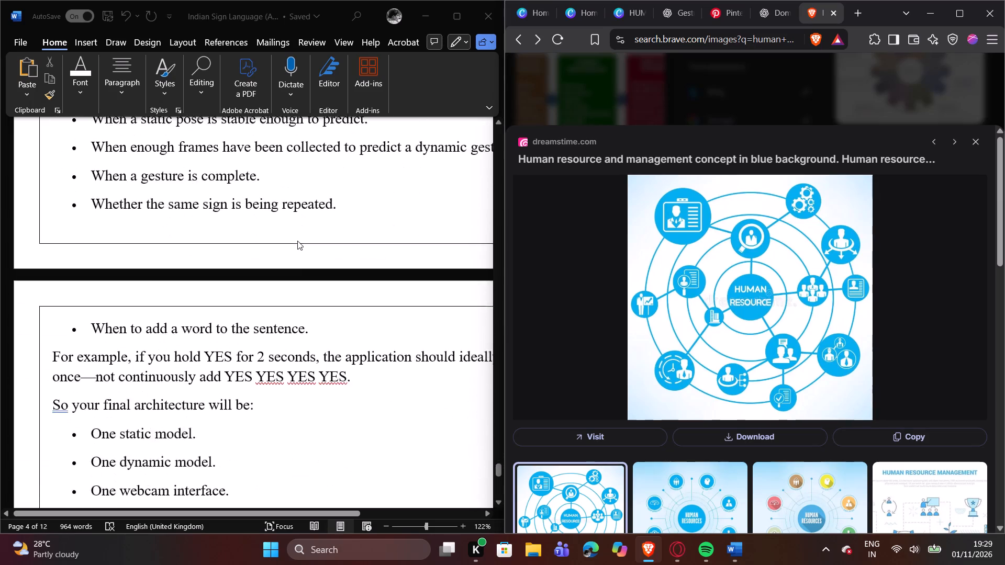
{"action": "scroll", "coordinate": [297, 241], "scroll_direction": "down", "scroll_amount": 15}
{"action": "scroll", "coordinate": [298, 240], "scroll_direction": "down", "scroll_amount": 15}
{"action": "scroll", "coordinate": [299, 239], "scroll_direction": "up", "scroll_amount": 6}
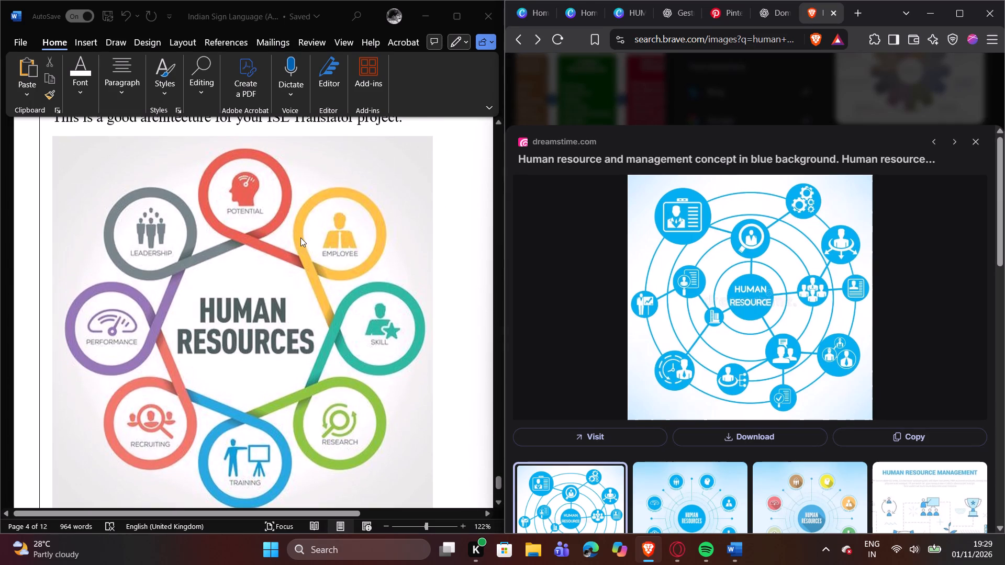
{"action": "left_click", "coordinate": [298, 238]}
{"action": "left_click", "coordinate": [296, 240]}
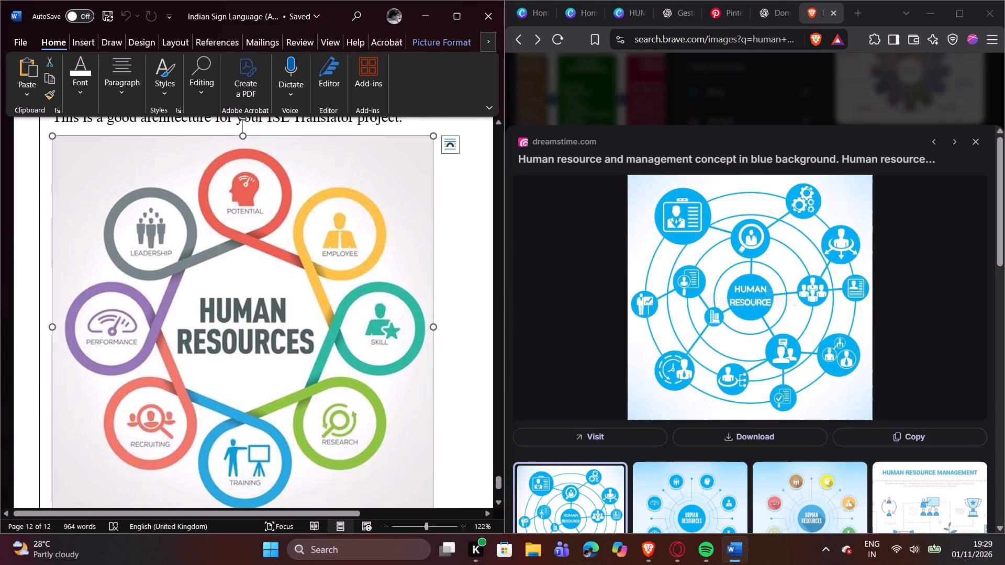
{"action": "key", "text": "BackSpace"}
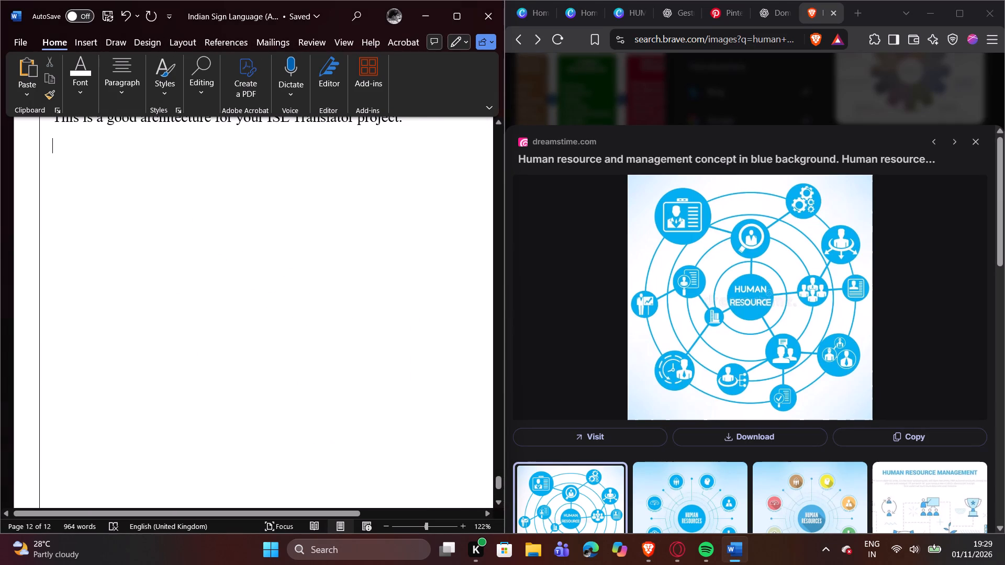
Paste the copied blue Human Resource network image at the end of the document, keeping its source formatting.
{"action": "right_click", "coordinate": [63, 153]}
{"action": "left_click", "coordinate": [101, 247]}
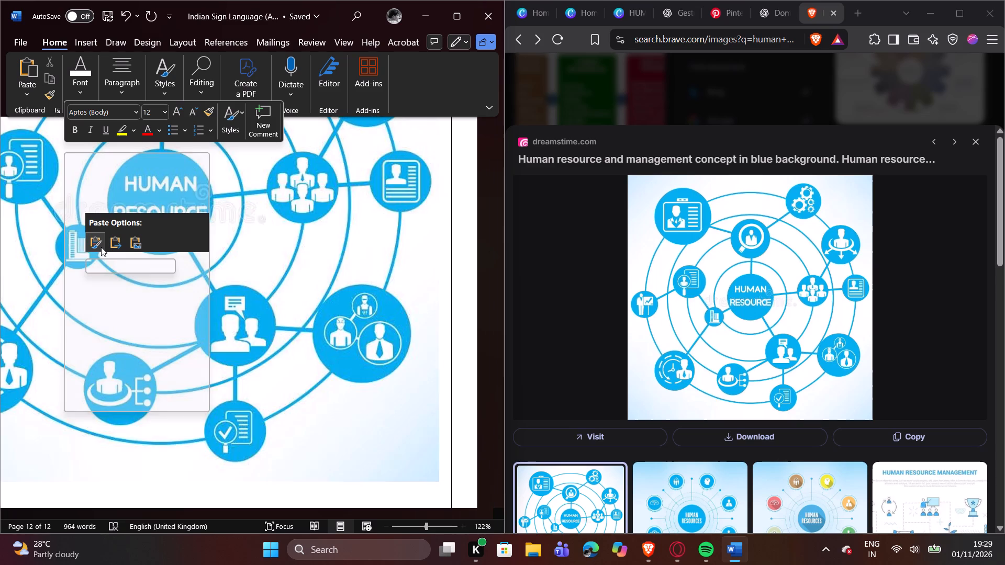
{"action": "left_click", "coordinate": [92, 237]}
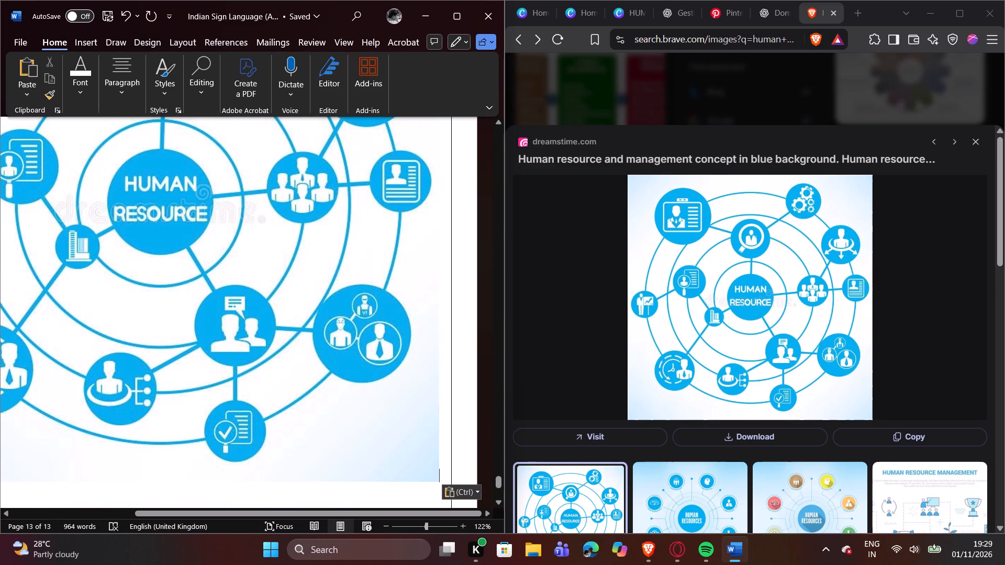
{"action": "left_click", "coordinate": [403, 431]}
{"action": "scroll", "coordinate": [211, 292], "scroll_direction": "up", "scroll_amount": 3}
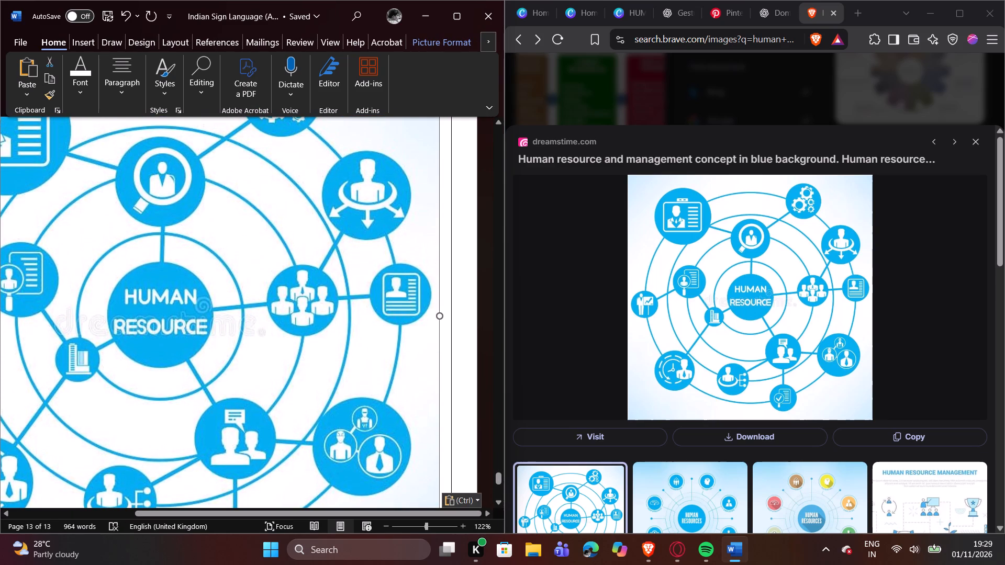
{"action": "scroll", "coordinate": [419, 525], "scroll_direction": "down", "scroll_amount": 6}
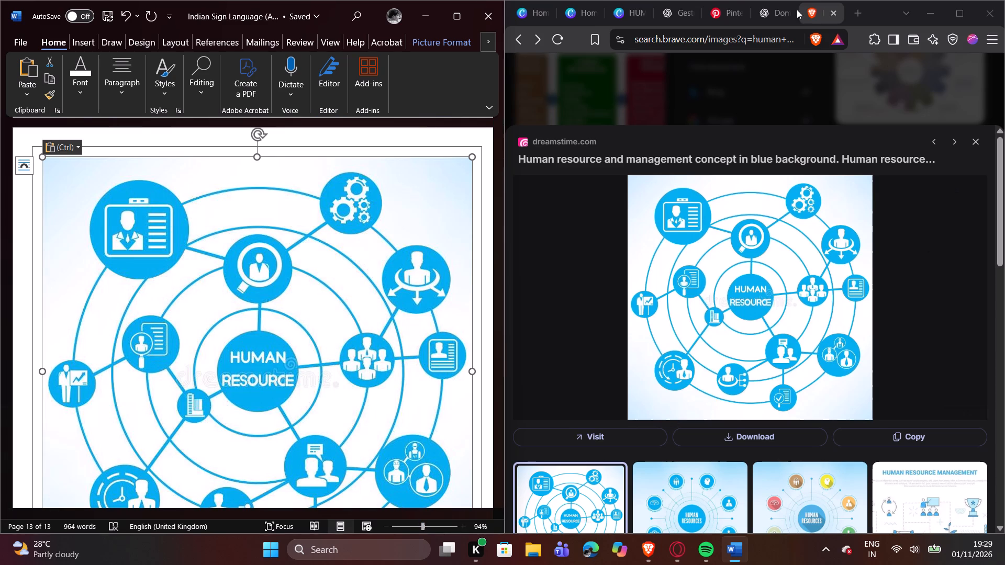
Show the Canva design beside the document, narrowing the document to about a third of the screen at 69% zoom.
{"action": "left_click", "coordinate": [619, 12]}
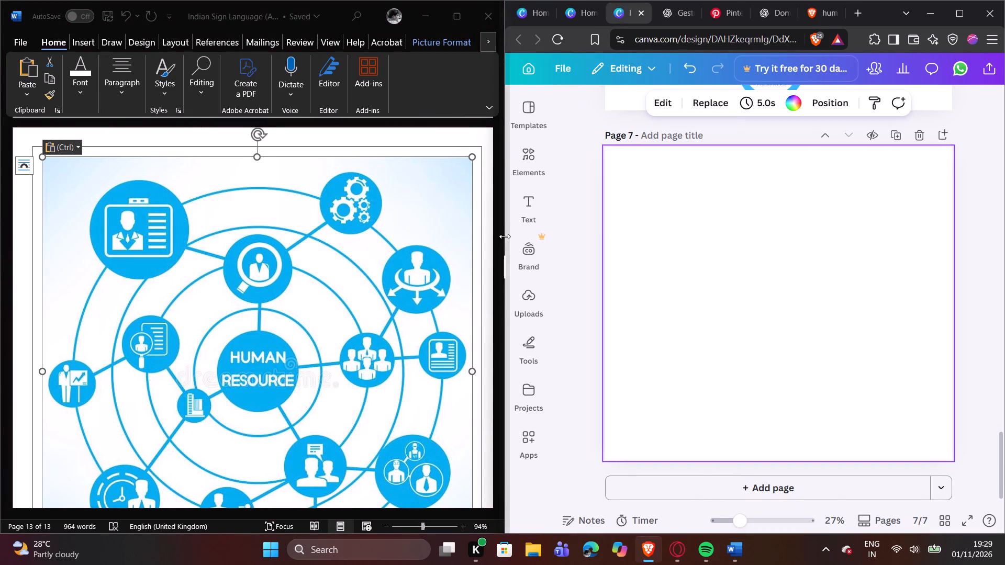
{"action": "left_click_drag", "start_coordinate": [505, 236], "coordinate": [348, 251]}
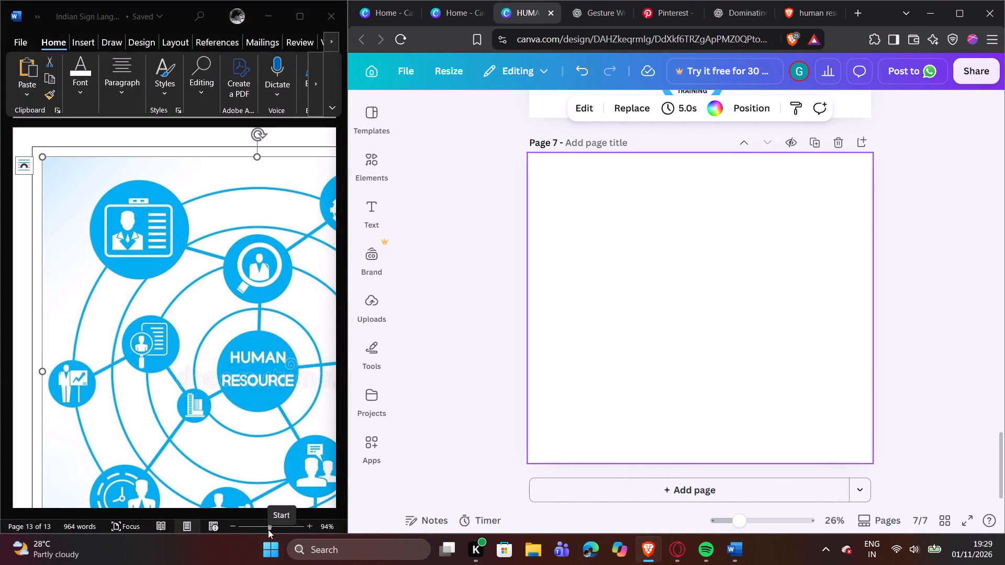
{"action": "scroll", "coordinate": [269, 529], "scroll_direction": "down", "scroll_amount": 2}
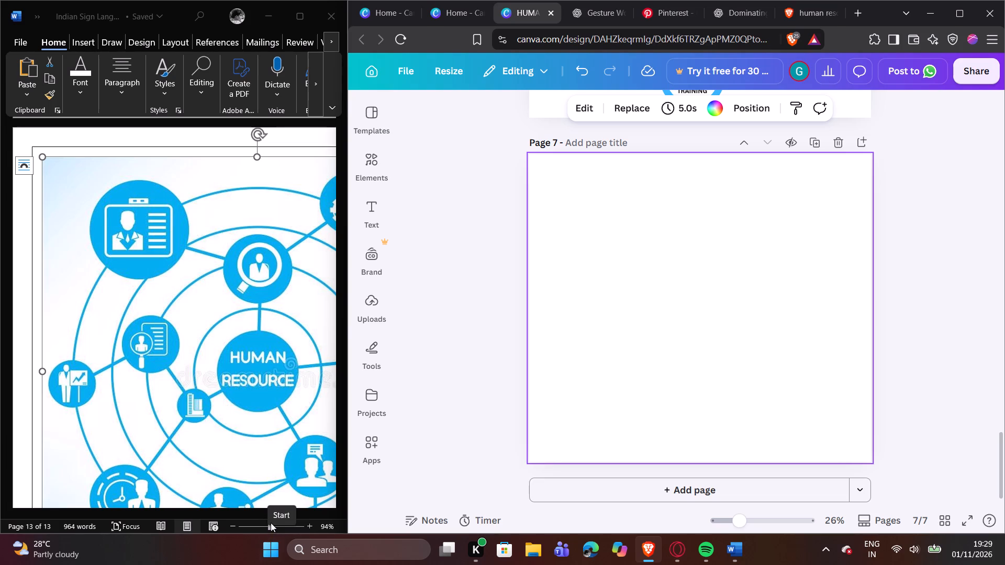
{"action": "left_click", "coordinate": [270, 523]}
{"action": "left_click", "coordinate": [258, 520]}
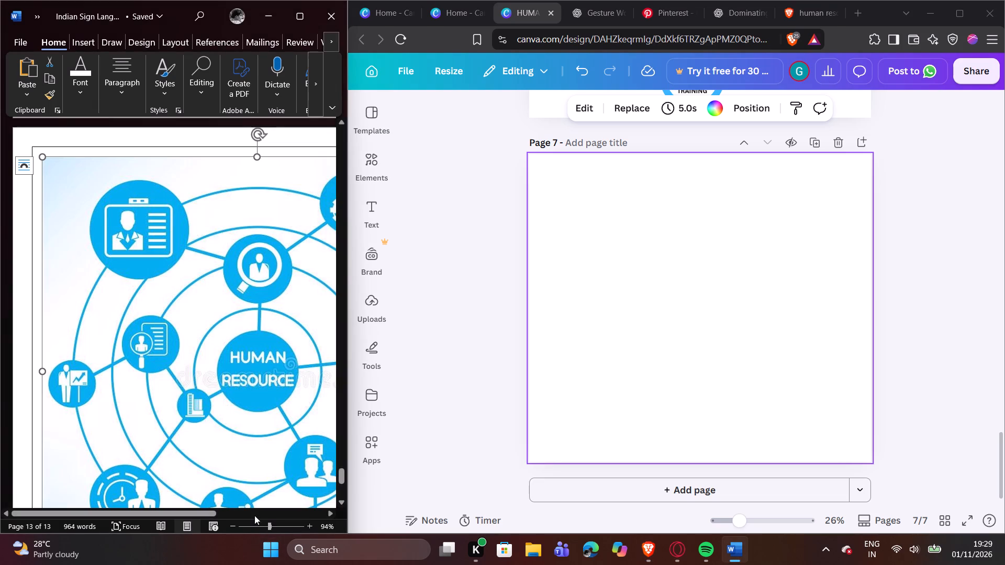
{"action": "scroll", "coordinate": [270, 523], "scroll_direction": "down", "scroll_amount": 6}
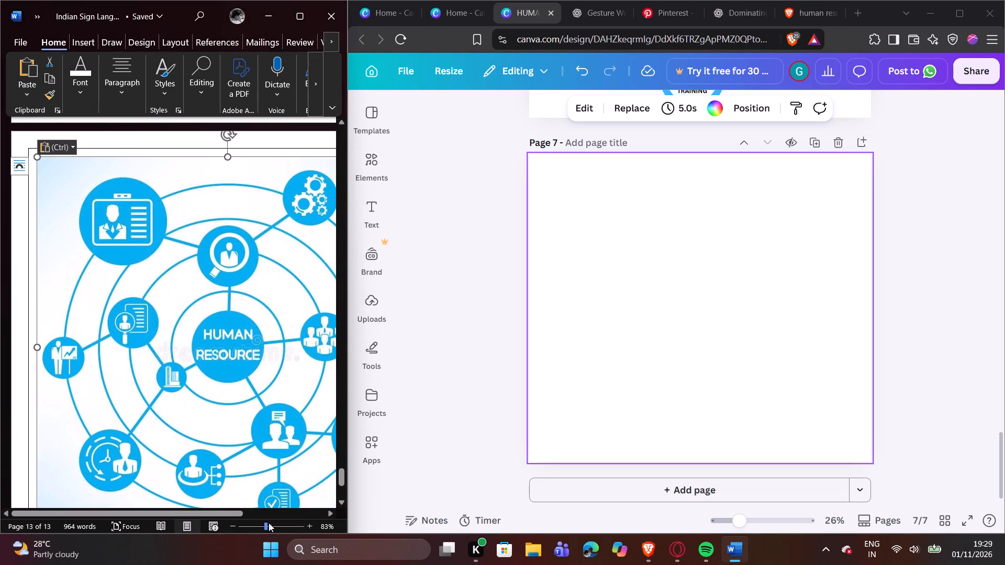
{"action": "scroll", "coordinate": [269, 523], "scroll_direction": "down", "scroll_amount": 8}
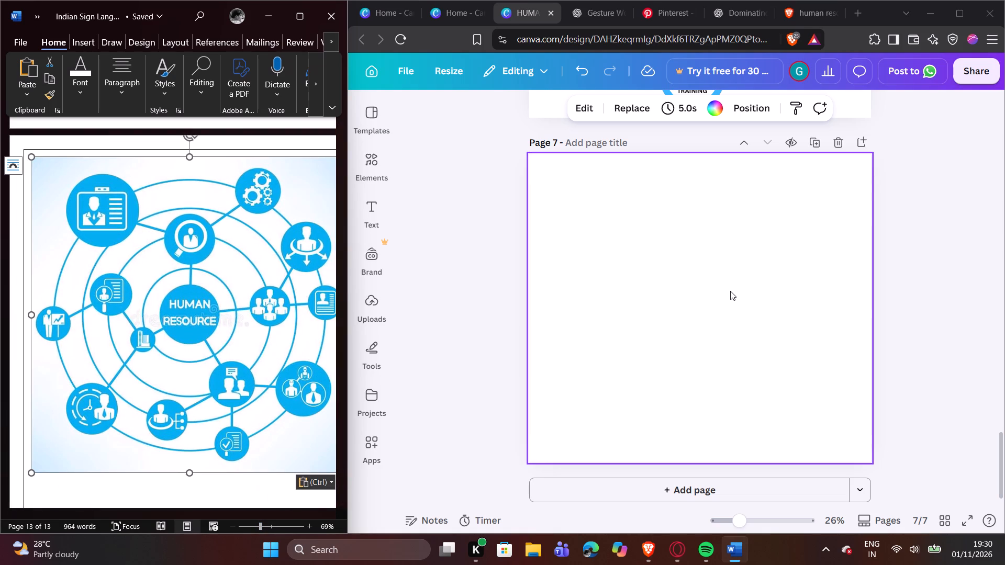
Set page 7's background to the monochromatic light aqua linear gradient 180° (#7af6ee, #eafffe).
{"action": "left_click", "coordinate": [730, 290]}
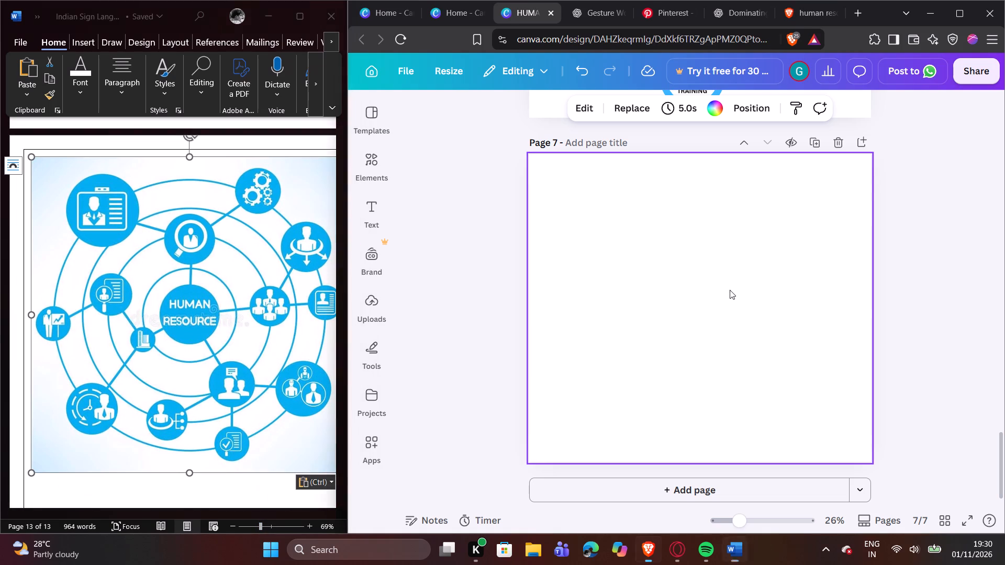
{"action": "left_click", "coordinate": [730, 290]}
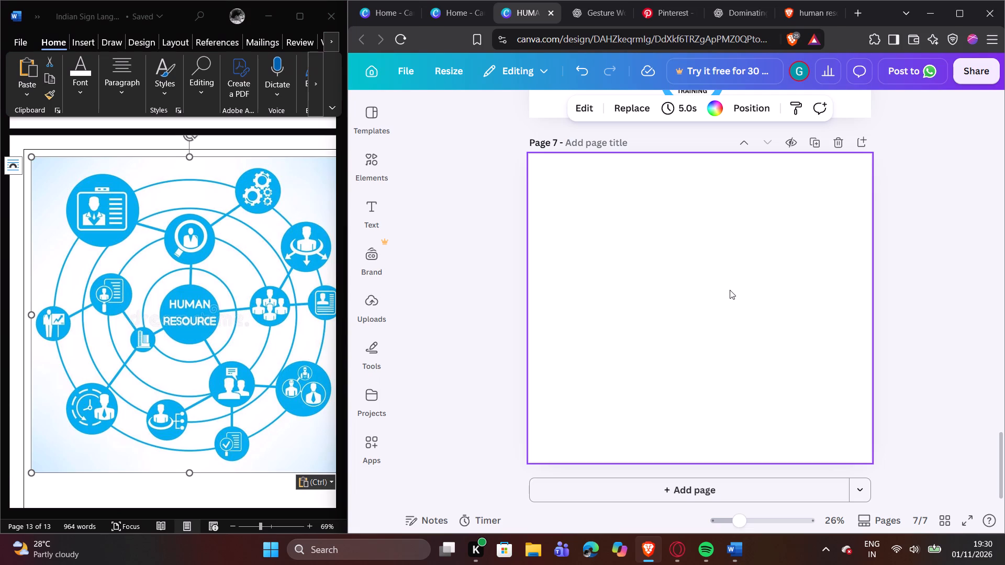
{"action": "left_click", "coordinate": [711, 114]}
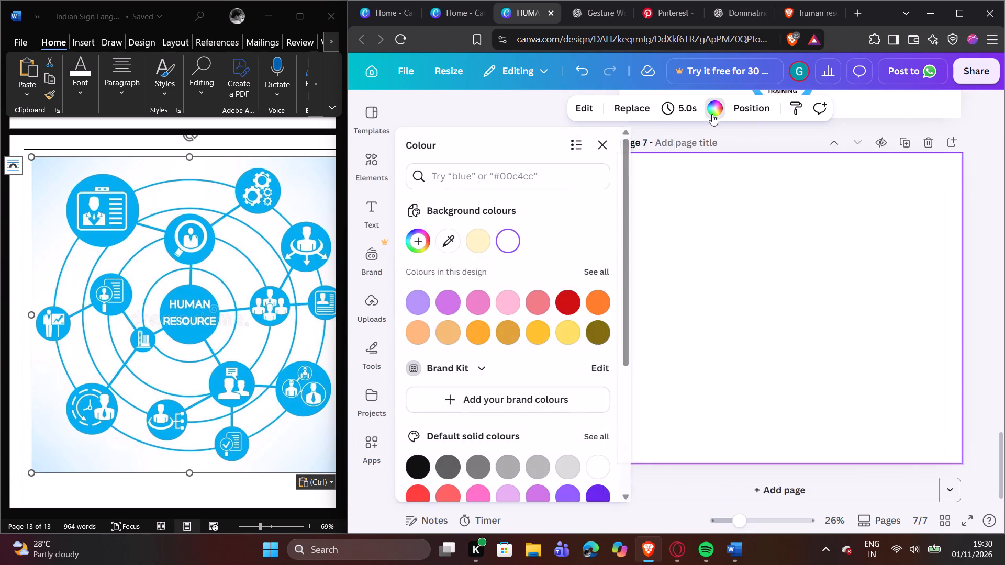
{"action": "scroll", "coordinate": [530, 343], "scroll_direction": "down", "scroll_amount": 7}
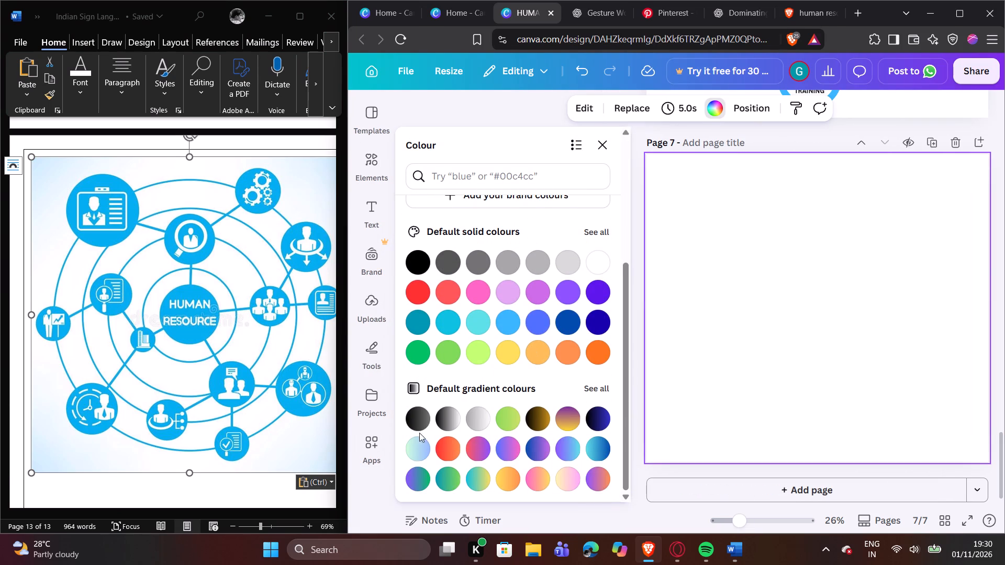
{"action": "scroll", "coordinate": [448, 437], "scroll_direction": "down", "scroll_amount": 3}
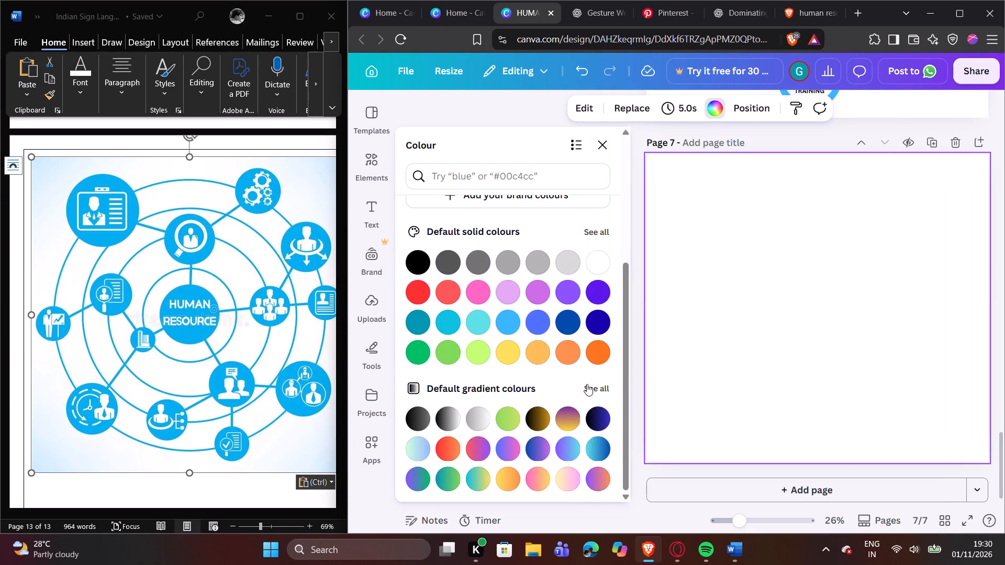
{"action": "left_click", "coordinate": [587, 384]}
{"action": "scroll", "coordinate": [530, 377], "scroll_direction": "down", "scroll_amount": 4}
{"action": "scroll", "coordinate": [531, 376], "scroll_direction": "up", "scroll_amount": 4}
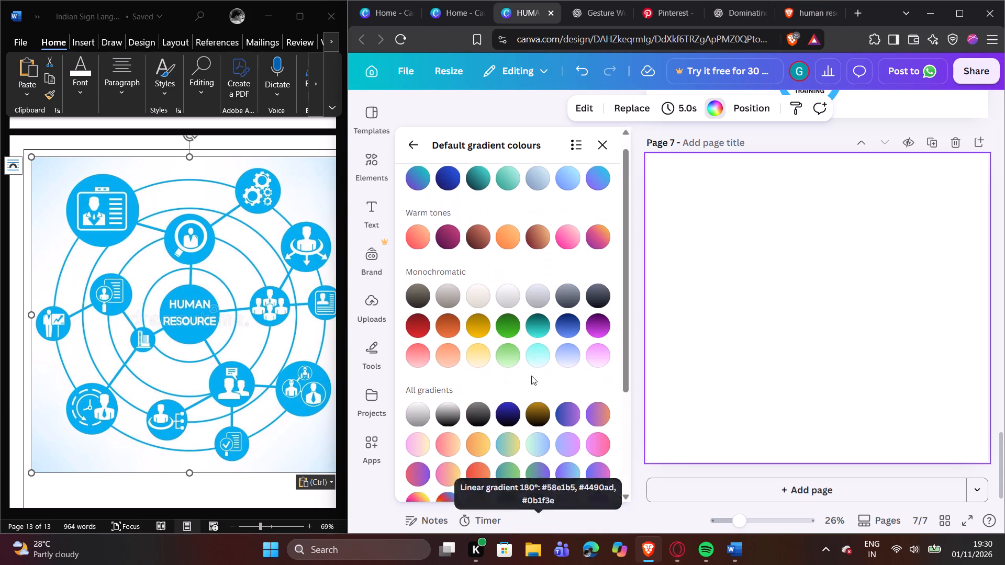
{"action": "left_click", "coordinate": [570, 194]}
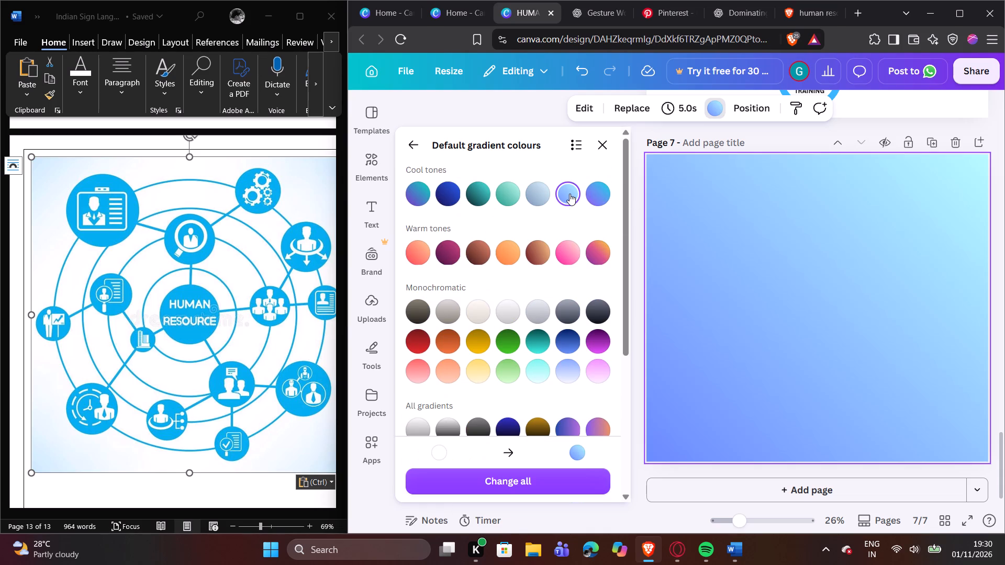
{"action": "left_click", "coordinate": [537, 377]}
{"action": "scroll", "coordinate": [537, 377], "scroll_direction": "down", "scroll_amount": 4}
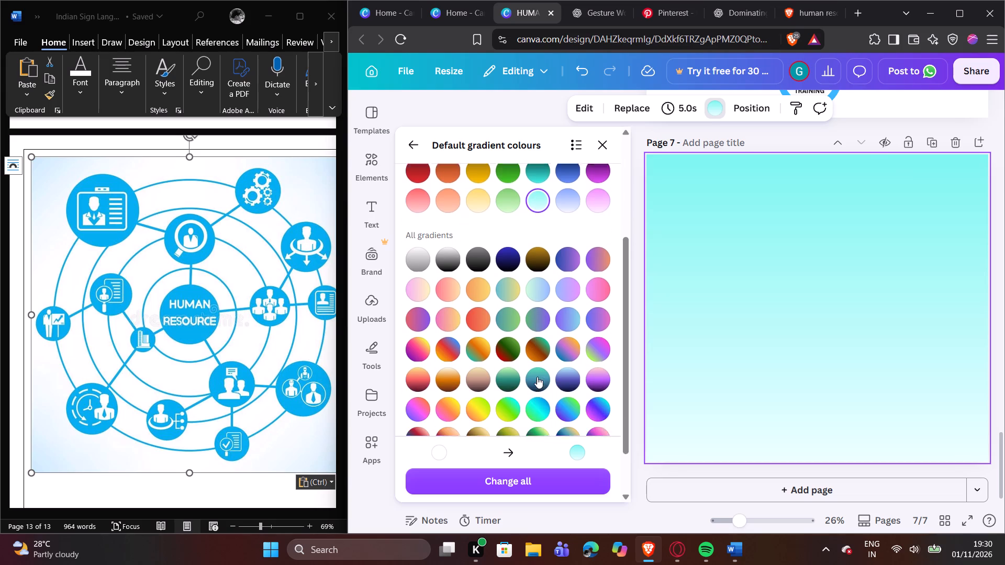
{"action": "scroll", "coordinate": [537, 377], "scroll_direction": "down", "scroll_amount": 6}
{"action": "scroll", "coordinate": [537, 377], "scroll_direction": "up", "scroll_amount": 3}
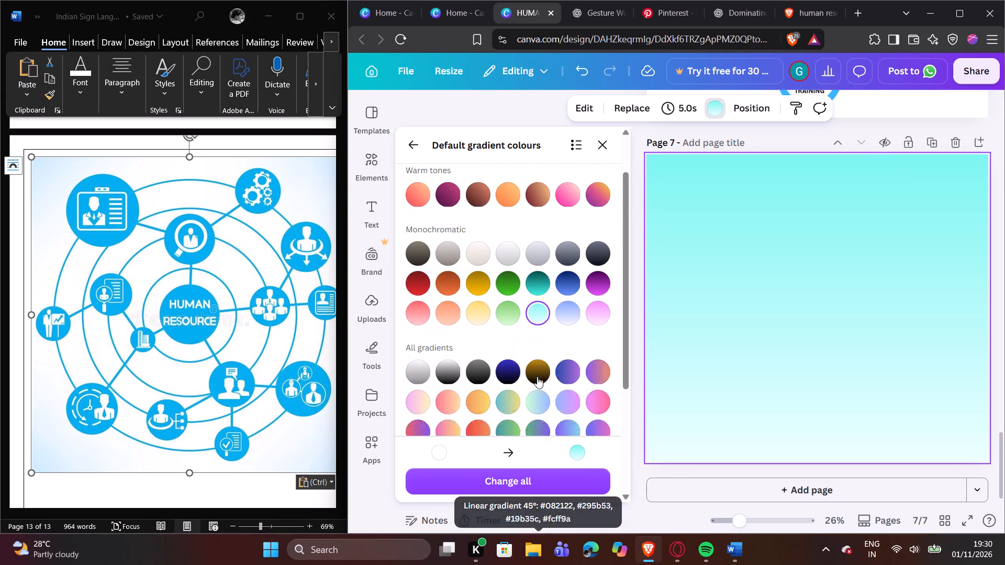
{"action": "scroll", "coordinate": [537, 377], "scroll_direction": "up", "scroll_amount": 3}
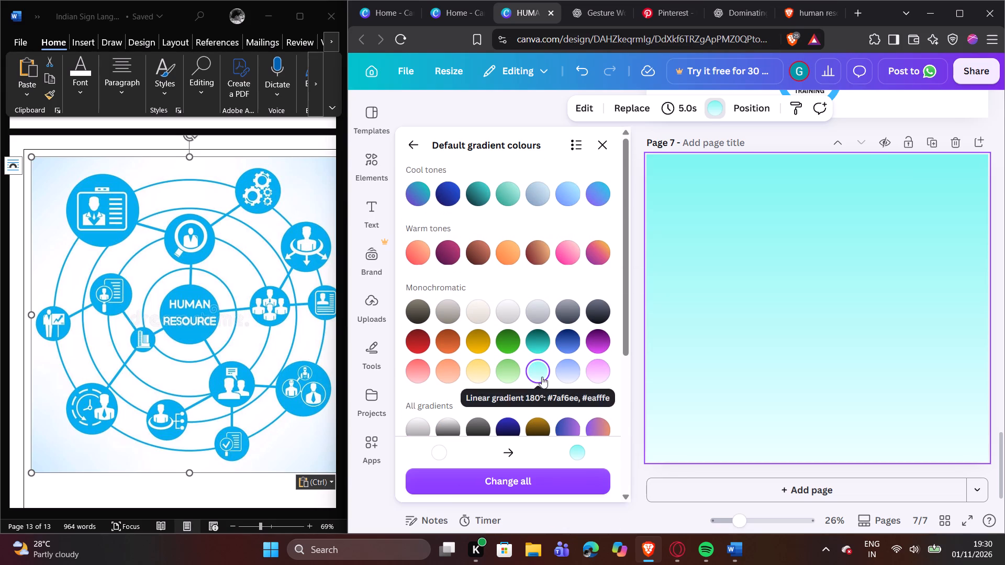
{"action": "left_click", "coordinate": [542, 377]}
{"action": "triple_click", "coordinate": [542, 377]}
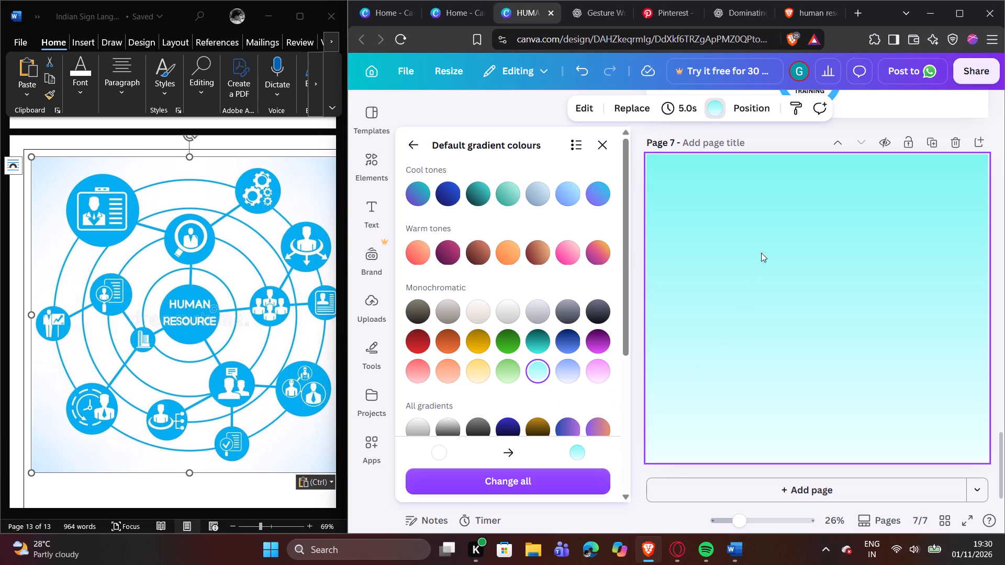
{"action": "left_click", "coordinate": [714, 105]}
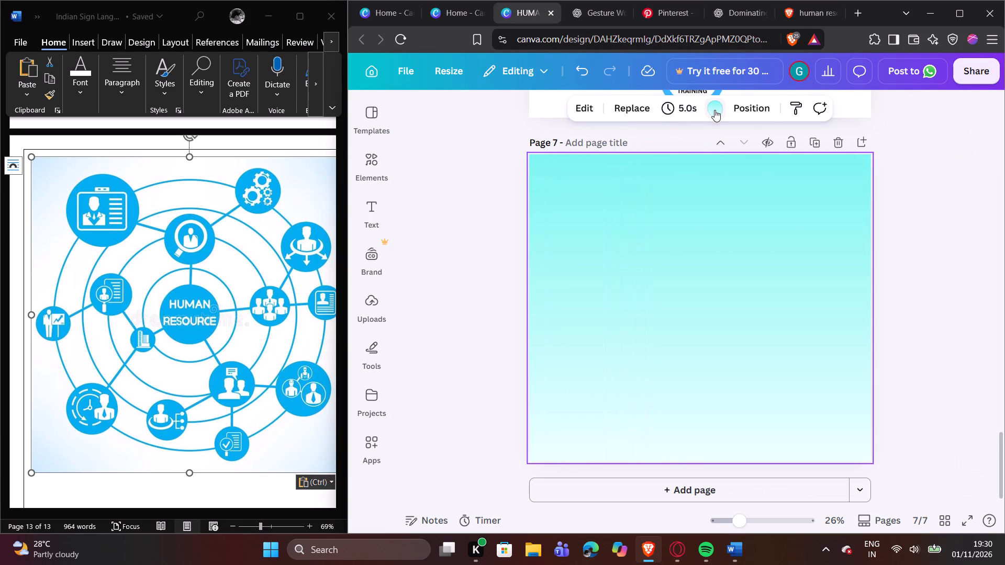
Search the design elements for "circl" and add a solid circle to page 7.
{"action": "left_click", "coordinate": [370, 160]}
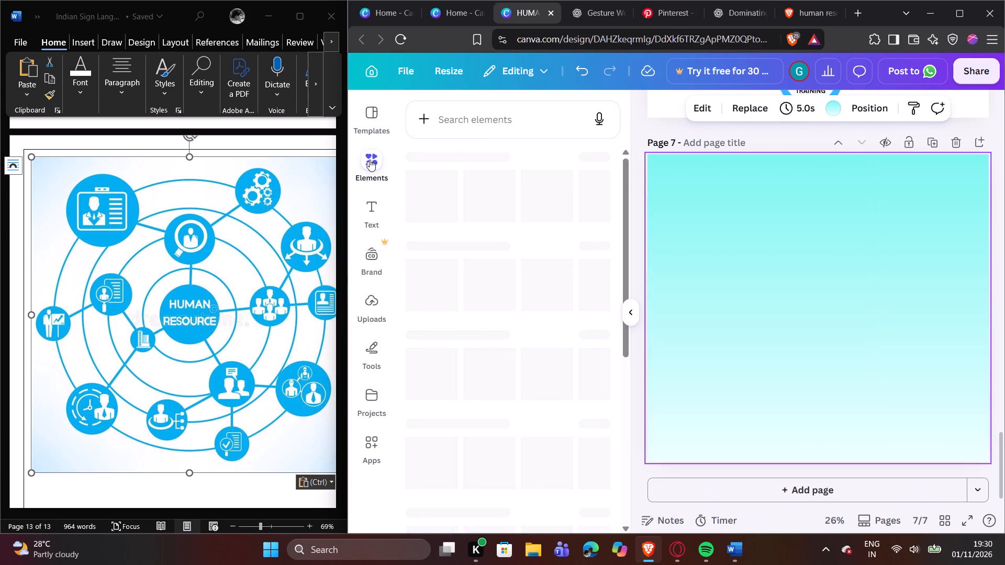
{"action": "left_click", "coordinate": [479, 123]}
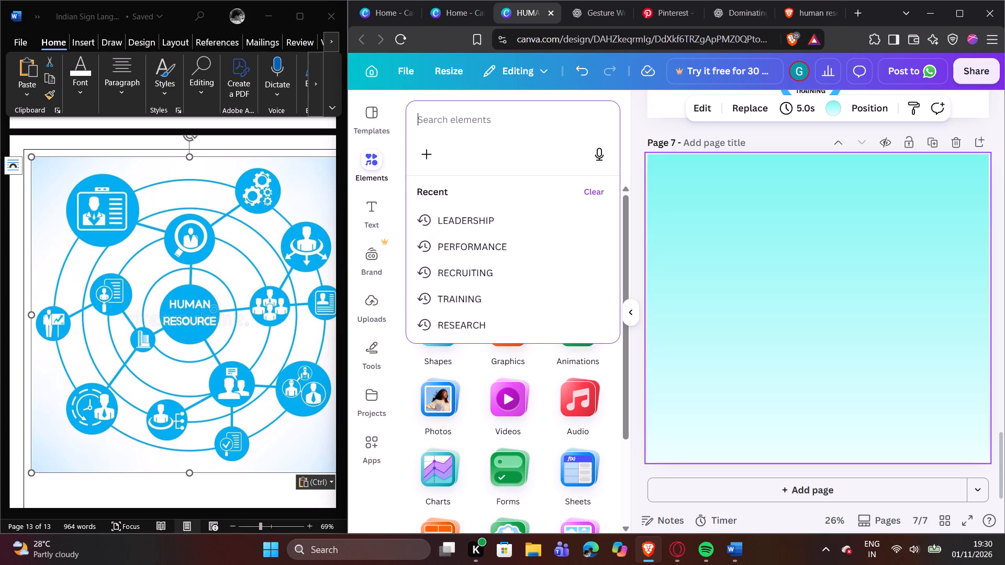
{"action": "type", "text": "circl"}
{"action": "left_click", "coordinate": [511, 237]}
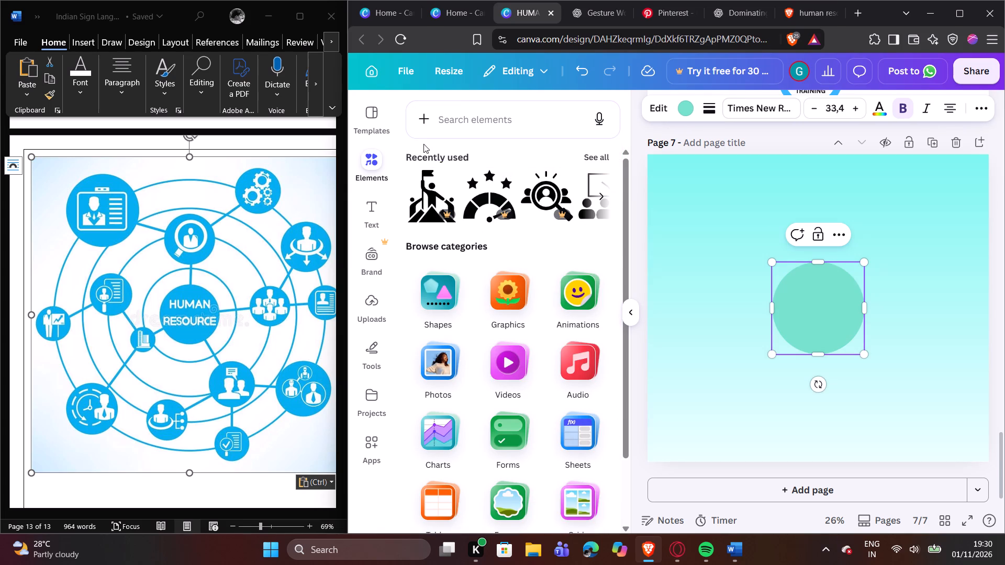
Delete the solid green circle from page 7.
{"action": "left_click", "coordinate": [841, 238]}
{"action": "scroll", "coordinate": [859, 458], "scroll_direction": "down", "scroll_amount": 3}
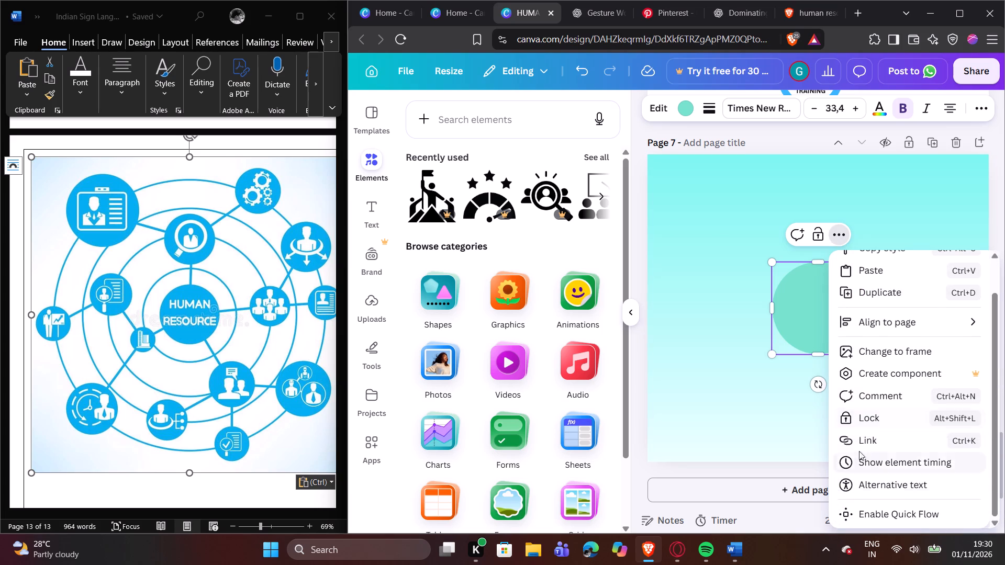
{"action": "left_click", "coordinate": [758, 341]}
{"action": "left_click", "coordinate": [814, 298]}
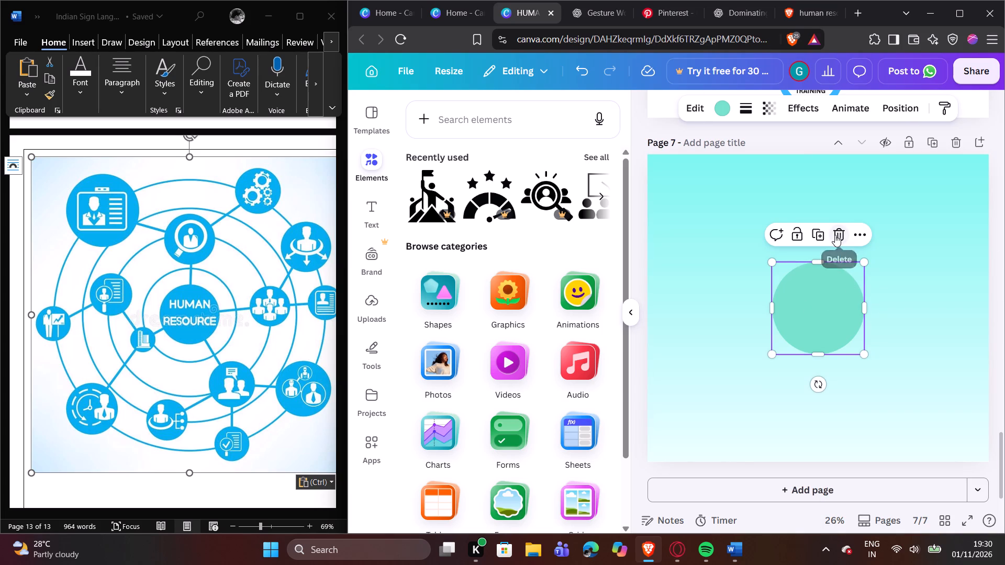
{"action": "left_click", "coordinate": [835, 235]}
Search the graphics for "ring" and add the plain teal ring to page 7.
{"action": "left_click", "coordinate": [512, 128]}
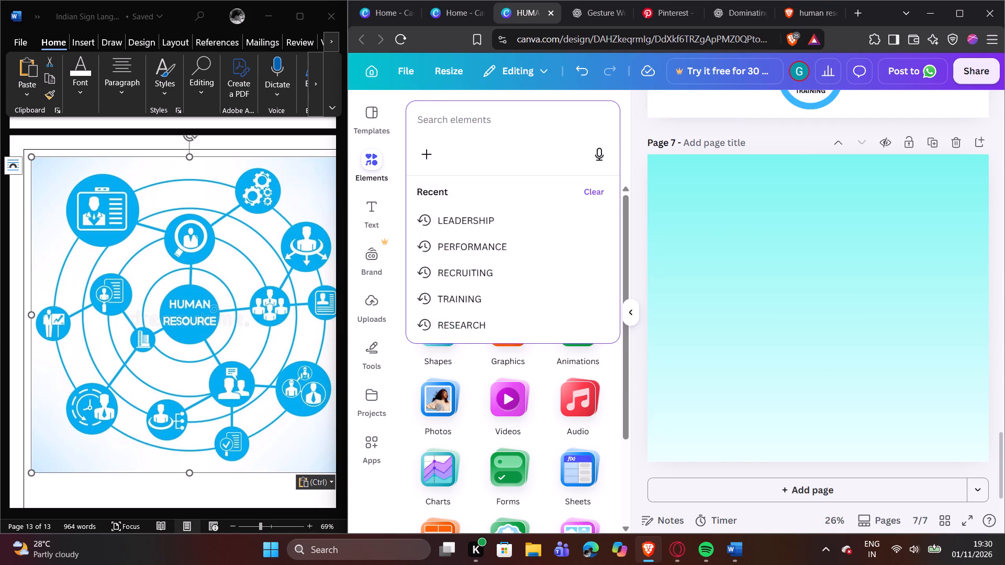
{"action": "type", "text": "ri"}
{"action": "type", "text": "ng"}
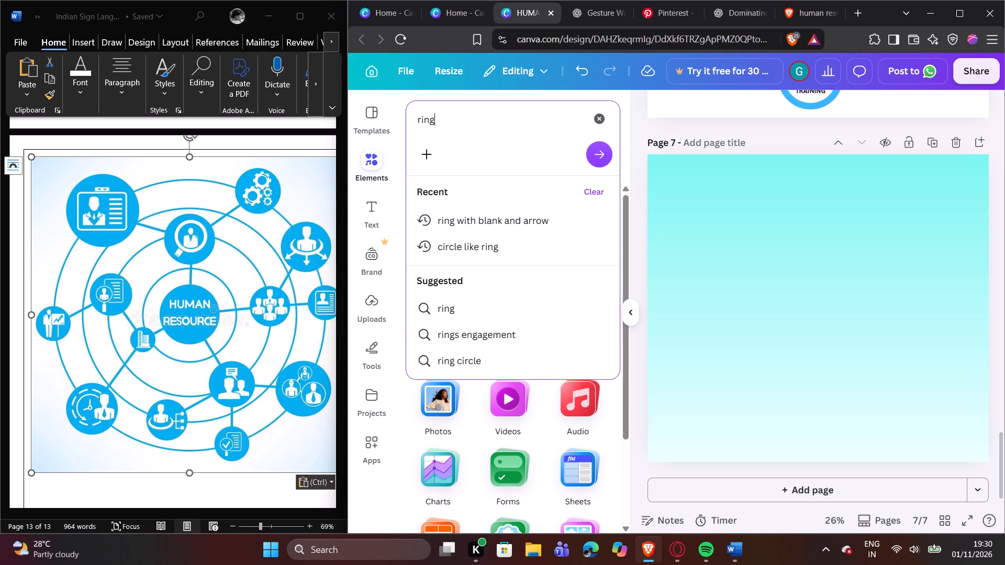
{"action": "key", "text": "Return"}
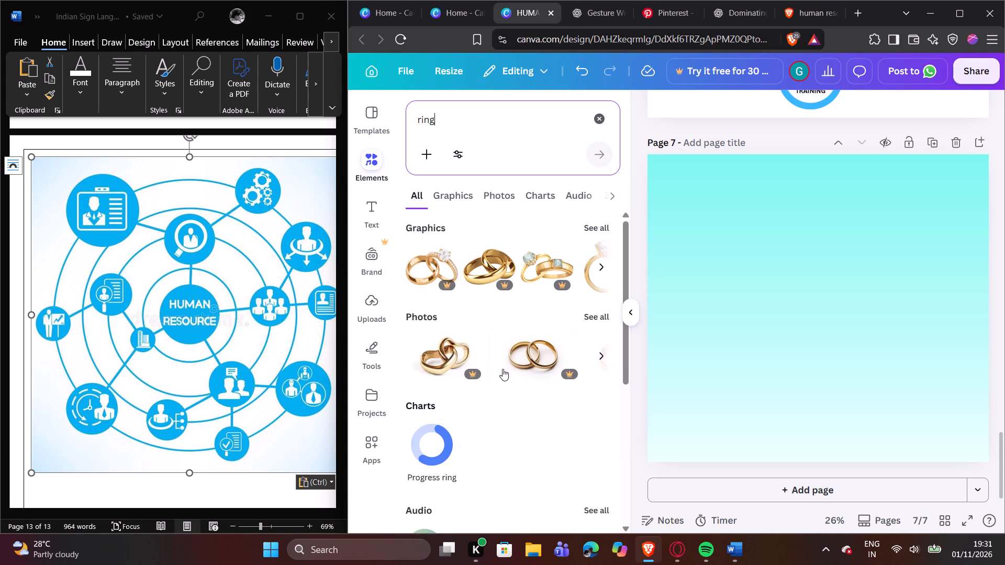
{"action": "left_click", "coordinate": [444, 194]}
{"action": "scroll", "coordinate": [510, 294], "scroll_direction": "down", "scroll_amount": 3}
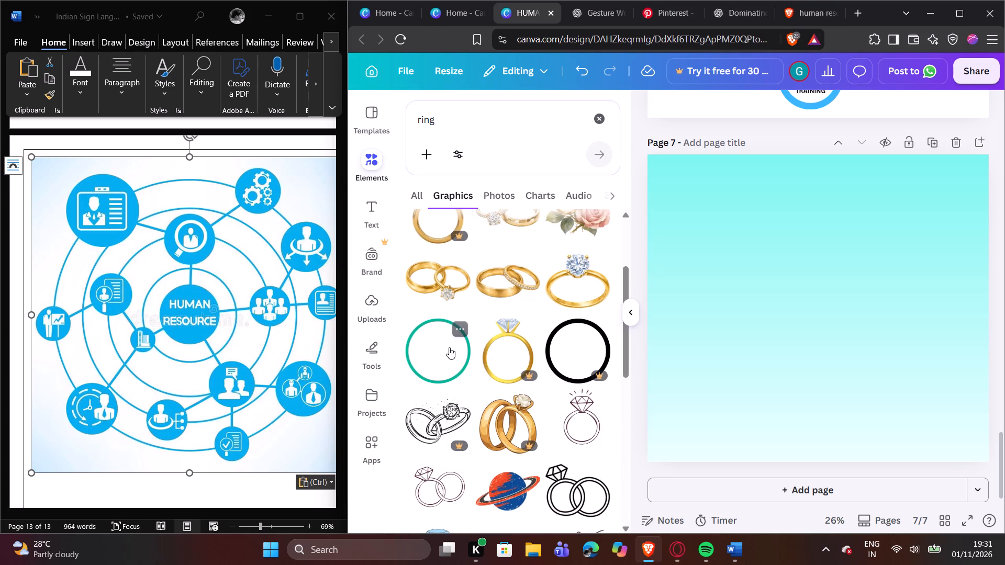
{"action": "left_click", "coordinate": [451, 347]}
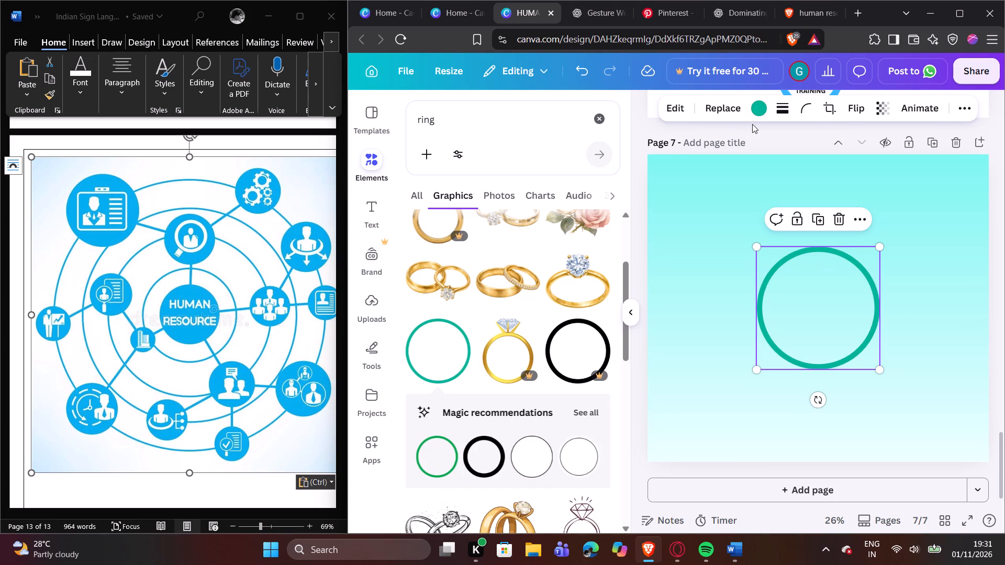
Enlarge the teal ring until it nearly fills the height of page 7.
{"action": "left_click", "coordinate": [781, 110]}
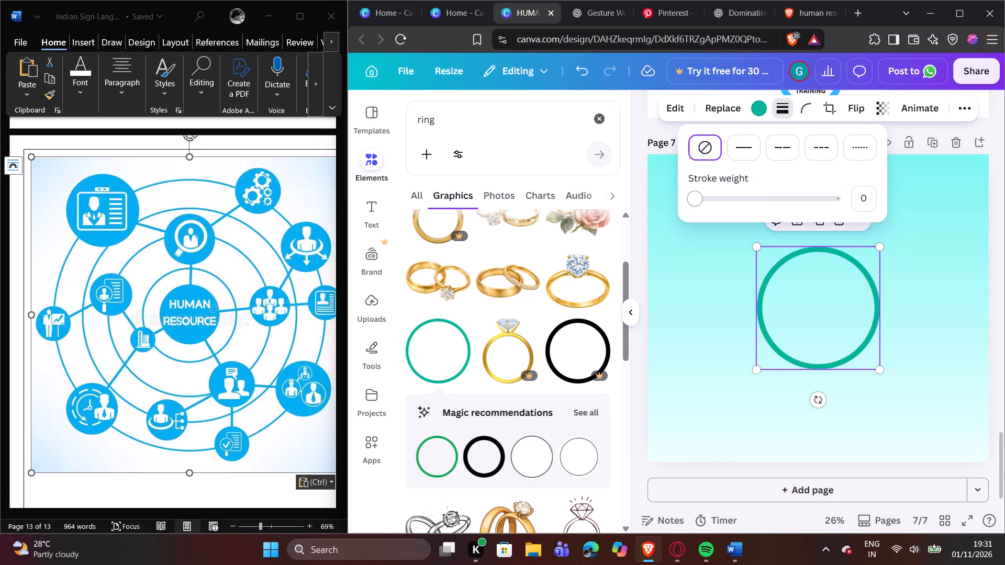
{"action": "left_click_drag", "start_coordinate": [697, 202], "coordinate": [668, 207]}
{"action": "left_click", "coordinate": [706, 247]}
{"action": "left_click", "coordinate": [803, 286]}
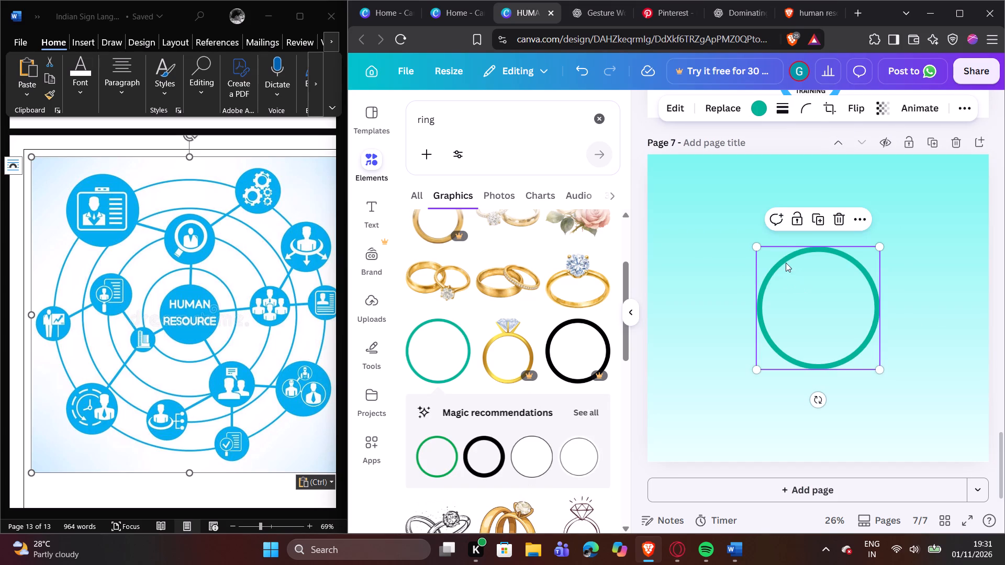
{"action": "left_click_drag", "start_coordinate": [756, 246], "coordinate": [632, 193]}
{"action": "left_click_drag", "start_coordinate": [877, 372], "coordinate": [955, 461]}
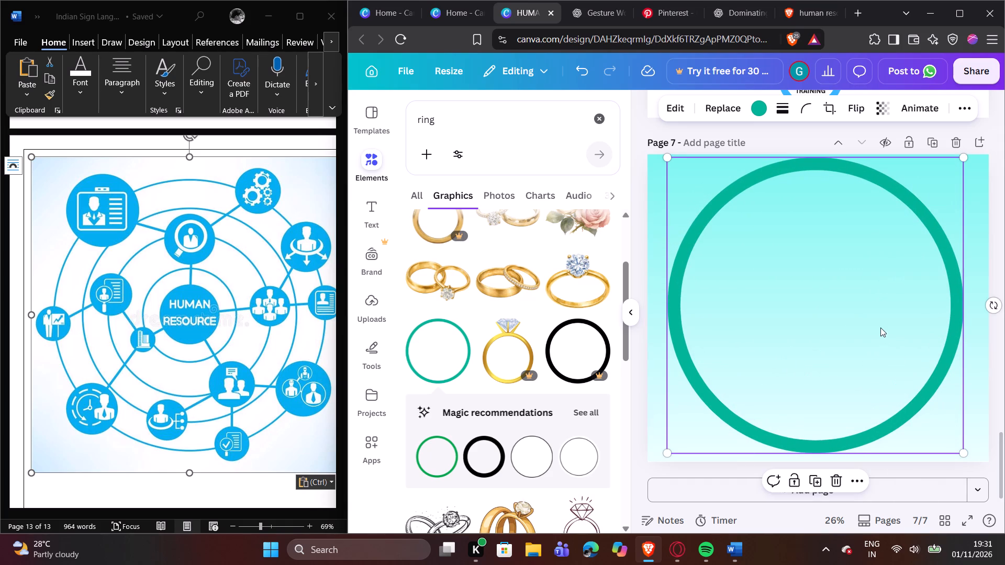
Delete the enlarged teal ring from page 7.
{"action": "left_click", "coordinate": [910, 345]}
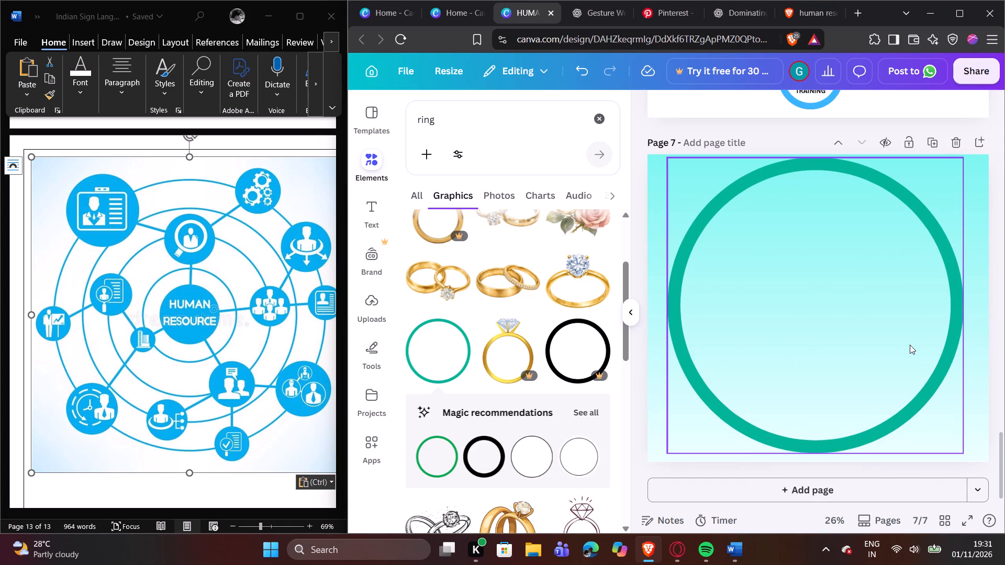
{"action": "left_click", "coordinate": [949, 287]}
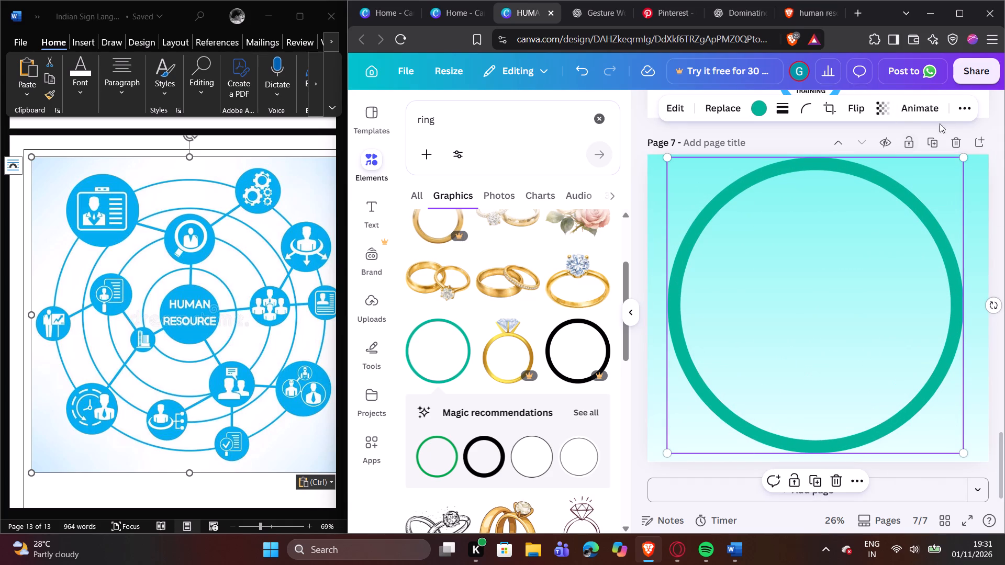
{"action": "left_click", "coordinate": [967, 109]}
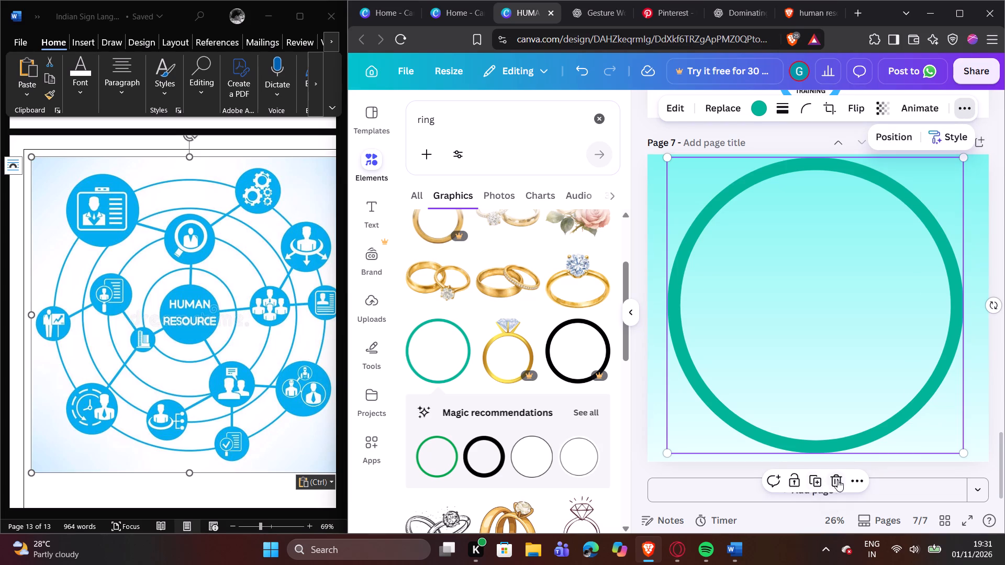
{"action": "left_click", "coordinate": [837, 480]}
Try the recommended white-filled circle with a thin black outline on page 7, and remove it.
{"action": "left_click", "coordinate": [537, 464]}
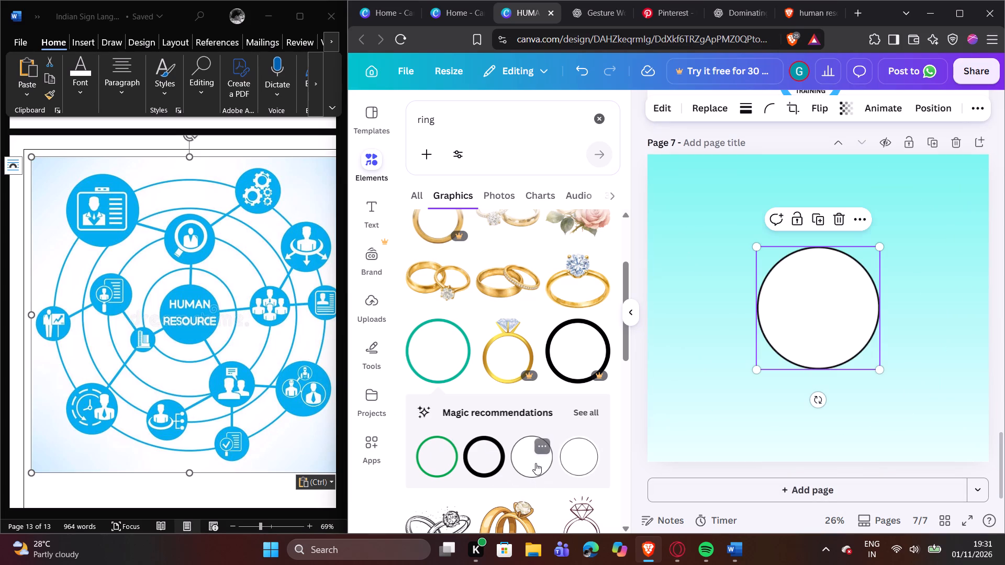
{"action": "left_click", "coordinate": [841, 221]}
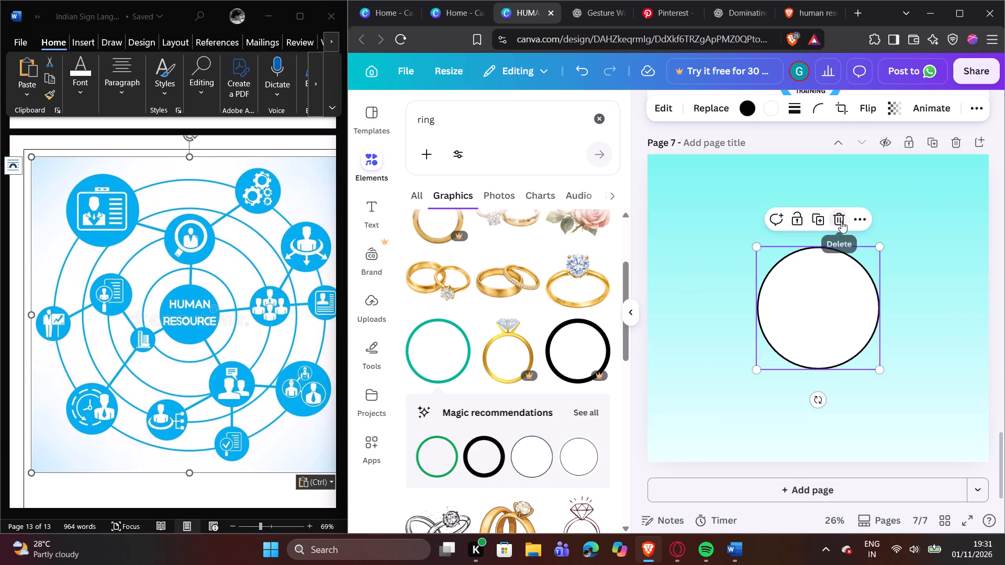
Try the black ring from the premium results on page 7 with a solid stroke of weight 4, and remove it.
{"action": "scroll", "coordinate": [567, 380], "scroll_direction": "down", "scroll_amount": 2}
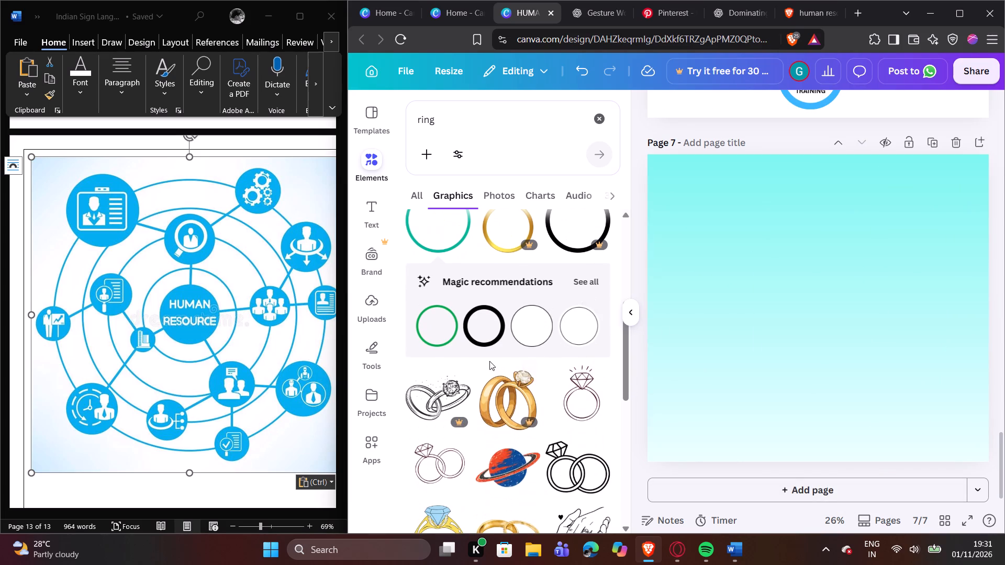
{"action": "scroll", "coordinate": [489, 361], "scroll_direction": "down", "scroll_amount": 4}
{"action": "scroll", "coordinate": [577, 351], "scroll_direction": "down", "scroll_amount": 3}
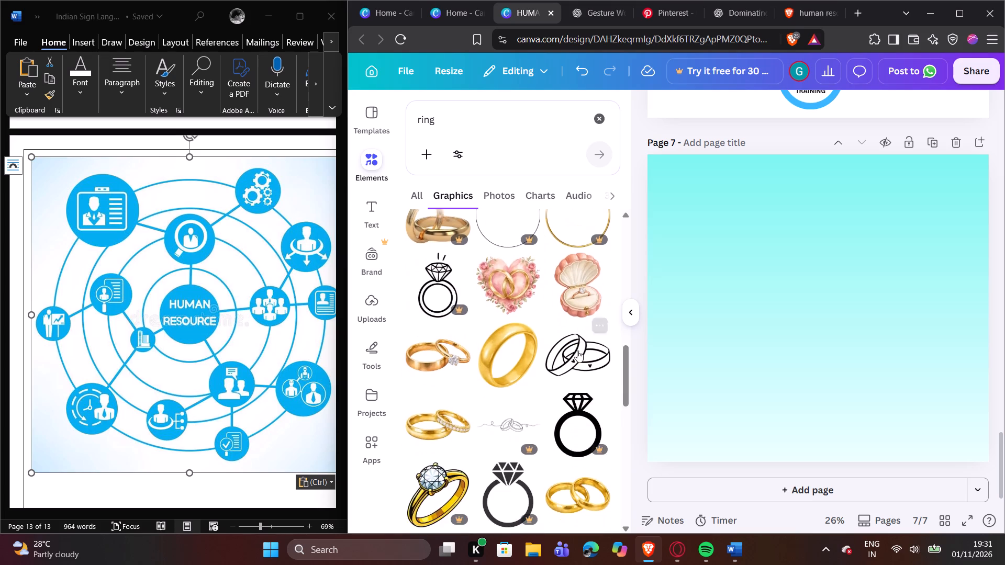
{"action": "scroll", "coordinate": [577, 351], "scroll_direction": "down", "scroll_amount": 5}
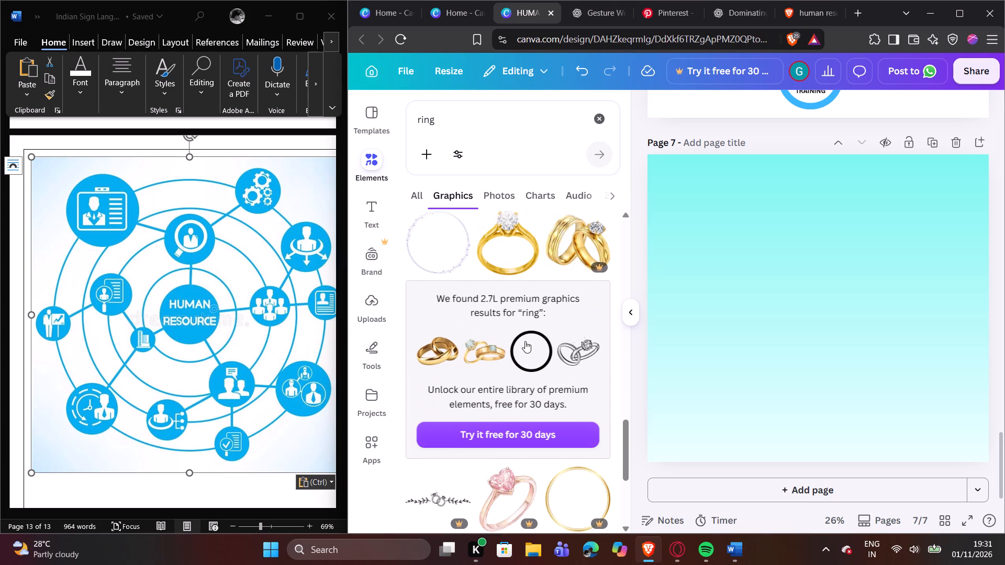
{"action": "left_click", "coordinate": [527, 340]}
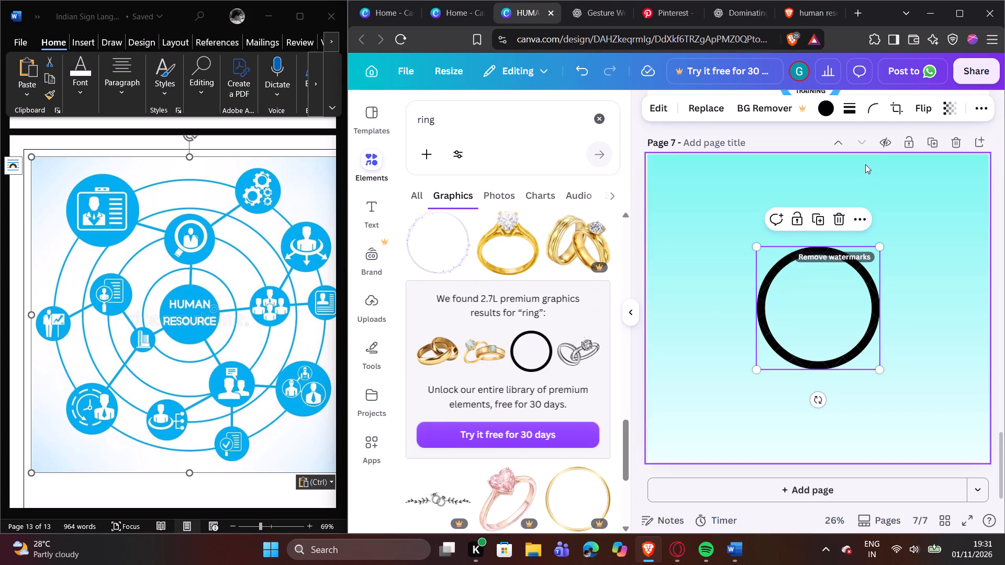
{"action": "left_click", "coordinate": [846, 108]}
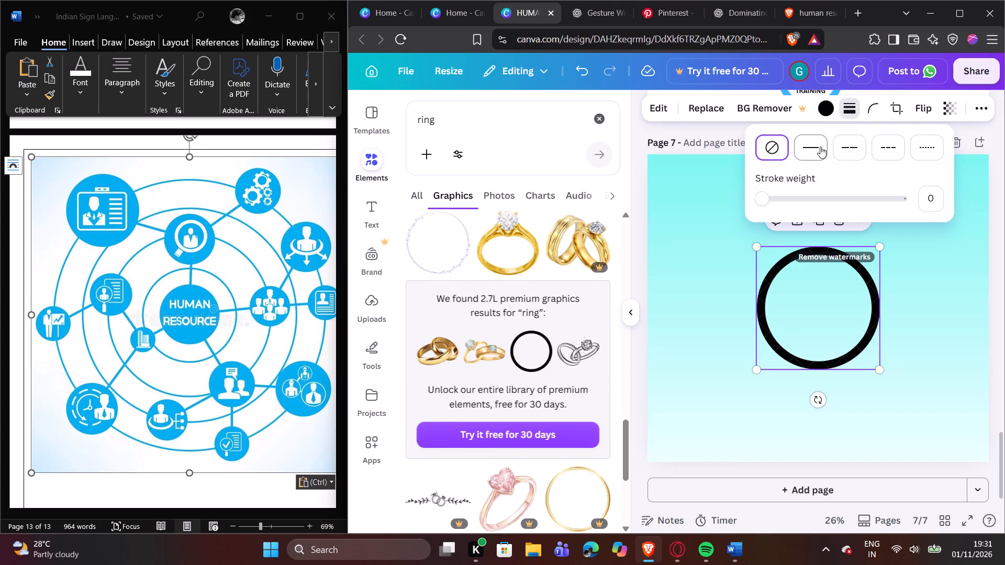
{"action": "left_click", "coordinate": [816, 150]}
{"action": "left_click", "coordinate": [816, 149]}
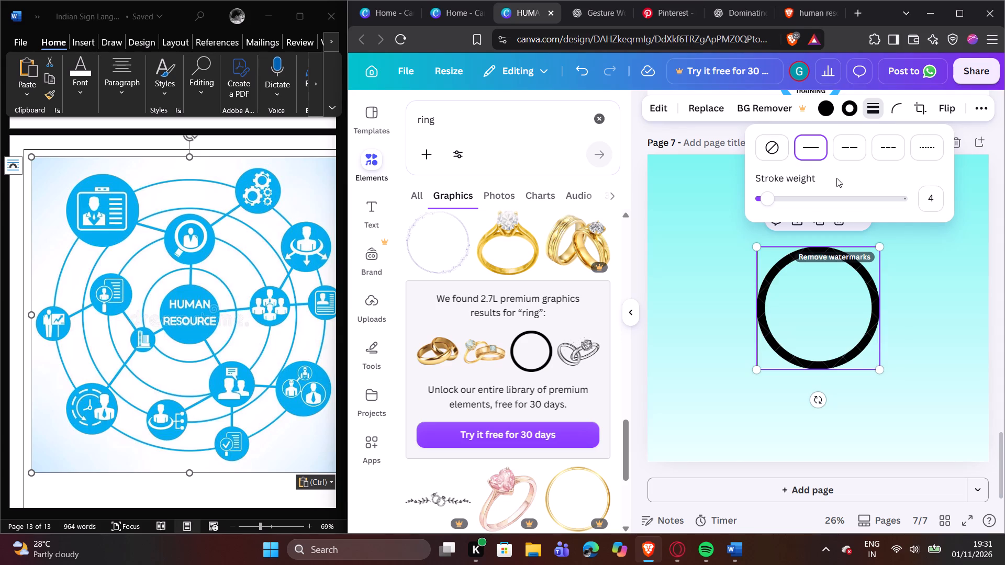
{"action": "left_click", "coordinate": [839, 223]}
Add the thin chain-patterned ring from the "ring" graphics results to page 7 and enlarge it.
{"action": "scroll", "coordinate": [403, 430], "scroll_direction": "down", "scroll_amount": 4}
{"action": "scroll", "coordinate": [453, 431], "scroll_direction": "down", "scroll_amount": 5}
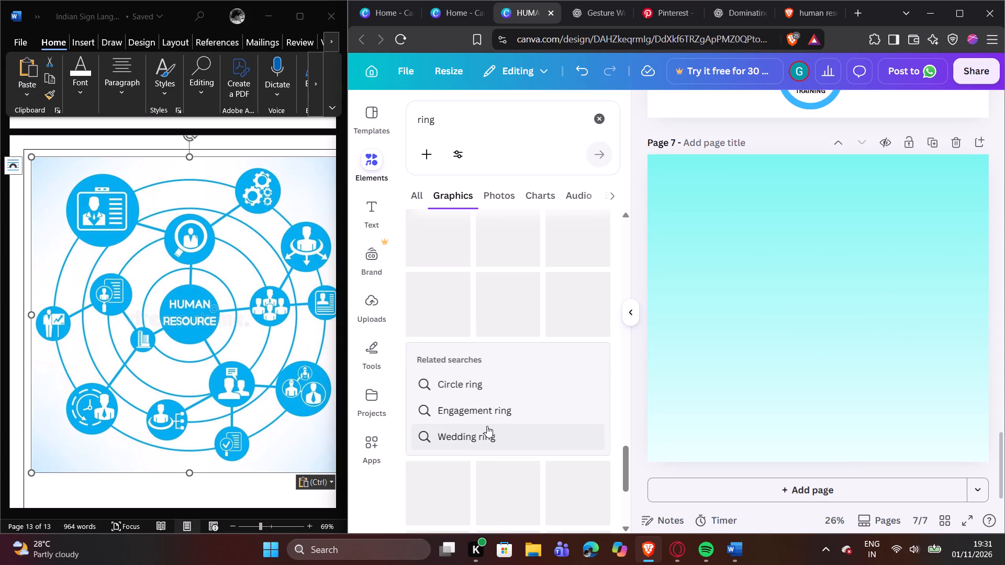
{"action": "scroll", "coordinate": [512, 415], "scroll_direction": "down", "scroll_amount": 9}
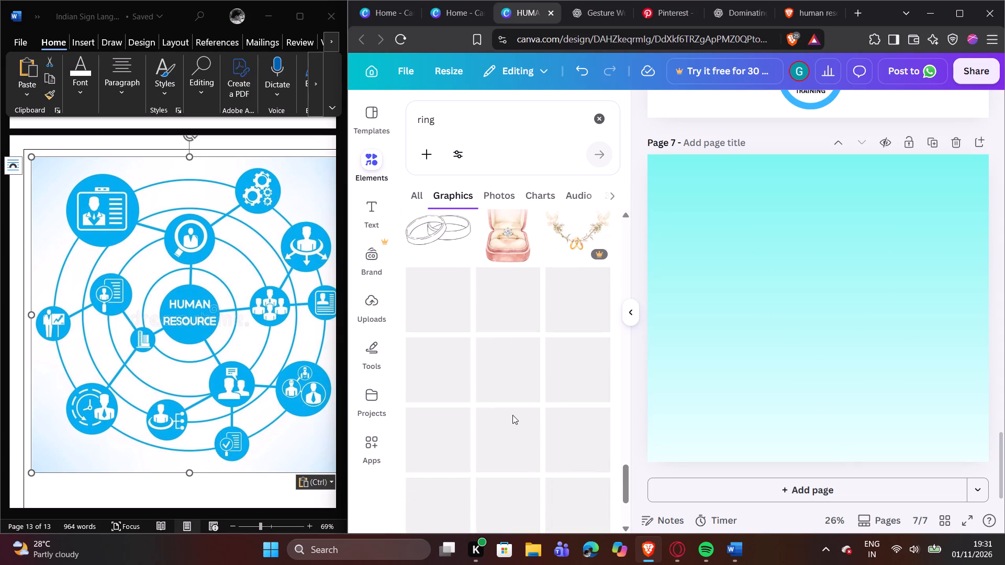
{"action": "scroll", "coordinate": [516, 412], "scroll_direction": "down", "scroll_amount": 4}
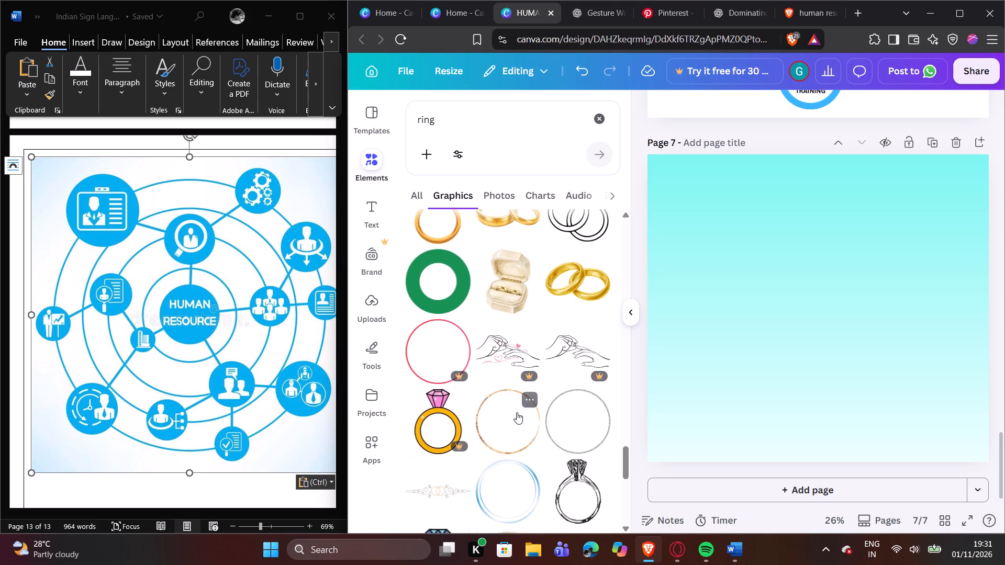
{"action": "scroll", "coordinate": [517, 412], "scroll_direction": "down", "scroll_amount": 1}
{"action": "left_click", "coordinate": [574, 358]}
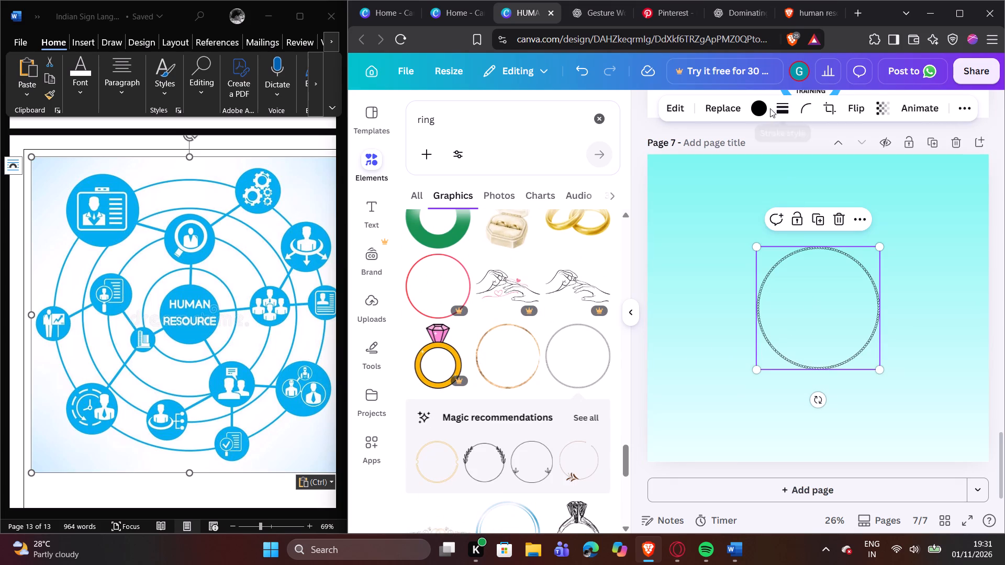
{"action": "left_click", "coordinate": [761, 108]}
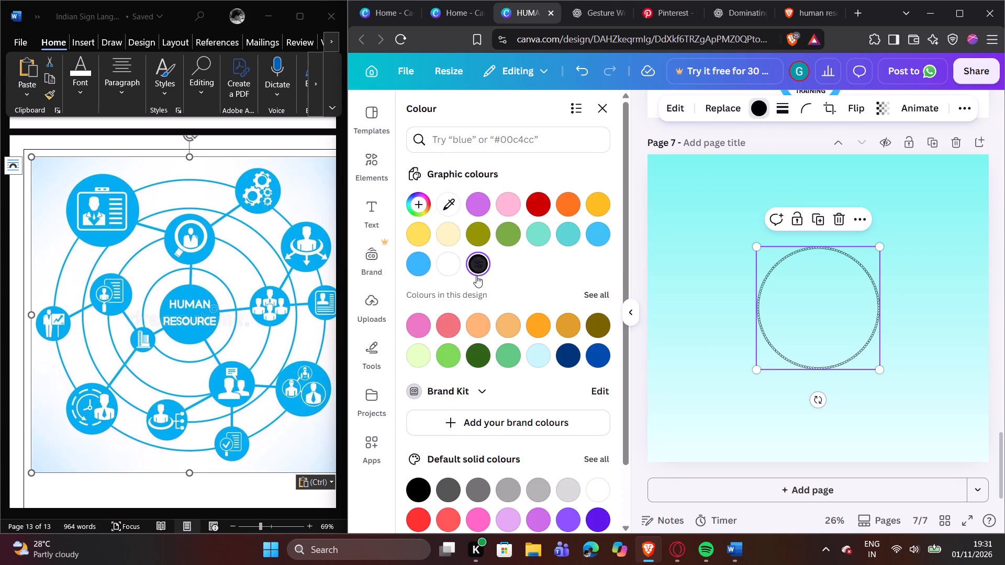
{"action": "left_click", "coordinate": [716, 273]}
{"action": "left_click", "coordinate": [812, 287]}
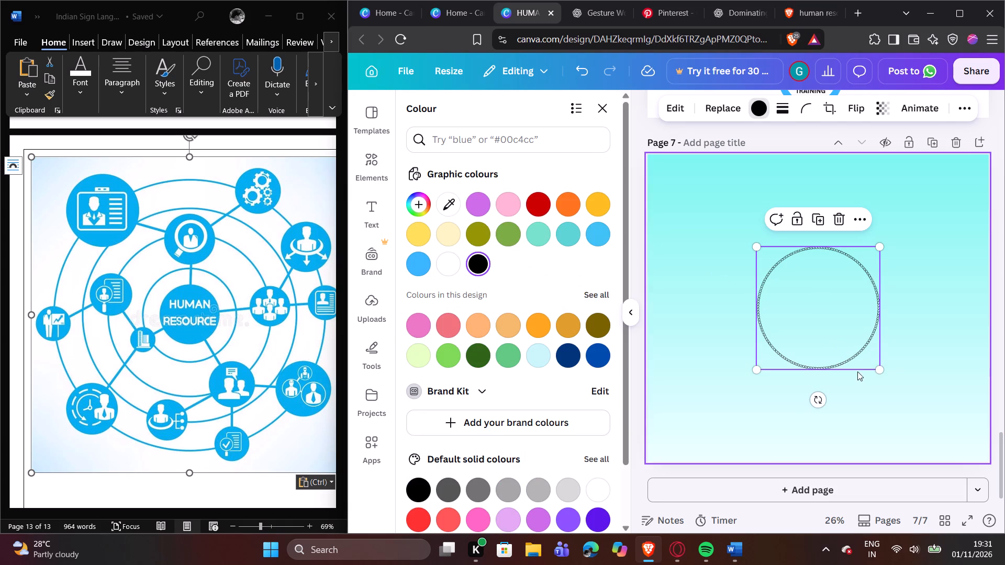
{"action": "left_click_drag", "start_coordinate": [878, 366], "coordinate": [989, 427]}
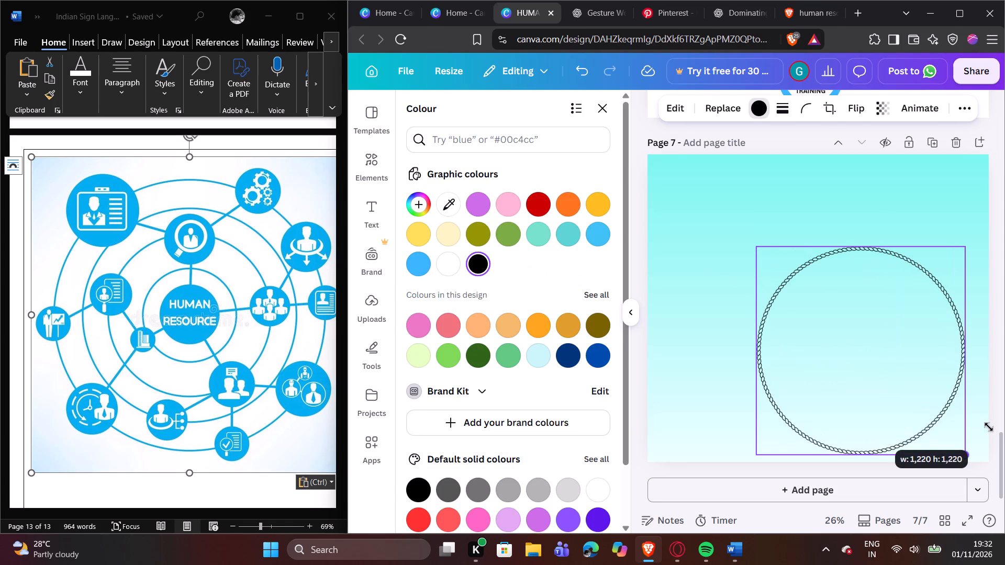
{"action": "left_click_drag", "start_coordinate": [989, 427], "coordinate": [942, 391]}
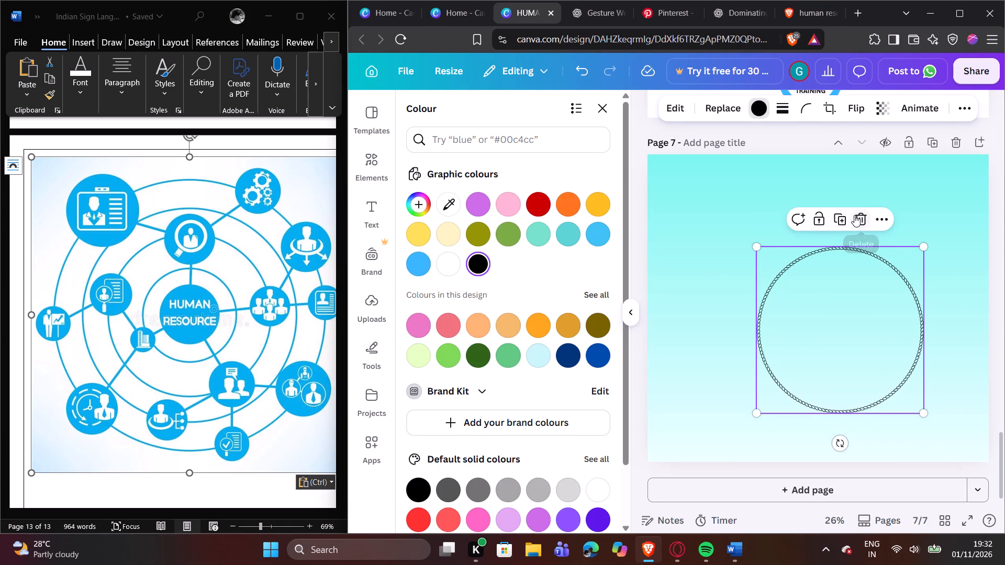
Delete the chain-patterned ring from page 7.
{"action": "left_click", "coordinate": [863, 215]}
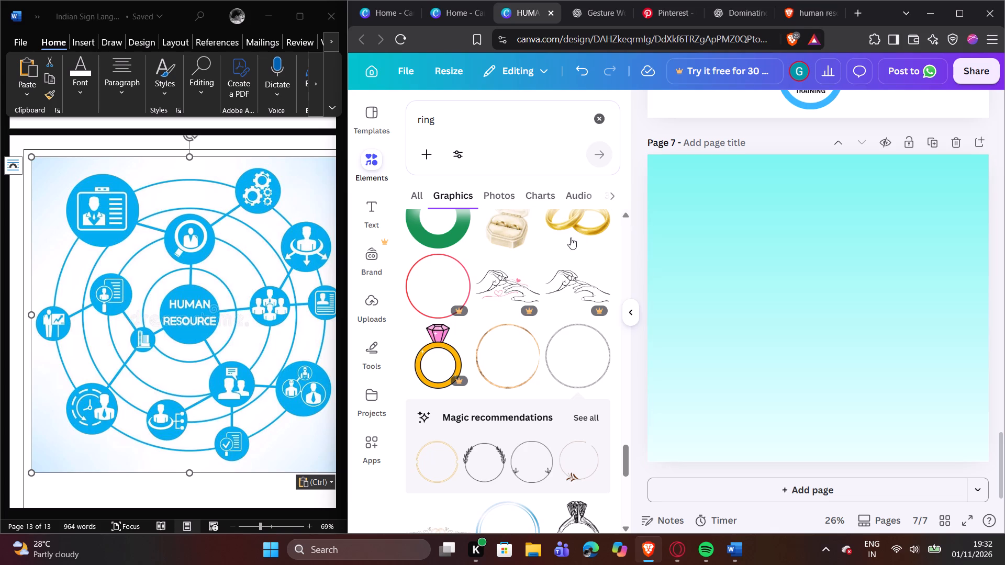
Run the related graphics search "Hollow circle" and add the thin green hollow circle to page 7.
{"action": "scroll", "coordinate": [538, 247], "scroll_direction": "down", "scroll_amount": 11}
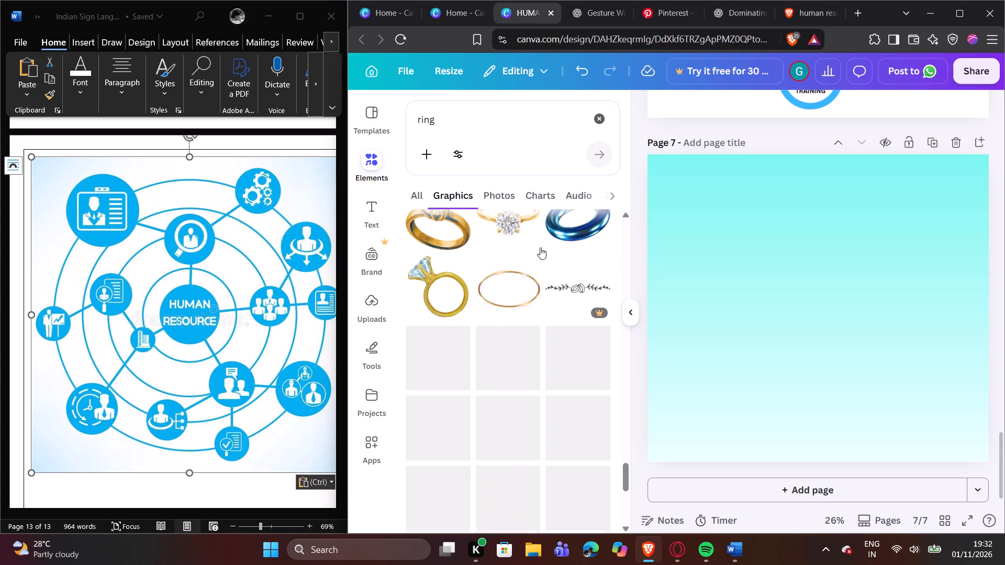
{"action": "scroll", "coordinate": [549, 225], "scroll_direction": "down", "scroll_amount": 9}
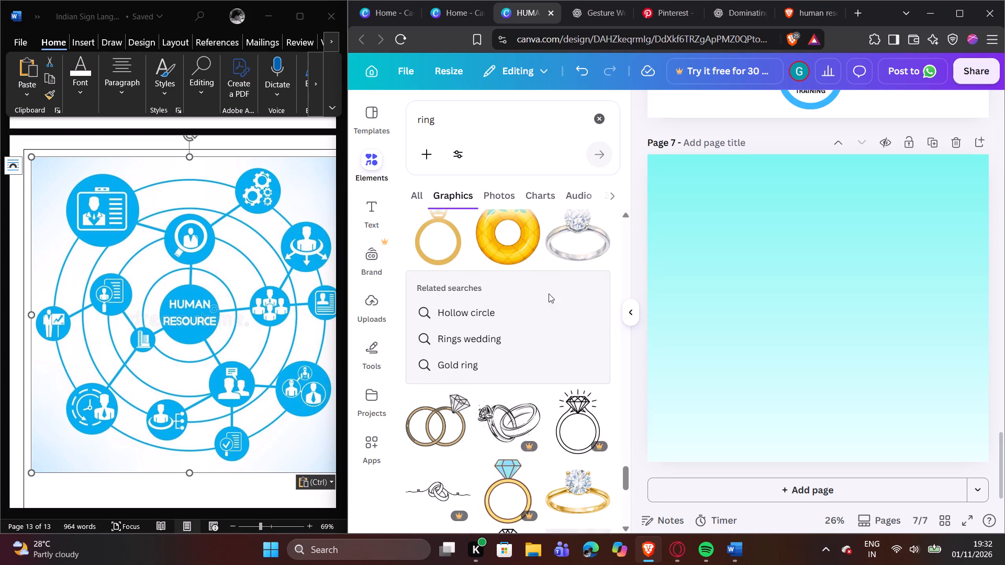
{"action": "left_click", "coordinate": [508, 317]}
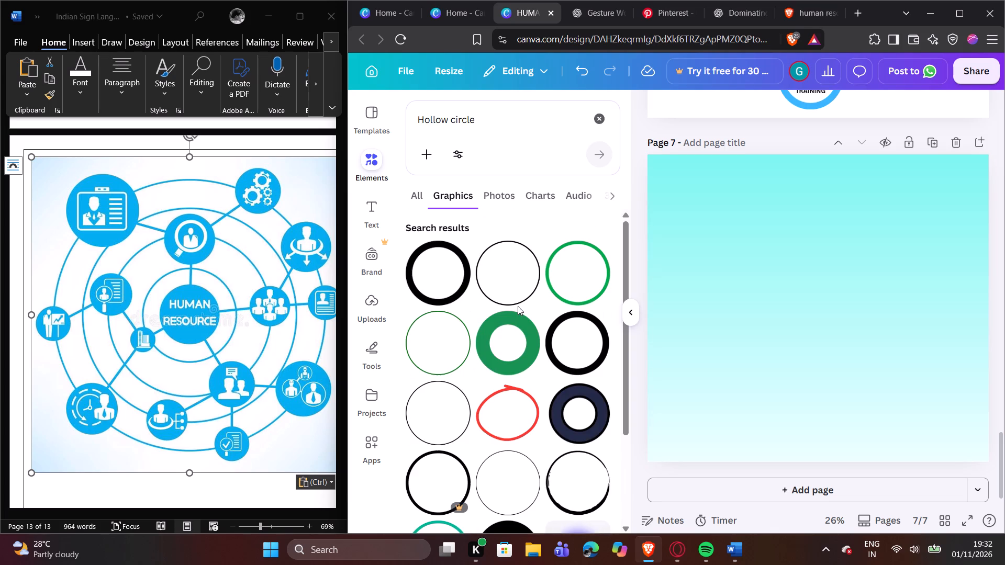
{"action": "left_click", "coordinate": [429, 340]}
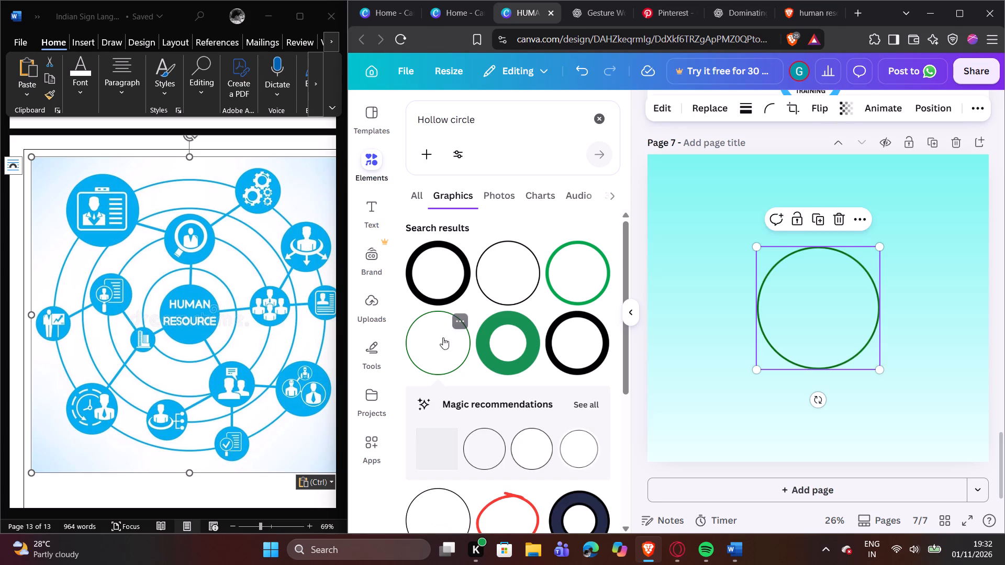
Recolour the thin green hollow circle on page 7 to black.
{"action": "left_click", "coordinate": [753, 108]}
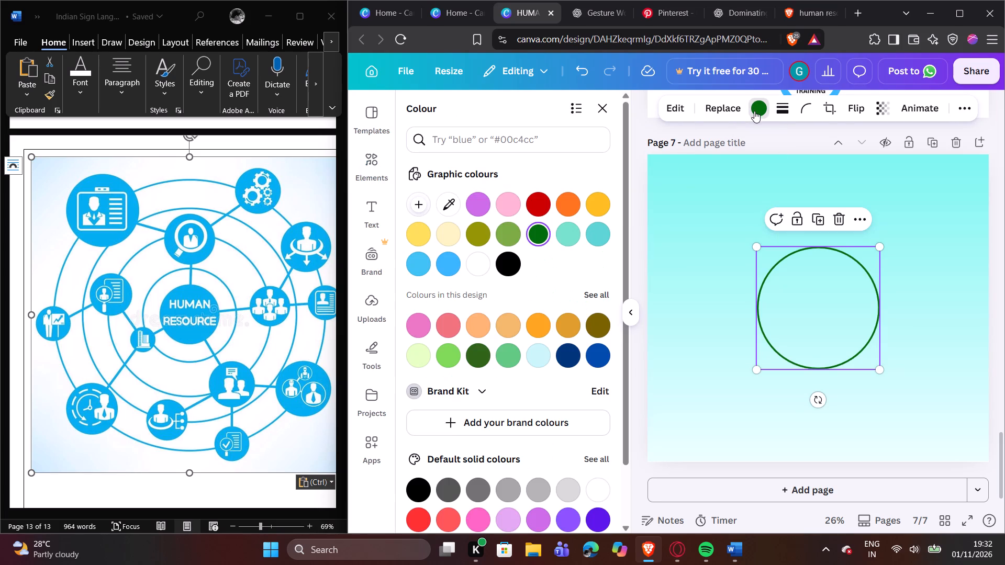
{"action": "left_click", "coordinate": [516, 263]}
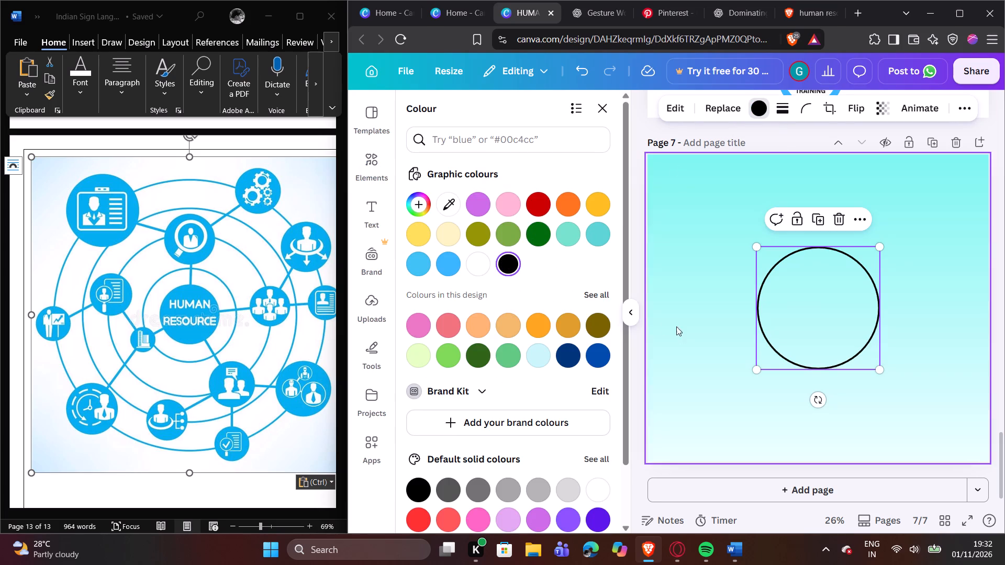
{"action": "left_click", "coordinate": [630, 308]}
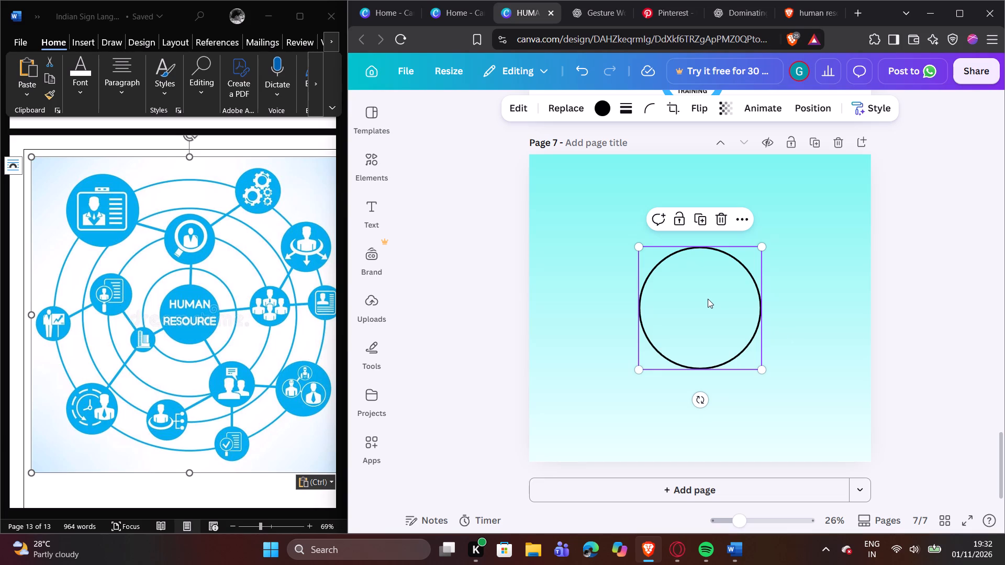
Enlarge the black circle proportionally until it spans most of page 7's height, and shift it slightly toward the page's upper left.
{"action": "left_click", "coordinate": [708, 299]}
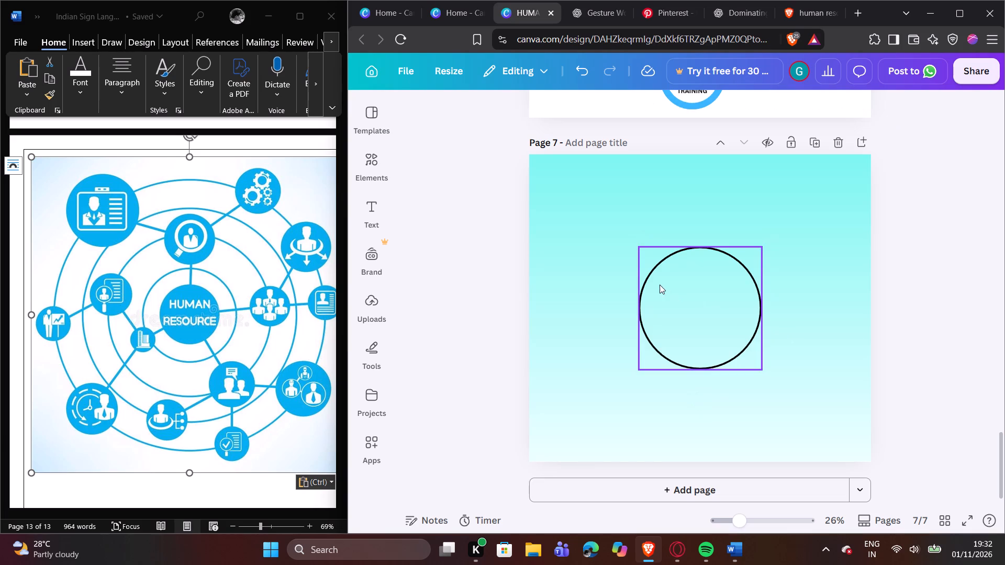
{"action": "left_click", "coordinate": [677, 286]}
{"action": "left_click_drag", "start_coordinate": [640, 244], "coordinate": [554, 192]}
{"action": "left_click_drag", "start_coordinate": [554, 192], "coordinate": [541, 180]}
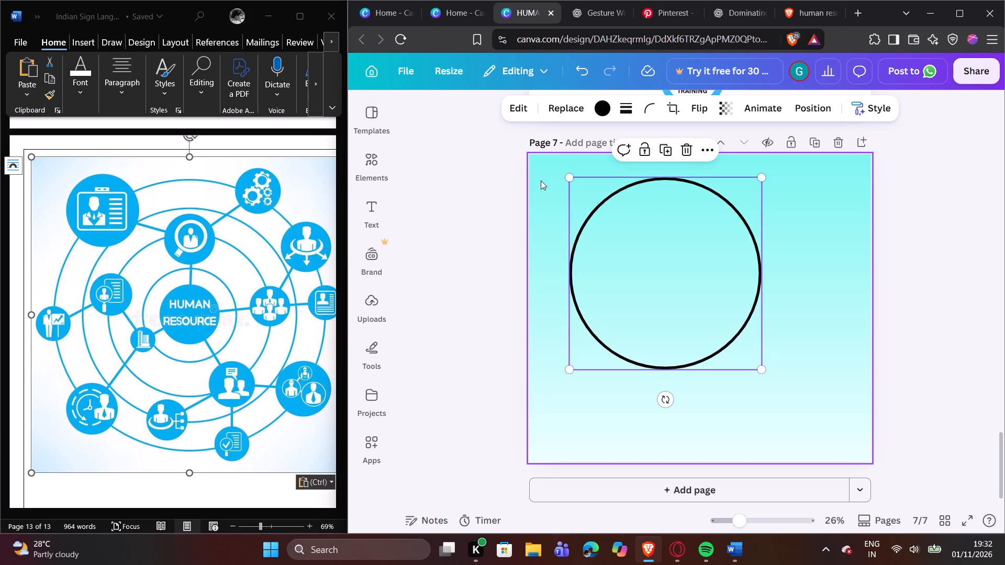
{"action": "left_click_drag", "start_coordinate": [541, 180], "coordinate": [537, 180]}
{"action": "left_click_drag", "start_coordinate": [758, 372], "coordinate": [810, 444]}
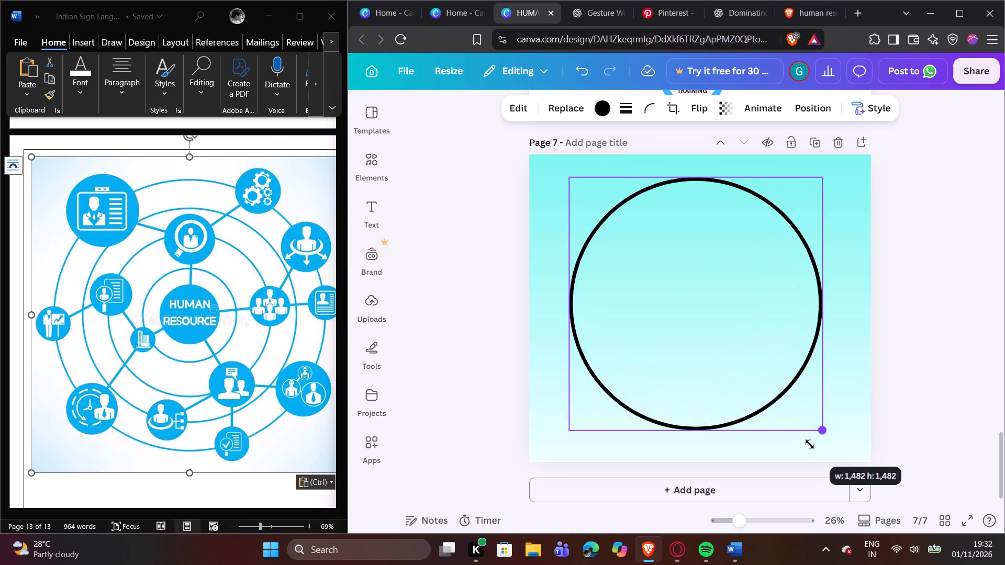
{"action": "left_click_drag", "start_coordinate": [810, 444], "coordinate": [818, 453]}
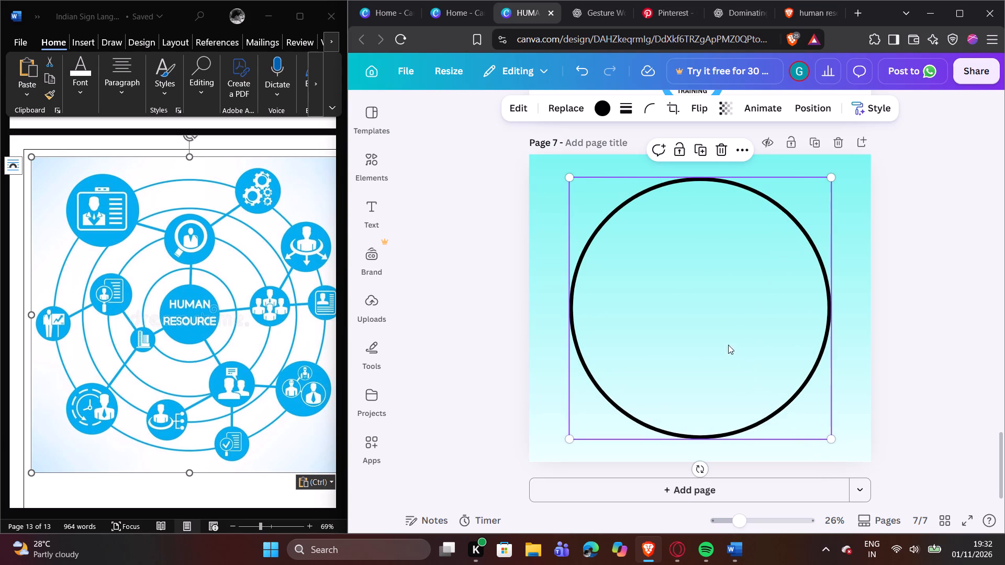
{"action": "left_click", "coordinate": [718, 326]}
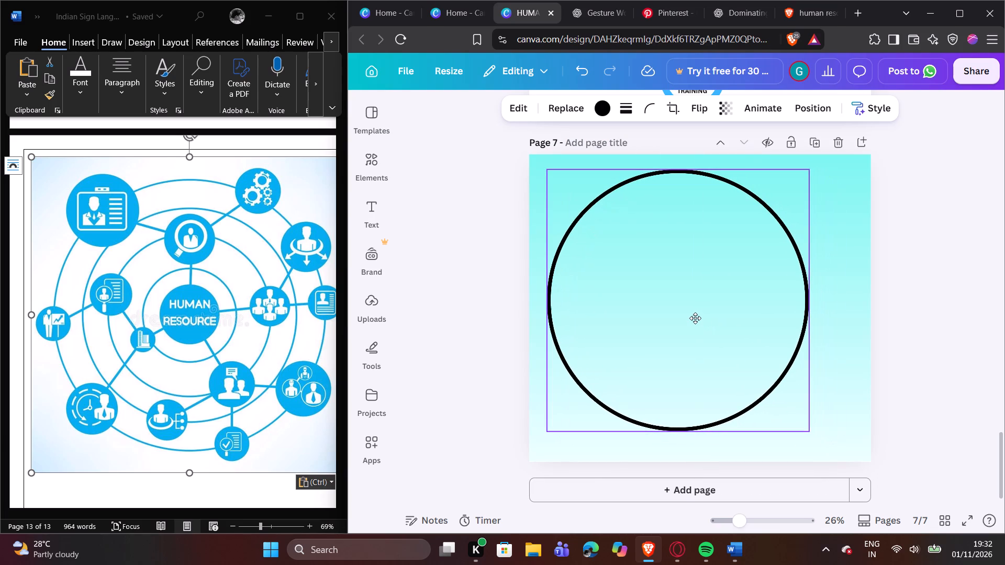
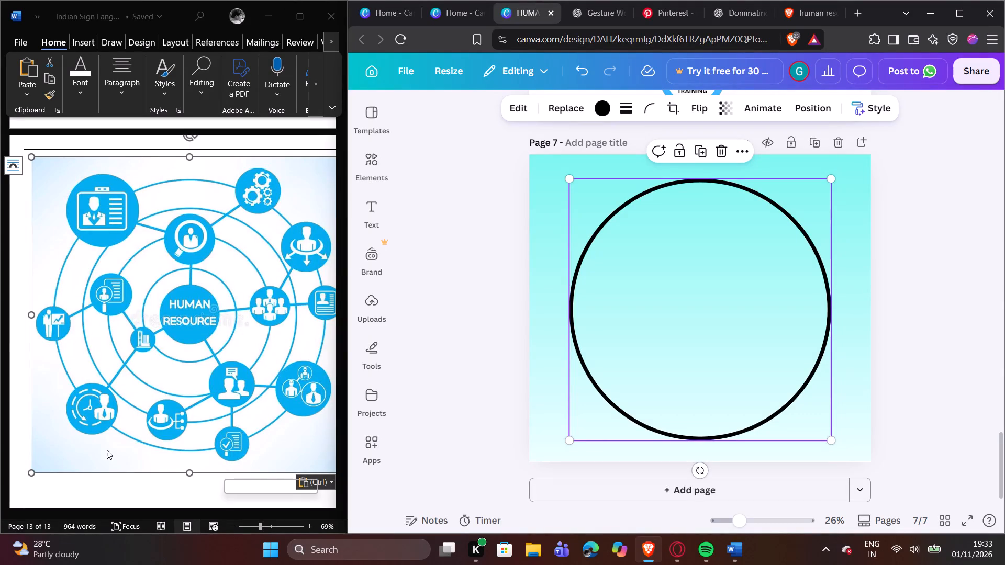
Enlarge the black circle on page 7 slightly, to about 1,600 wide, and centre it vertically on the page.
{"action": "left_click", "coordinate": [745, 292]}
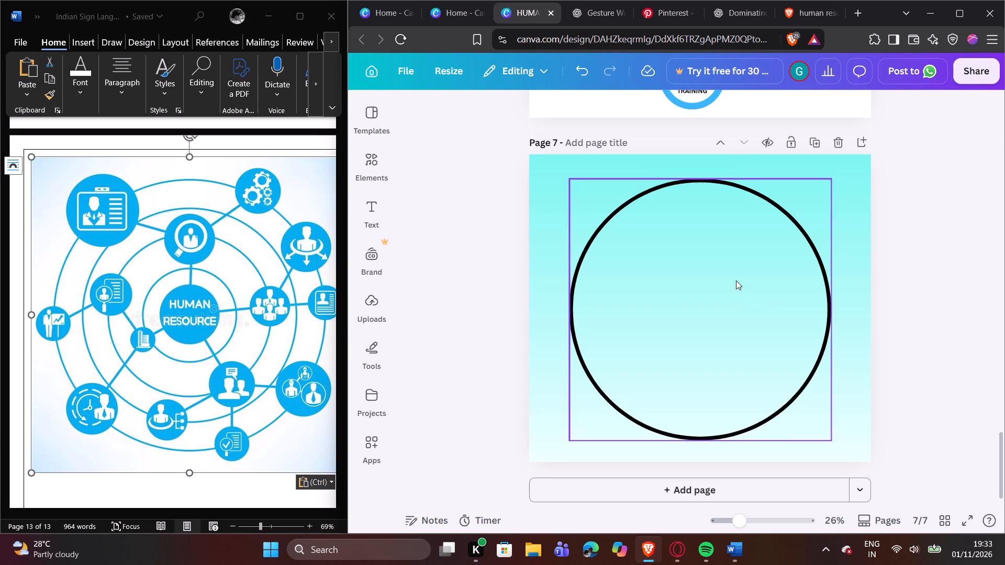
{"action": "left_click", "coordinate": [650, 242]}
{"action": "left_click_drag", "start_coordinate": [571, 176], "coordinate": [544, 176]}
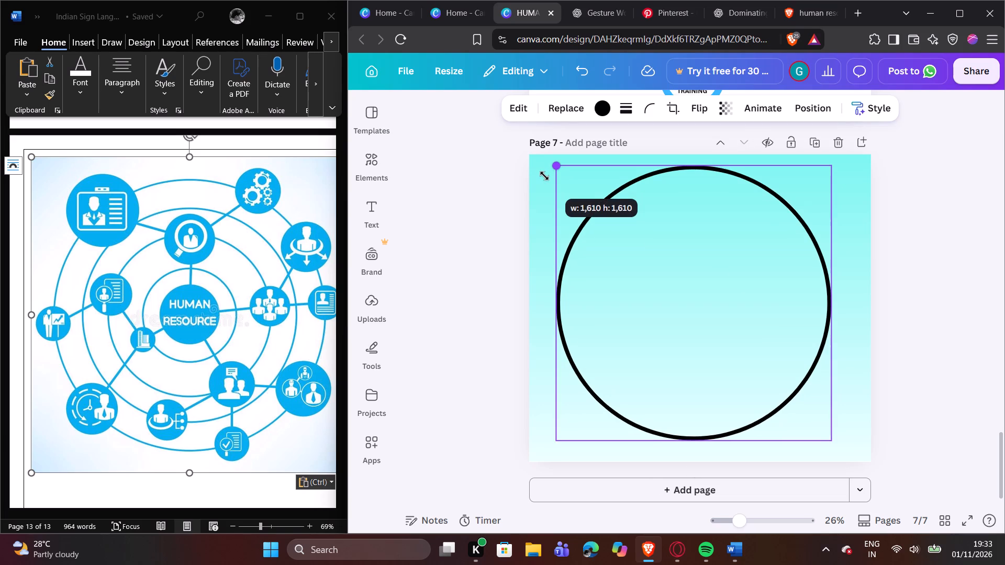
{"action": "left_click_drag", "start_coordinate": [544, 176], "coordinate": [549, 176]}
{"action": "left_click_drag", "start_coordinate": [680, 282], "coordinate": [682, 292]}
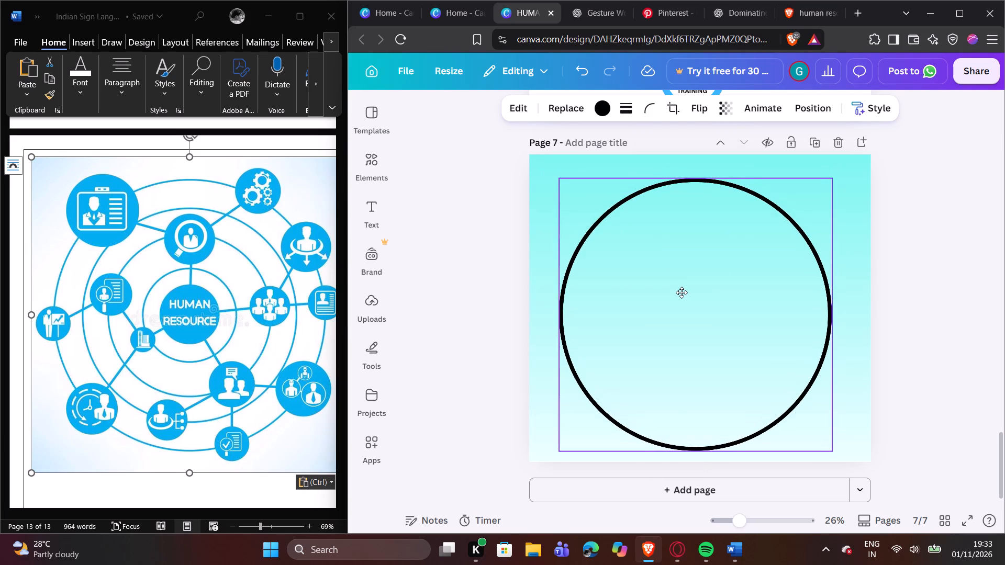
{"action": "left_click_drag", "start_coordinate": [682, 292], "coordinate": [683, 291]}
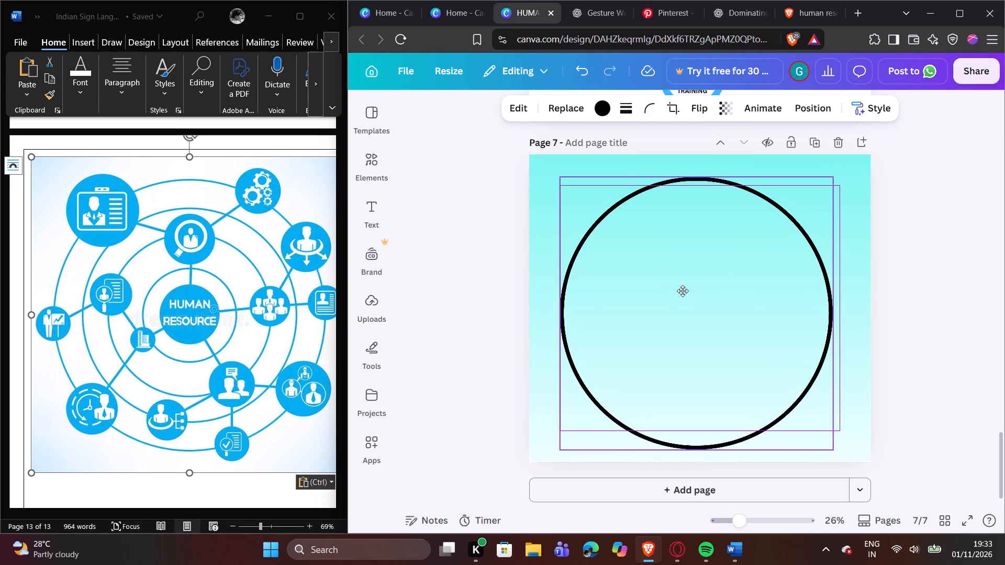
{"action": "left_click_drag", "start_coordinate": [683, 291], "coordinate": [683, 287]}
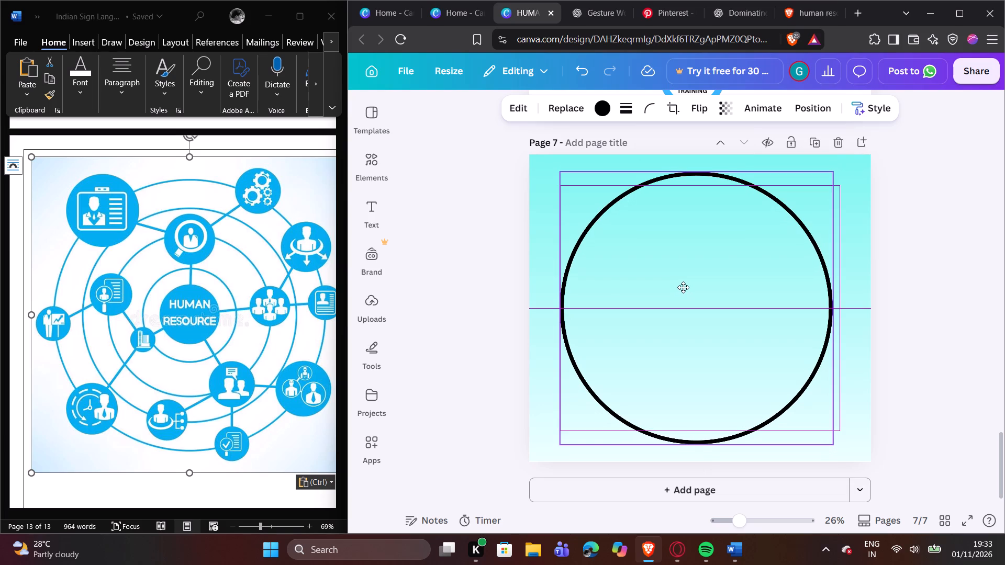
{"action": "left_click_drag", "start_coordinate": [683, 287], "coordinate": [680, 287]}
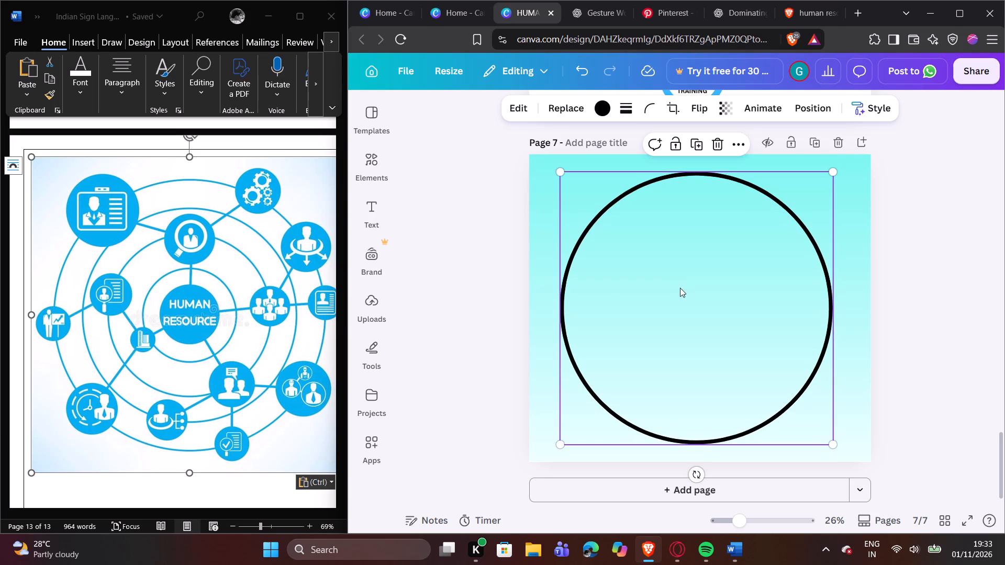
Duplicate the black circle, shrink the copy to about three-quarters of the original's diameter, and centre it inside the original.
{"action": "left_click", "coordinate": [718, 281]}
{"action": "left_click", "coordinate": [693, 228]}
{"action": "left_click", "coordinate": [696, 139]}
{"action": "left_click_drag", "start_coordinate": [728, 230], "coordinate": [725, 242]}
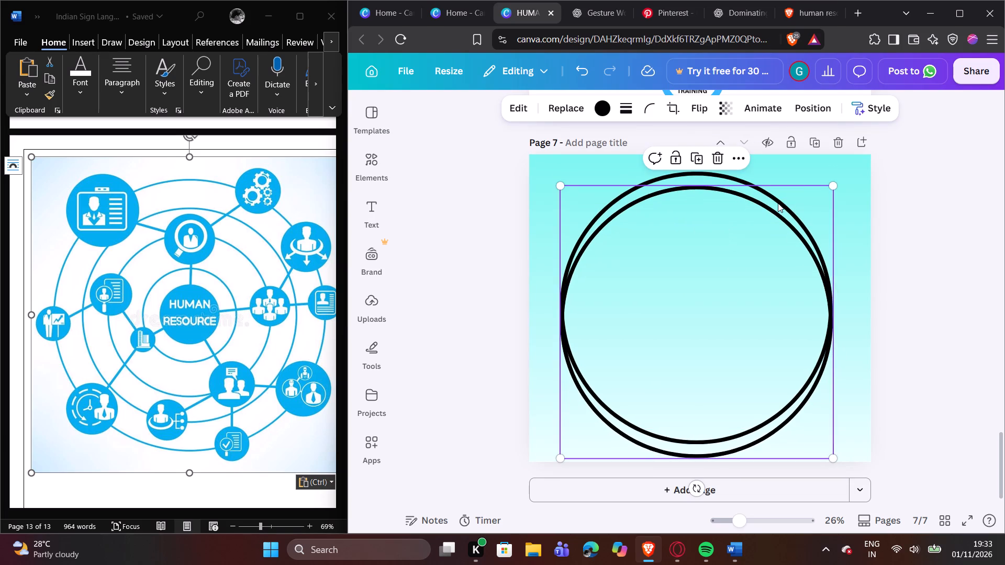
{"action": "left_click_drag", "start_coordinate": [834, 186], "coordinate": [796, 211]}
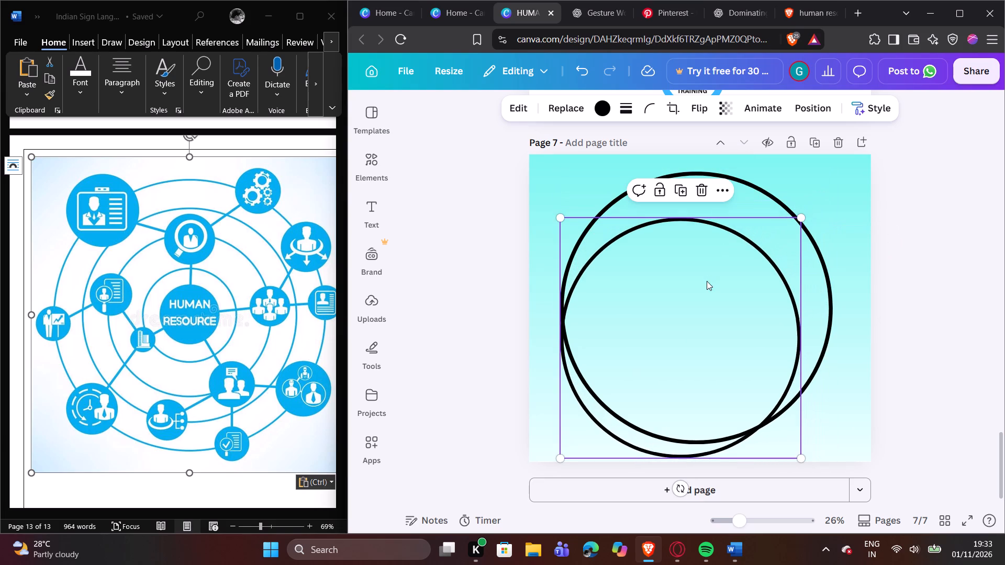
{"action": "left_click_drag", "start_coordinate": [674, 335], "coordinate": [690, 304]}
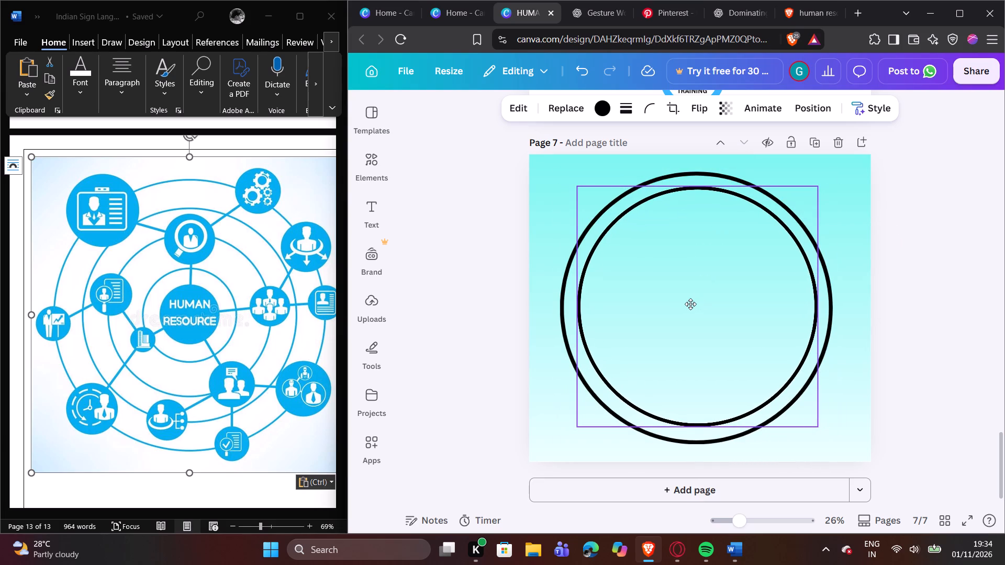
{"action": "left_click_drag", "start_coordinate": [690, 304], "coordinate": [689, 304]}
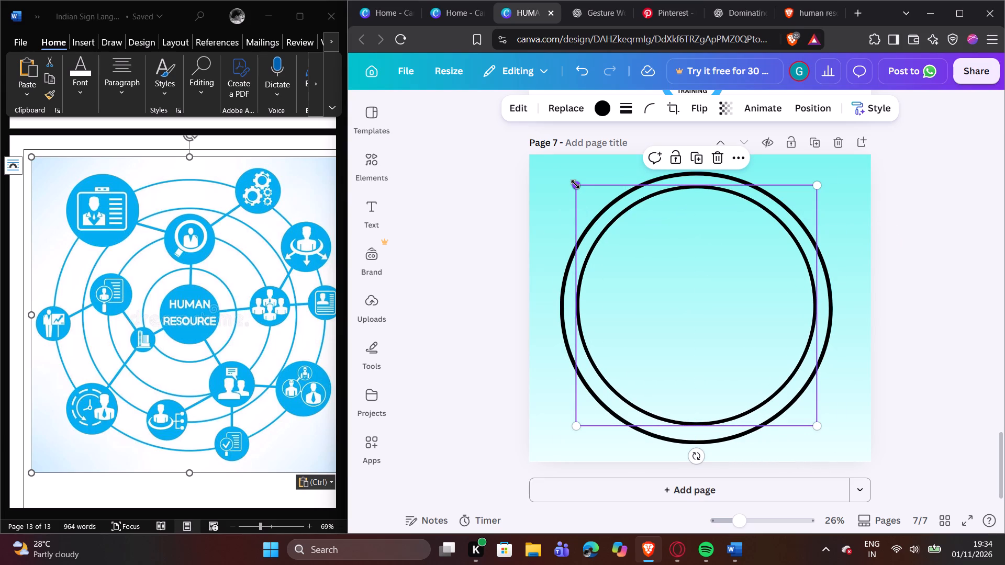
{"action": "left_click_drag", "start_coordinate": [575, 184], "coordinate": [608, 223]}
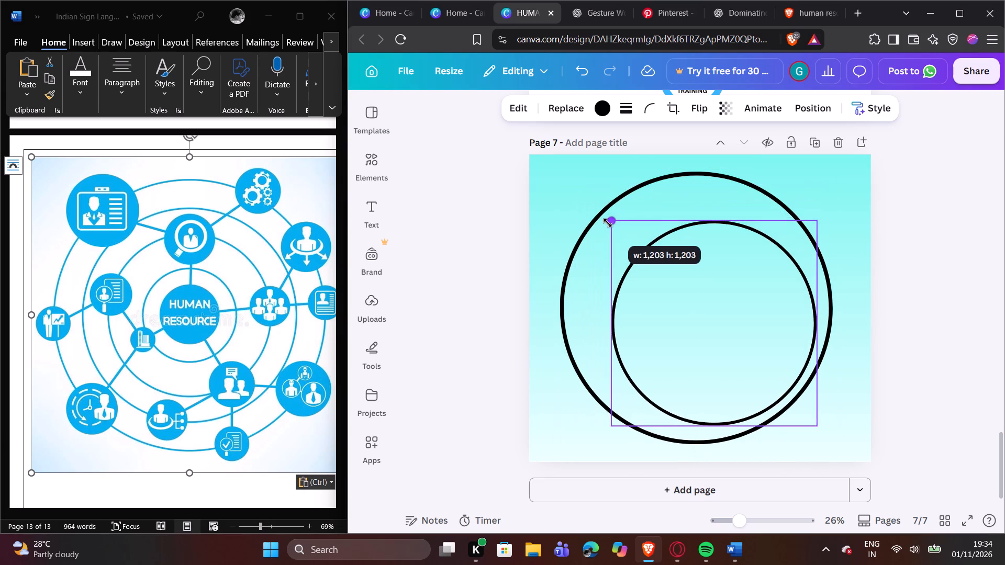
{"action": "left_click_drag", "start_coordinate": [608, 223], "coordinate": [596, 216]}
{"action": "left_click_drag", "start_coordinate": [721, 320], "coordinate": [708, 312]}
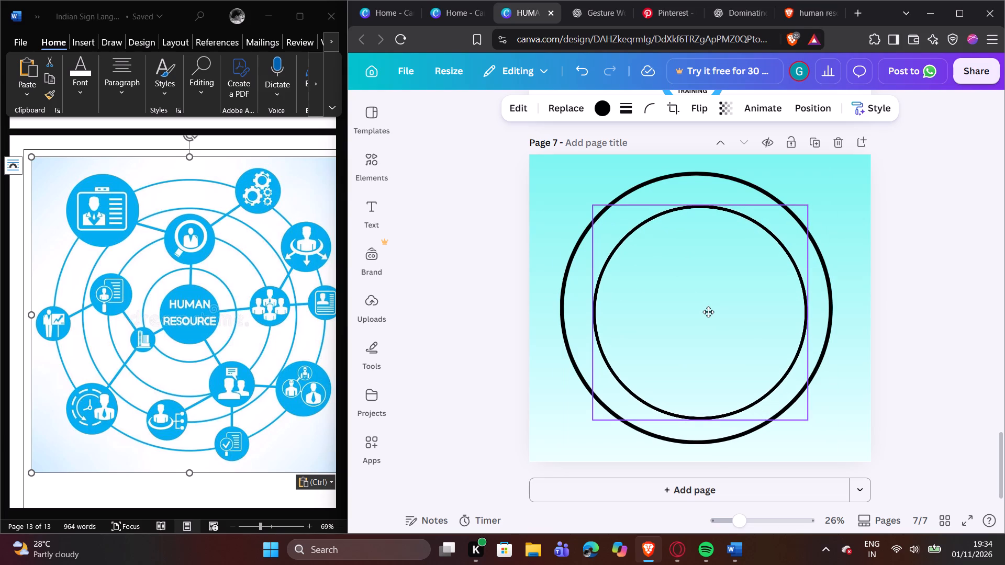
{"action": "left_click_drag", "start_coordinate": [708, 312], "coordinate": [712, 312]}
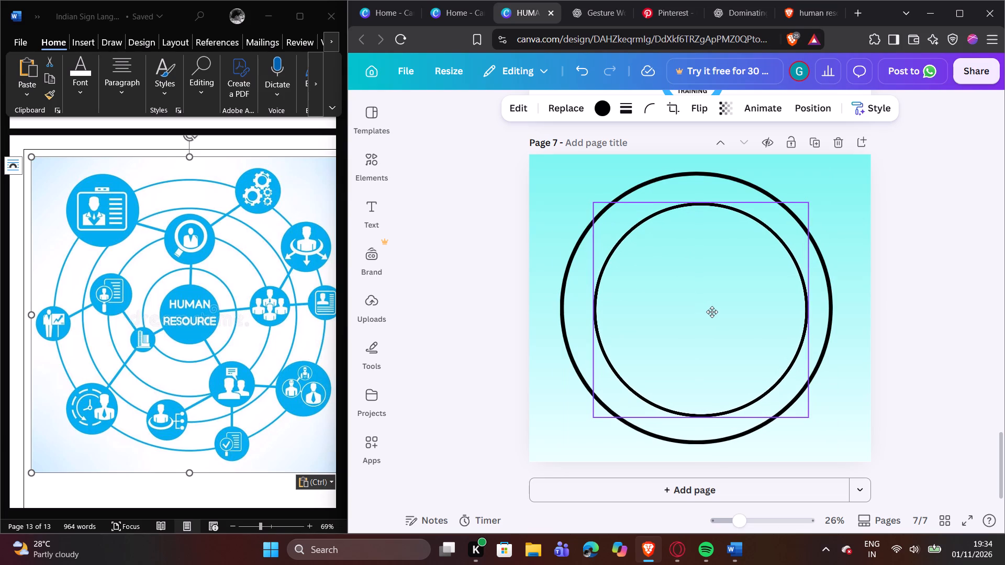
{"action": "left_click_drag", "start_coordinate": [712, 312], "coordinate": [707, 313]}
{"action": "left_click_drag", "start_coordinate": [589, 198], "coordinate": [592, 207]}
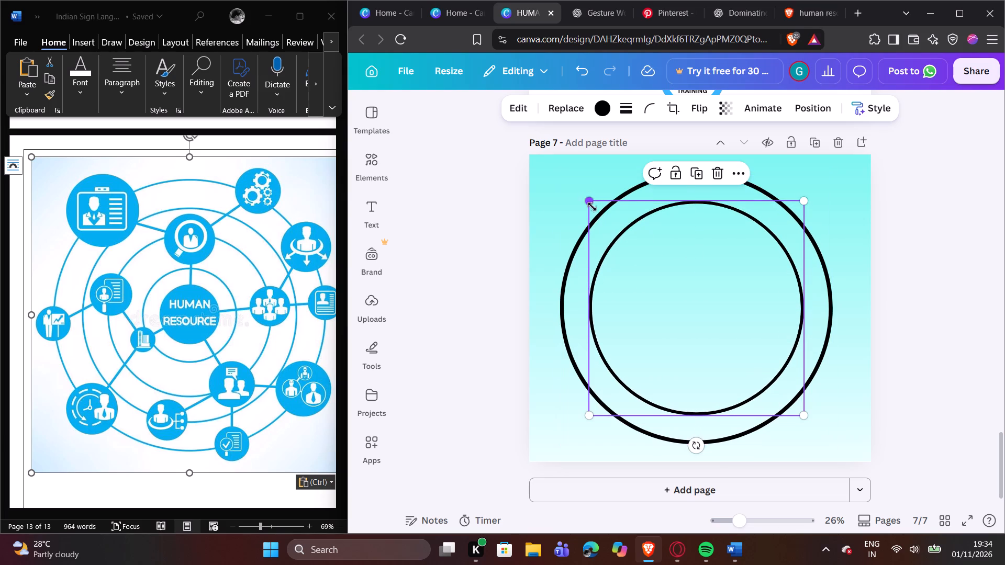
{"action": "left_click_drag", "start_coordinate": [592, 207], "coordinate": [598, 213]}
{"action": "left_click", "coordinate": [598, 213]}
{"action": "left_click", "coordinate": [719, 314]}
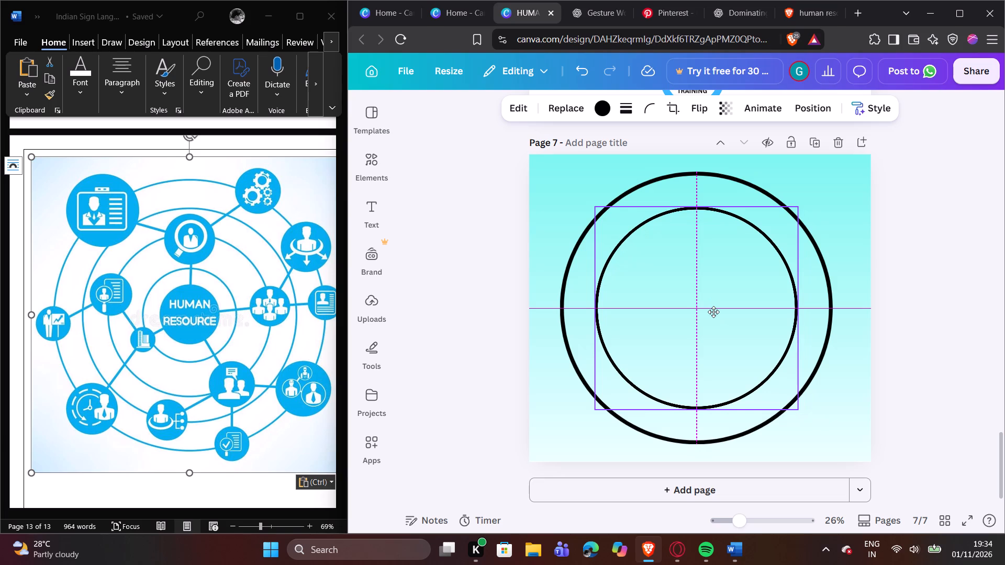
{"action": "left_click", "coordinate": [713, 312]}
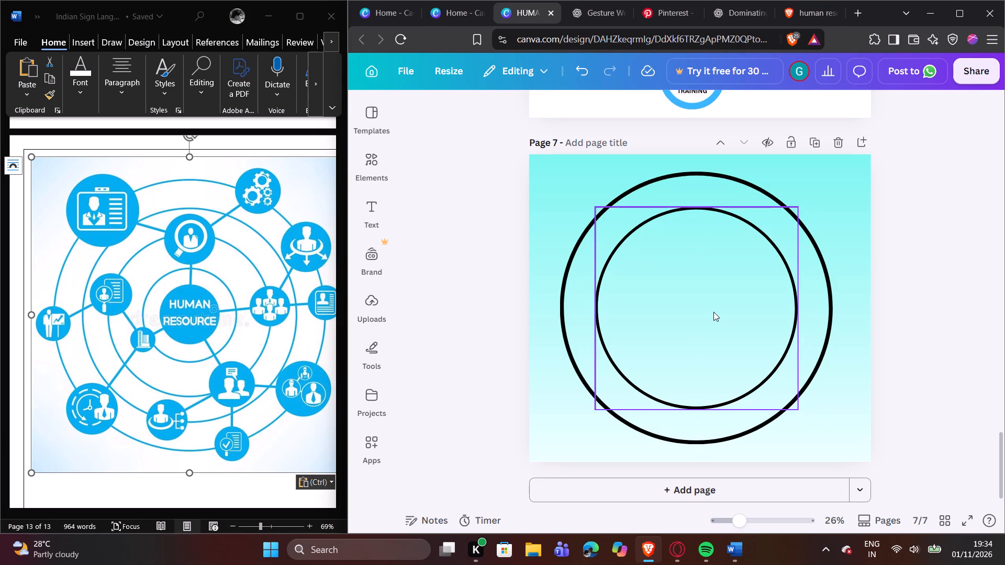
Duplicate the inner circle, shrink the copy to just over half the outermost ring's diameter, and centre it as the third concentric ring.
{"action": "left_click", "coordinate": [712, 311]}
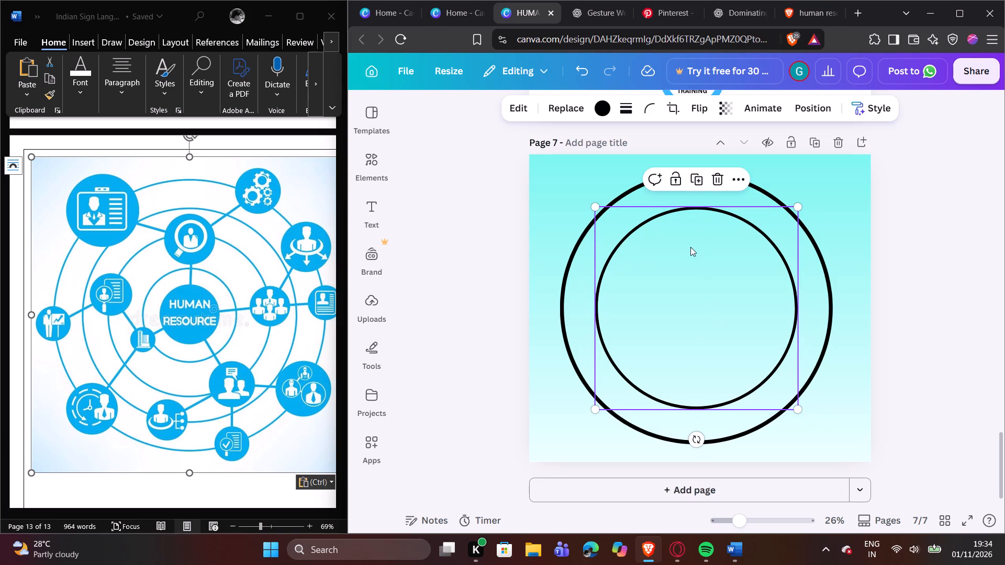
{"action": "left_click", "coordinate": [698, 176]}
{"action": "left_click_drag", "start_coordinate": [731, 336], "coordinate": [705, 296]}
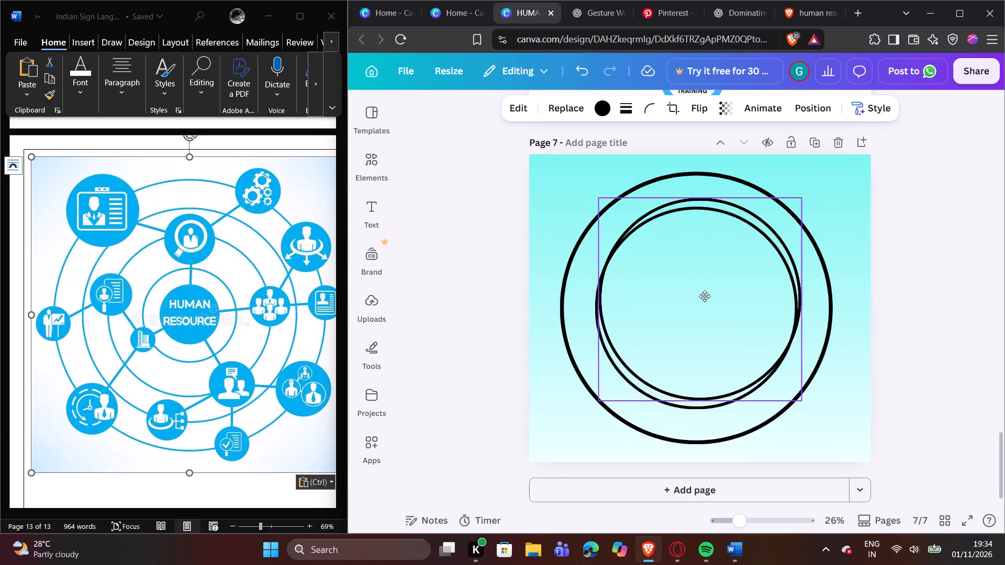
{"action": "left_click_drag", "start_coordinate": [705, 296], "coordinate": [693, 299]}
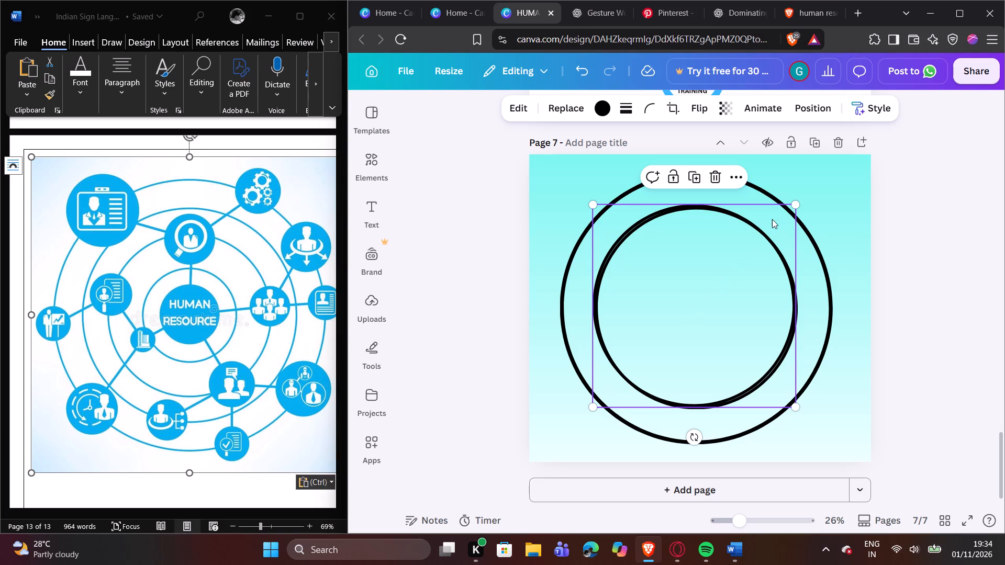
{"action": "left_click_drag", "start_coordinate": [795, 205], "coordinate": [757, 261]}
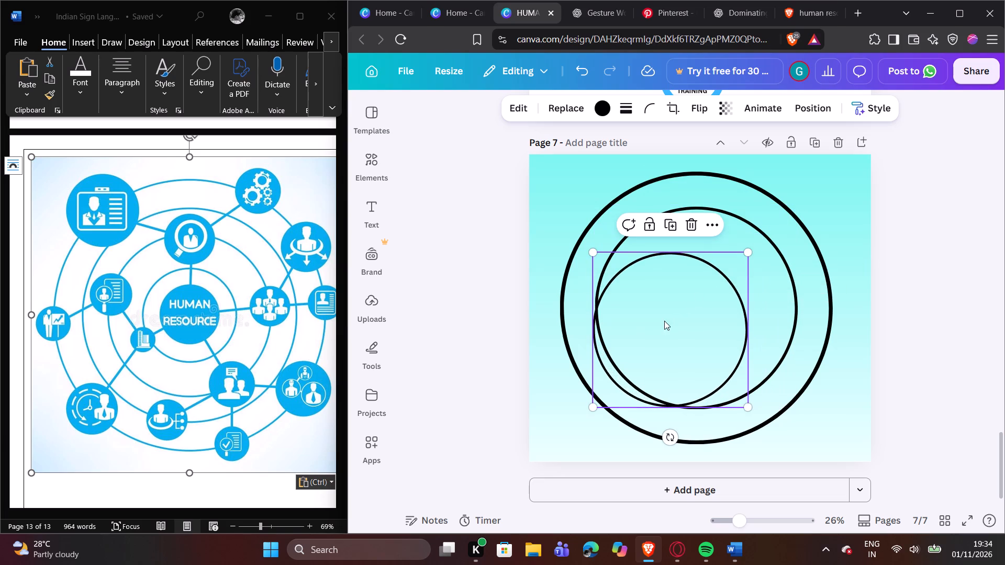
{"action": "left_click_drag", "start_coordinate": [664, 321], "coordinate": [691, 302]}
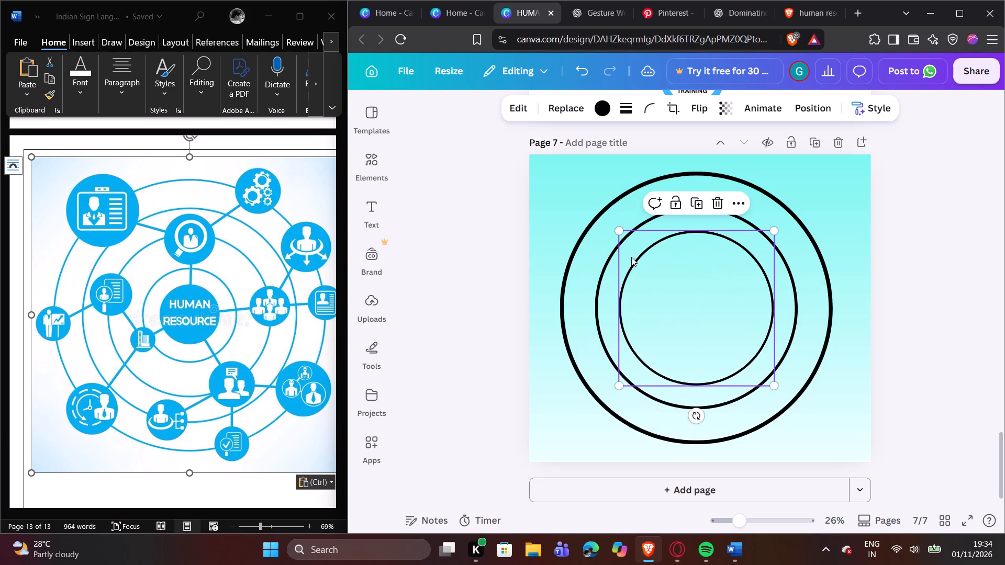
{"action": "left_click_drag", "start_coordinate": [619, 232], "coordinate": [623, 239]}
{"action": "left_click", "coordinate": [623, 239]}
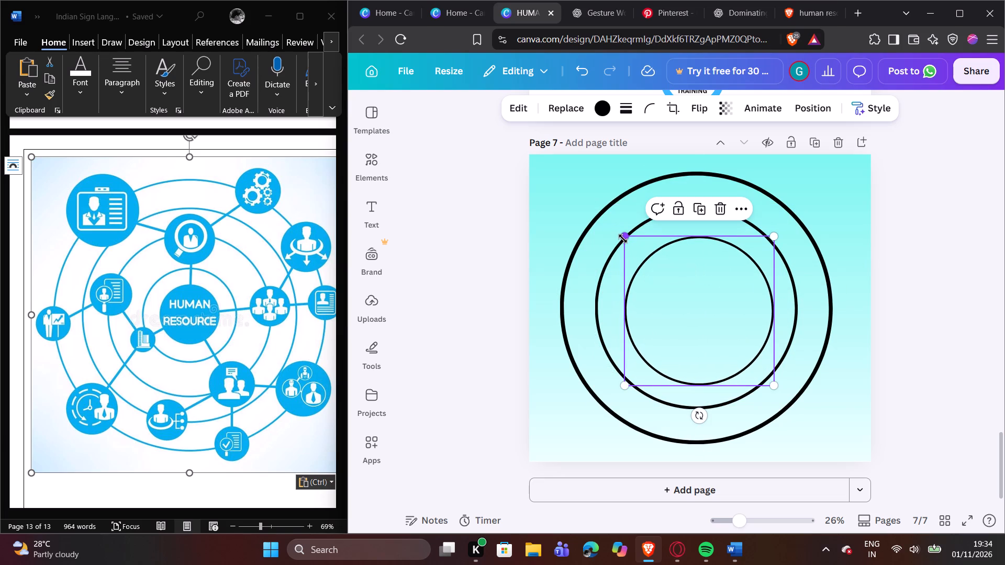
{"action": "left_click_drag", "start_coordinate": [623, 239], "coordinate": [628, 240]}
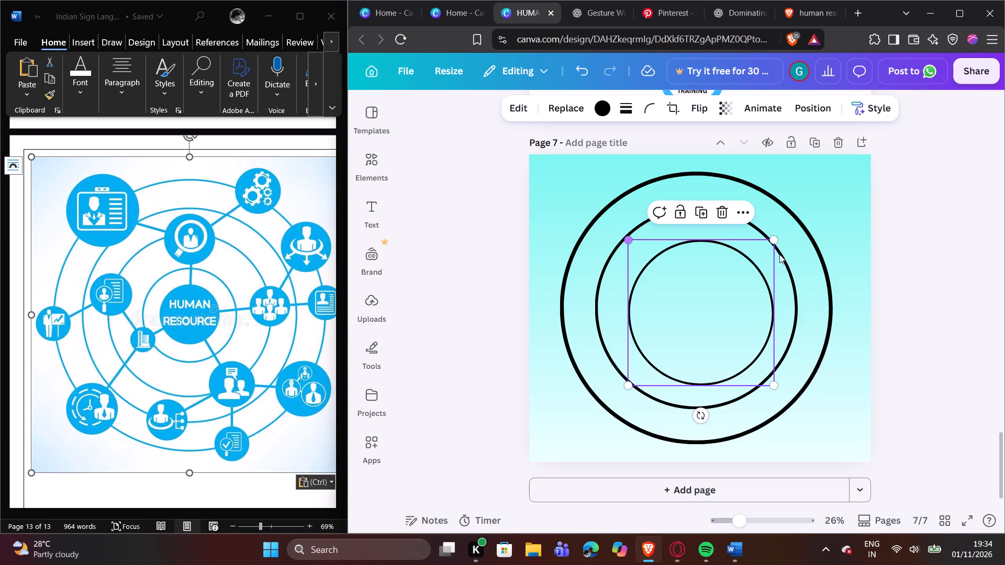
{"action": "left_click", "coordinate": [906, 248]}
{"action": "left_click_drag", "start_coordinate": [701, 303], "coordinate": [698, 302]}
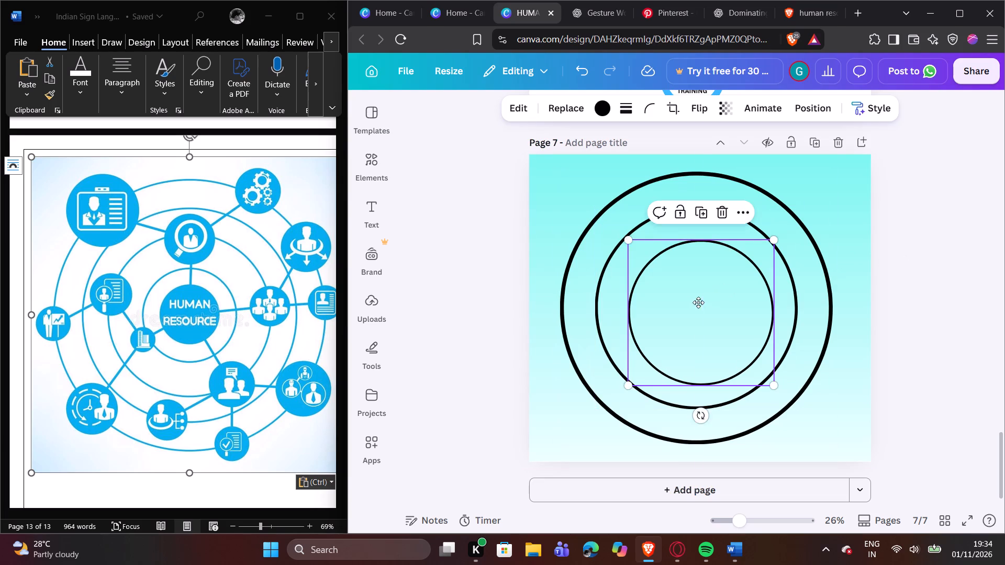
{"action": "left_click_drag", "start_coordinate": [698, 302], "coordinate": [694, 304]}
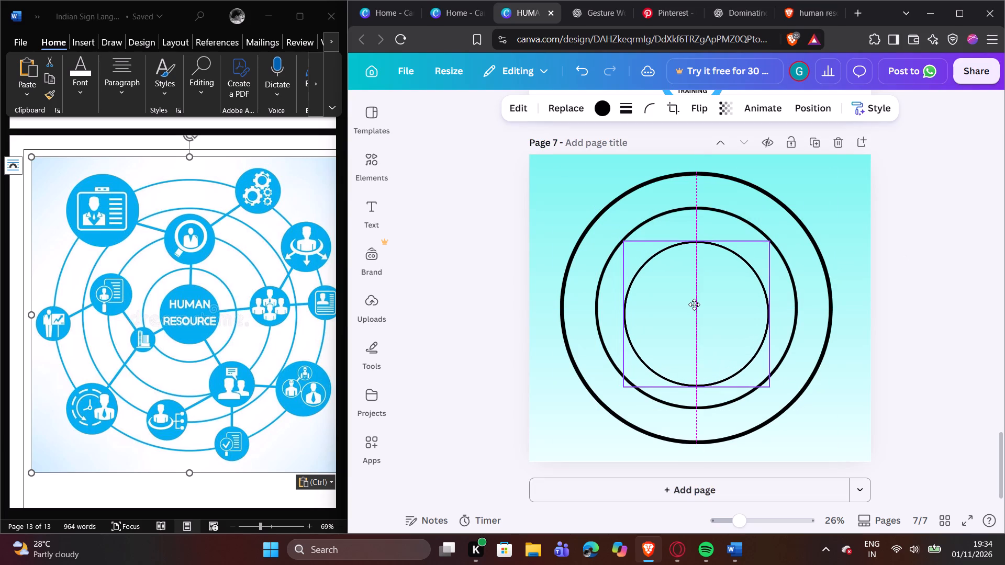
{"action": "left_click_drag", "start_coordinate": [694, 304], "coordinate": [696, 301]}
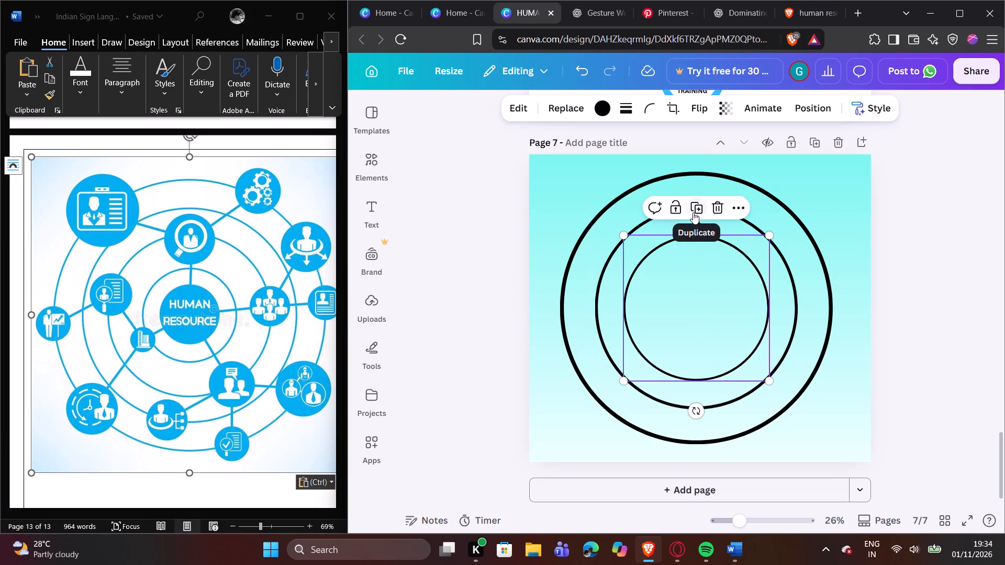
Duplicate the third ring, shrink the copy to about one third of the outermost ring's diameter, and centre it as the innermost ring.
{"action": "left_click", "coordinate": [692, 211]}
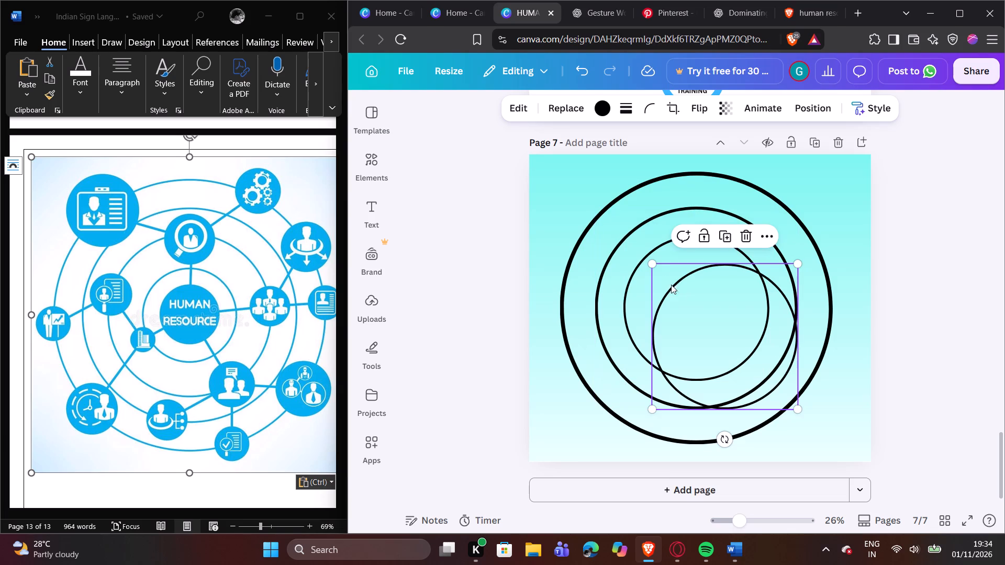
{"action": "left_click_drag", "start_coordinate": [647, 263], "coordinate": [687, 290]}
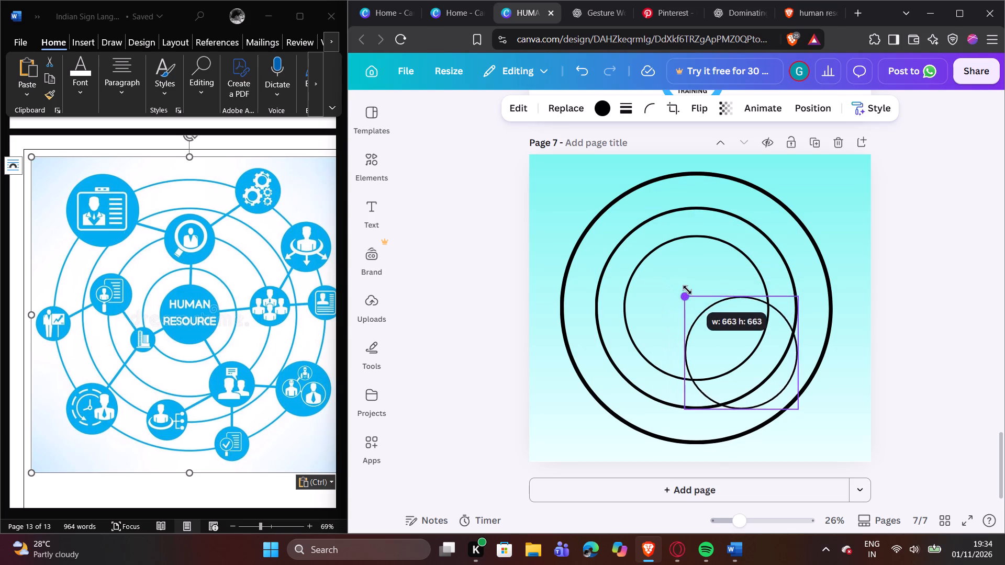
{"action": "left_click_drag", "start_coordinate": [687, 290], "coordinate": [721, 320]}
{"action": "left_click_drag", "start_coordinate": [716, 325], "coordinate": [712, 324]}
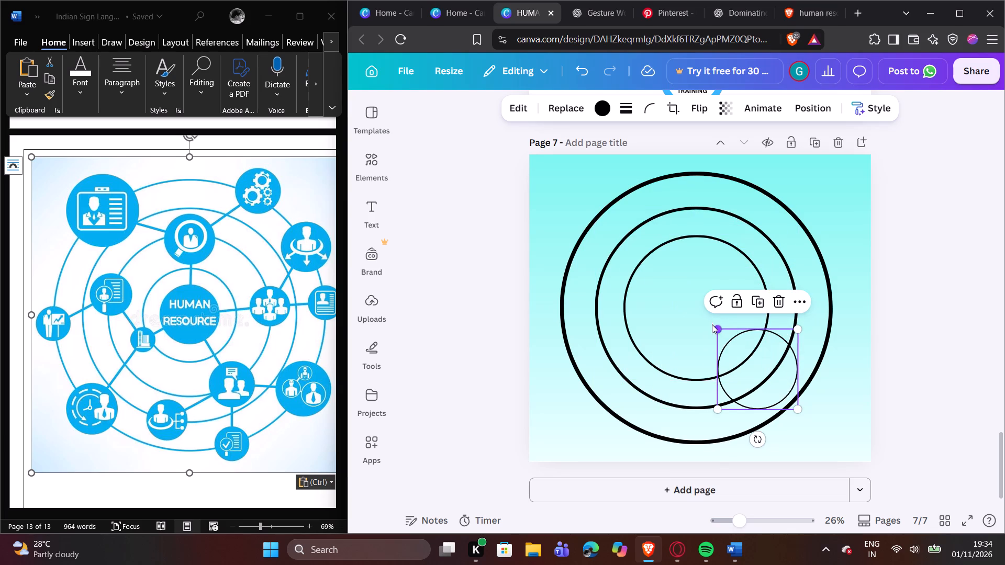
{"action": "left_click_drag", "start_coordinate": [712, 324], "coordinate": [700, 316]}
{"action": "left_click_drag", "start_coordinate": [752, 377], "coordinate": [697, 324]}
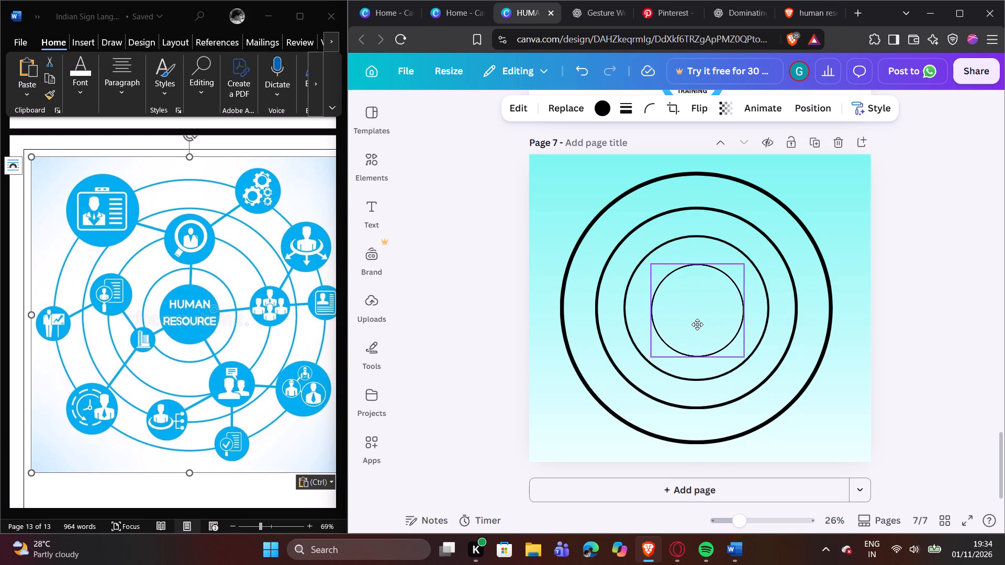
{"action": "left_click_drag", "start_coordinate": [697, 324], "coordinate": [696, 323]}
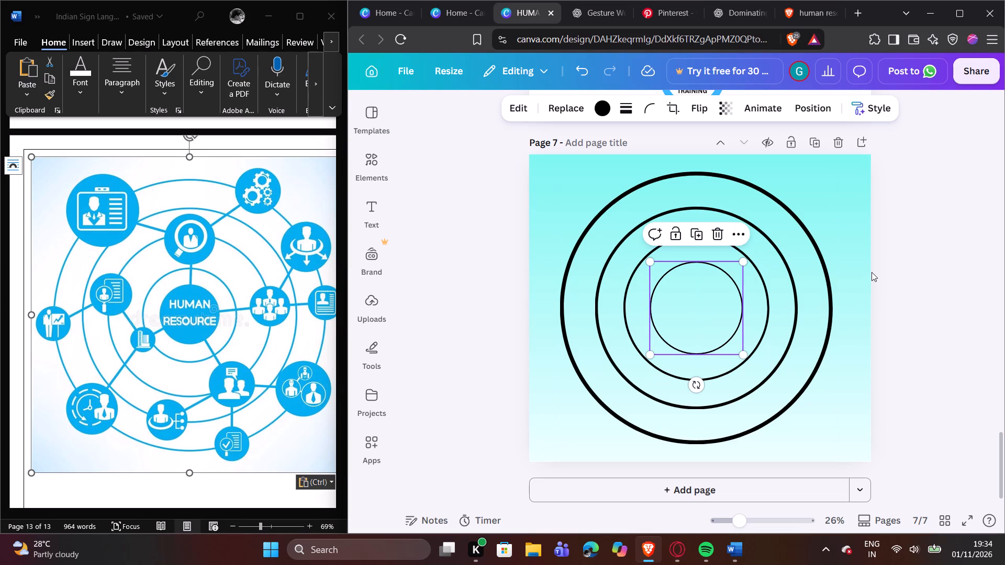
{"action": "left_click", "coordinate": [872, 272]}
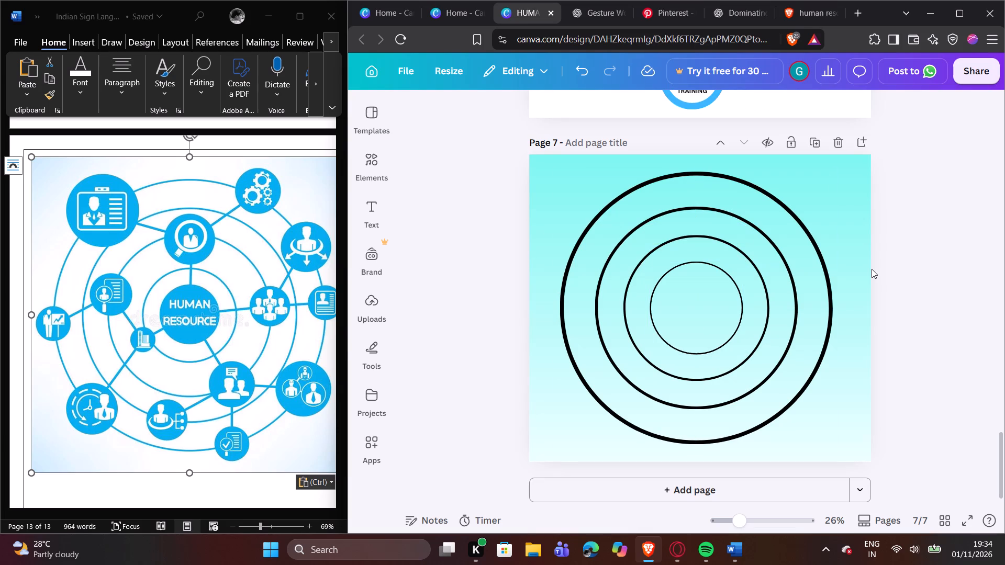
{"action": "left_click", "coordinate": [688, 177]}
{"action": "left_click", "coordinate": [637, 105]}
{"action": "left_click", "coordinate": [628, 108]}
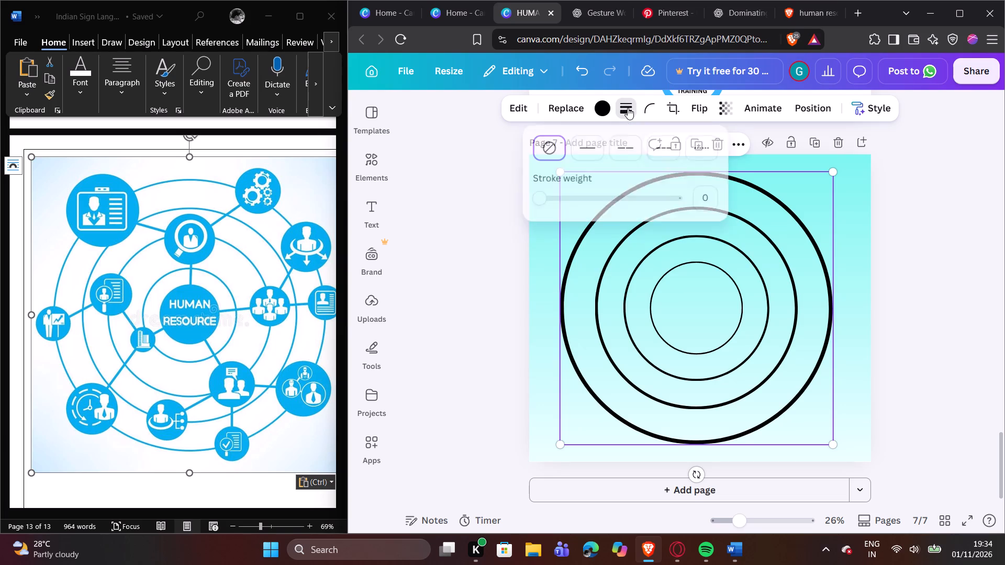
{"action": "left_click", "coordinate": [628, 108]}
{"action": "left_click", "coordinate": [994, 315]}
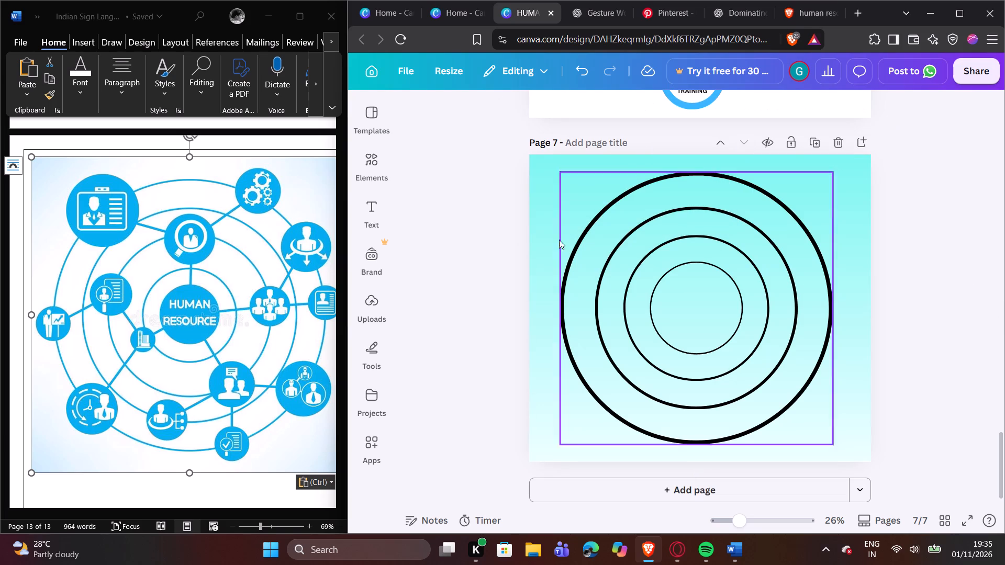
Search the graphics elements for "circle" and add the solid black circle to page 7.
{"action": "left_click", "coordinate": [374, 167]}
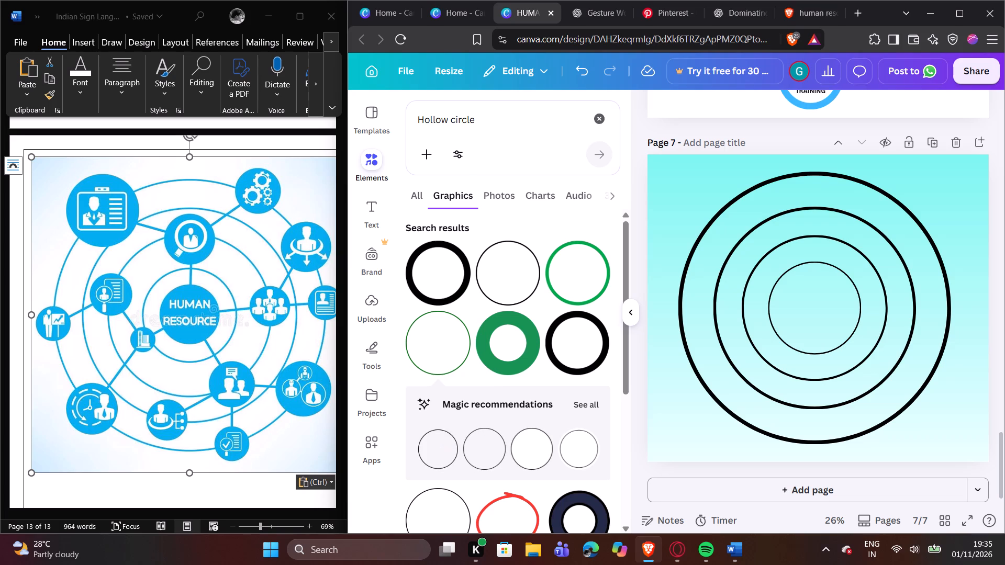
{"action": "double_click", "coordinate": [445, 124]}
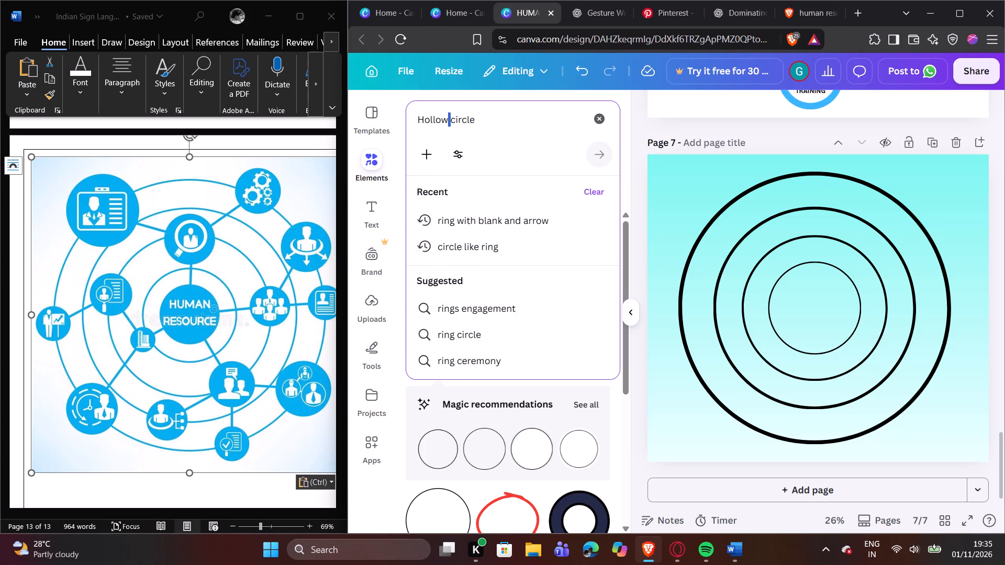
{"action": "double_click", "coordinate": [434, 121]}
{"action": "key", "text": "BackSpace"}
{"action": "key", "text": "Return"}
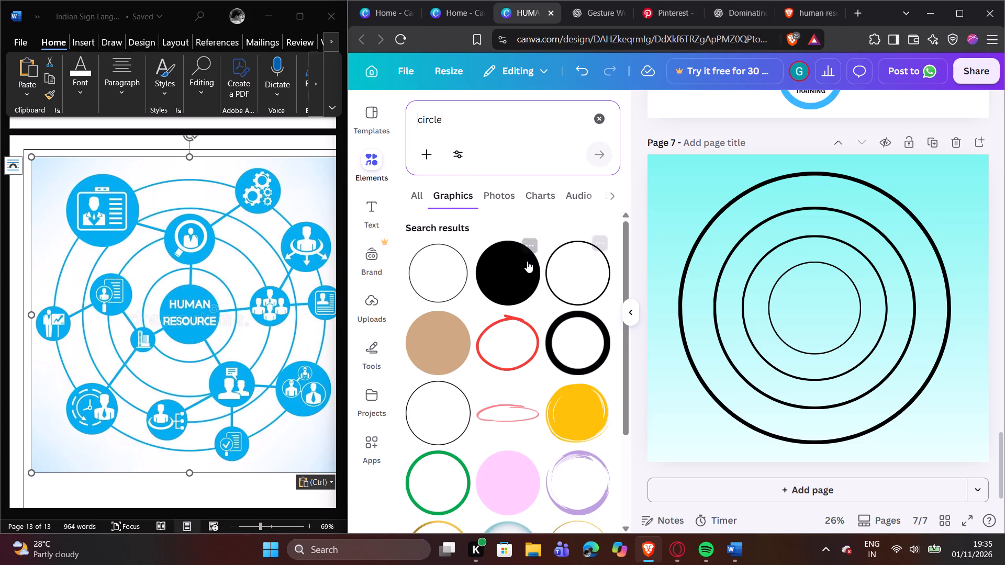
{"action": "left_click", "coordinate": [526, 261]}
{"action": "left_click", "coordinate": [635, 309]}
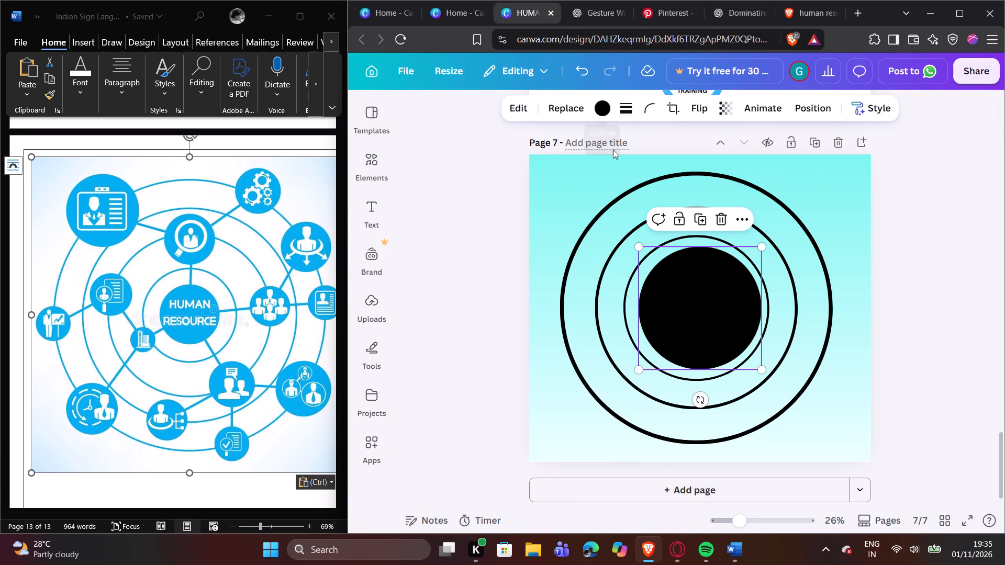
Shrink the solid black circle to about 70% of the innermost ring's diameter and centre it inside that ring.
{"action": "left_click_drag", "start_coordinate": [639, 242], "coordinate": [677, 284]}
{"action": "left_click", "coordinate": [689, 299]}
{"action": "left_click_drag", "start_coordinate": [713, 319], "coordinate": [690, 298]}
{"action": "left_click_drag", "start_coordinate": [654, 265], "coordinate": [655, 266]}
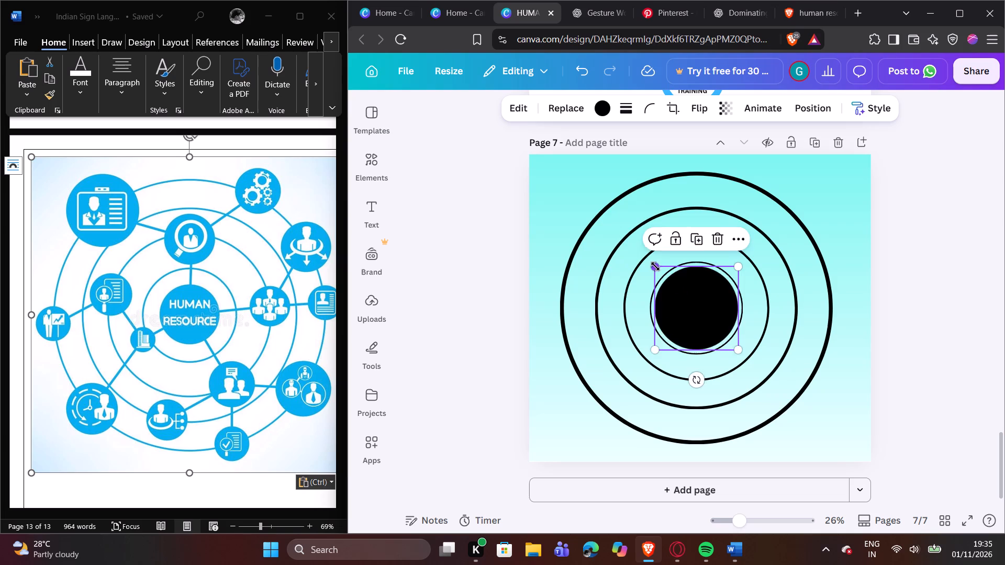
{"action": "left_click_drag", "start_coordinate": [655, 266], "coordinate": [663, 274]}
{"action": "left_click_drag", "start_coordinate": [697, 308], "coordinate": [693, 304]}
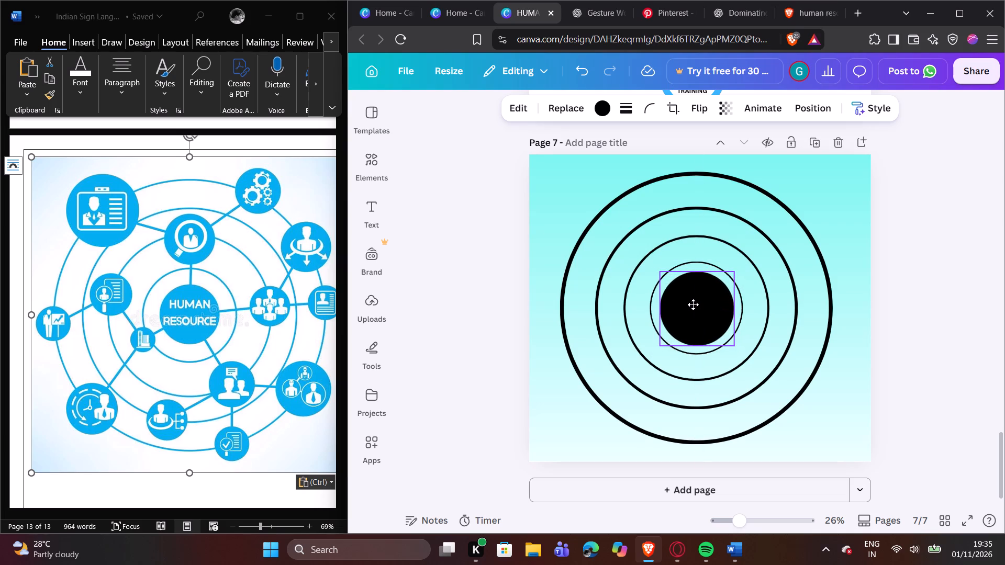
{"action": "left_click_drag", "start_coordinate": [693, 304], "coordinate": [690, 304]}
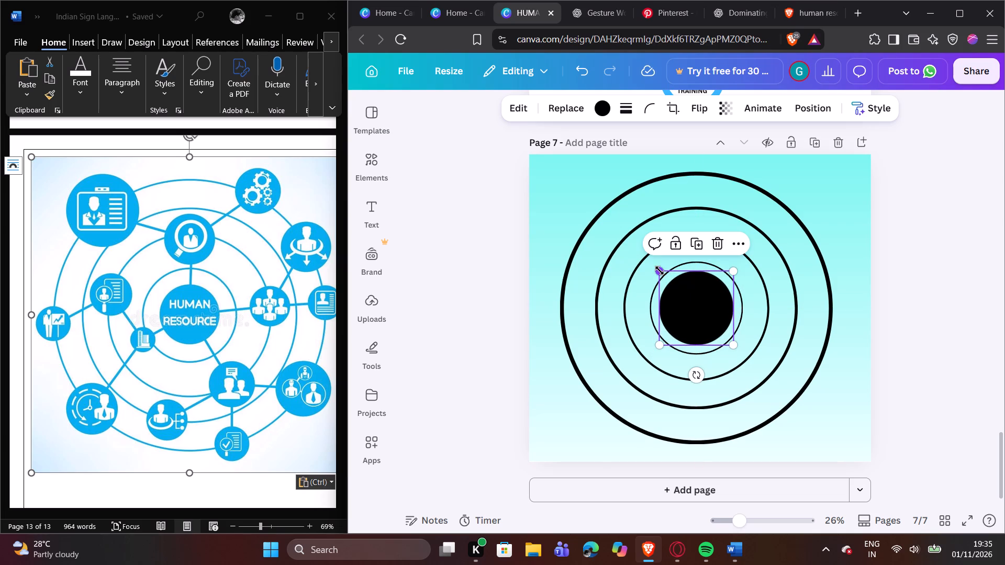
{"action": "left_click_drag", "start_coordinate": [660, 270], "coordinate": [669, 277]}
{"action": "left_click_drag", "start_coordinate": [701, 313], "coordinate": [694, 308]}
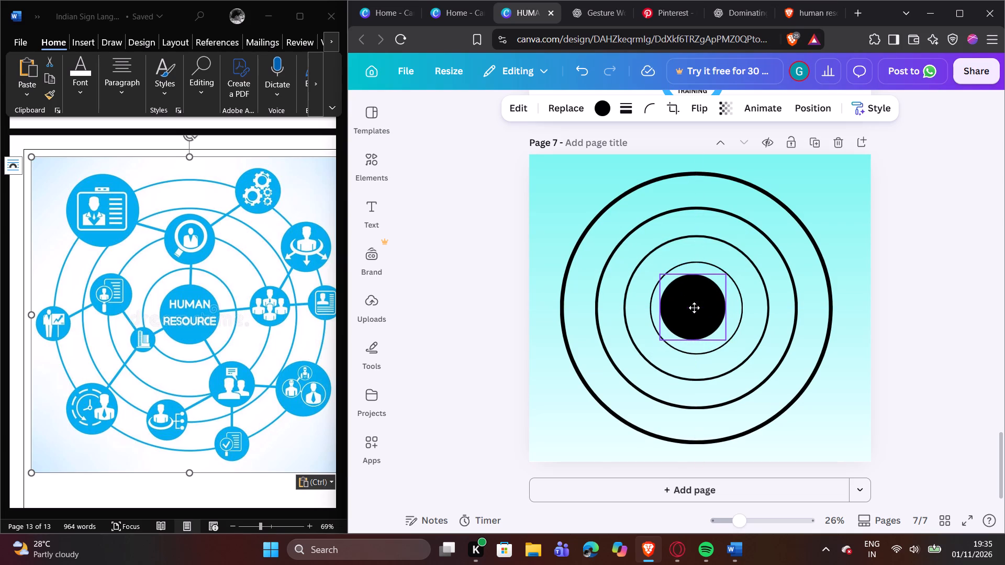
{"action": "left_click_drag", "start_coordinate": [694, 308], "coordinate": [697, 308]}
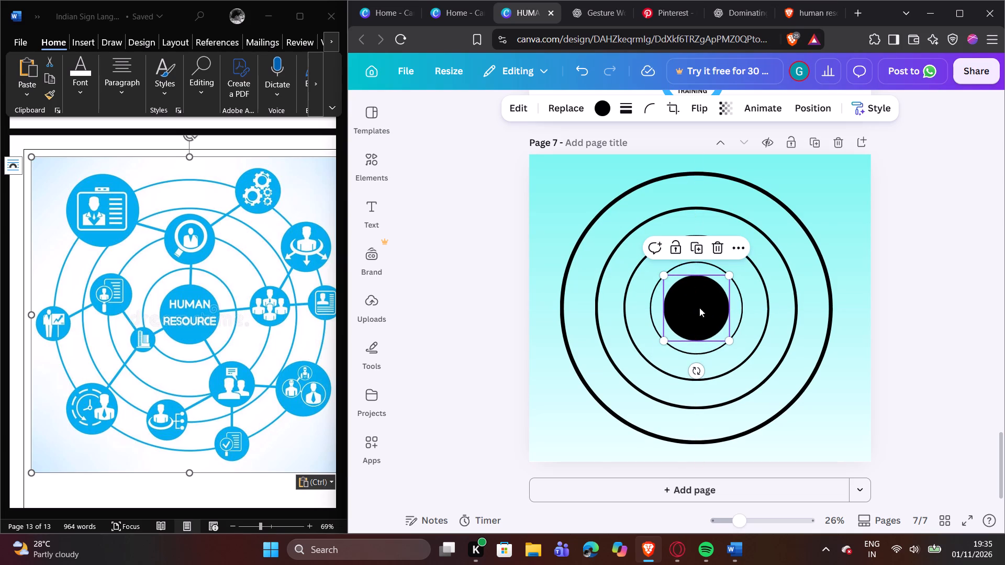
{"action": "left_click", "coordinate": [887, 292]}
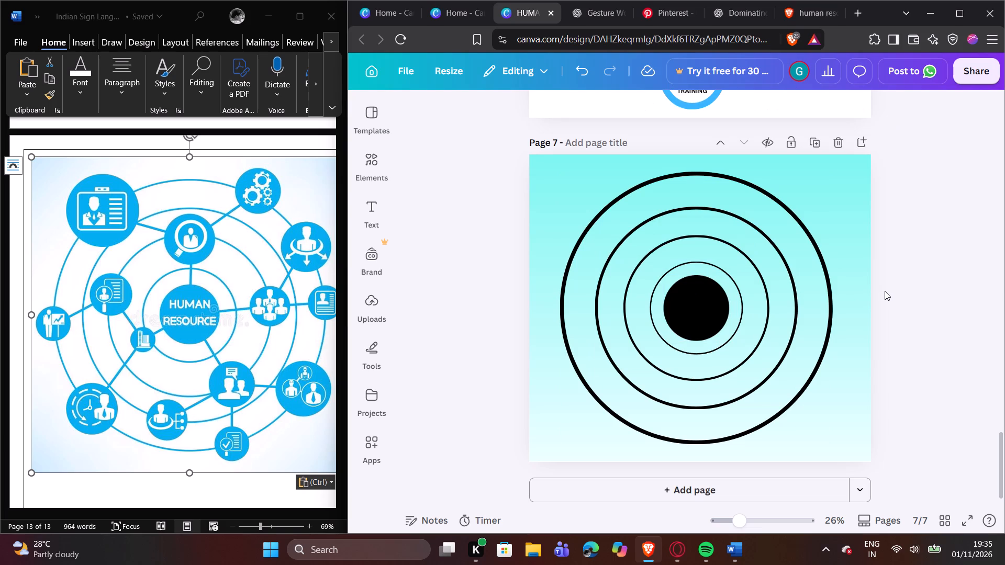
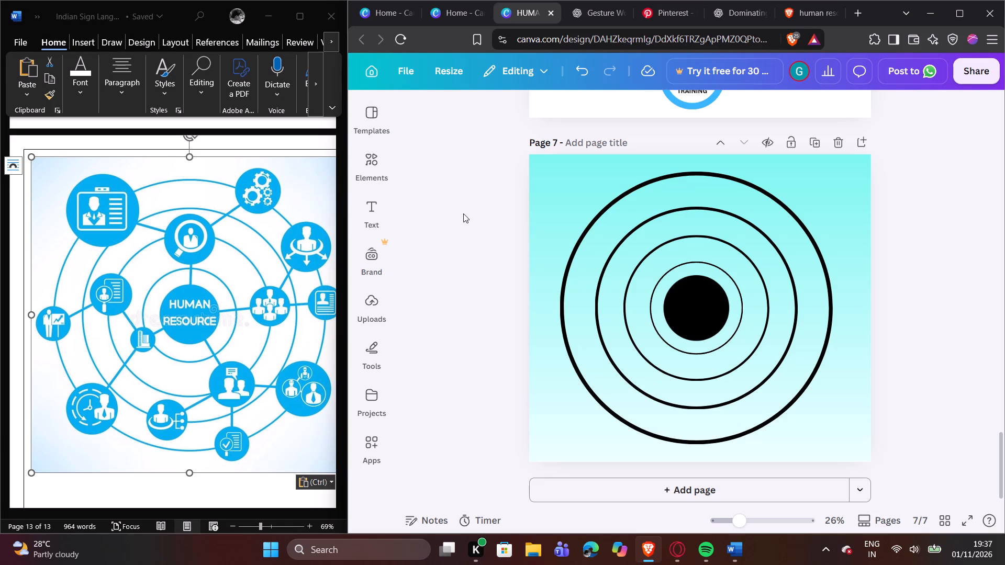
Add a heading text box to page 7 and replace its placeholder text with HU.
{"action": "left_click", "coordinate": [374, 217]}
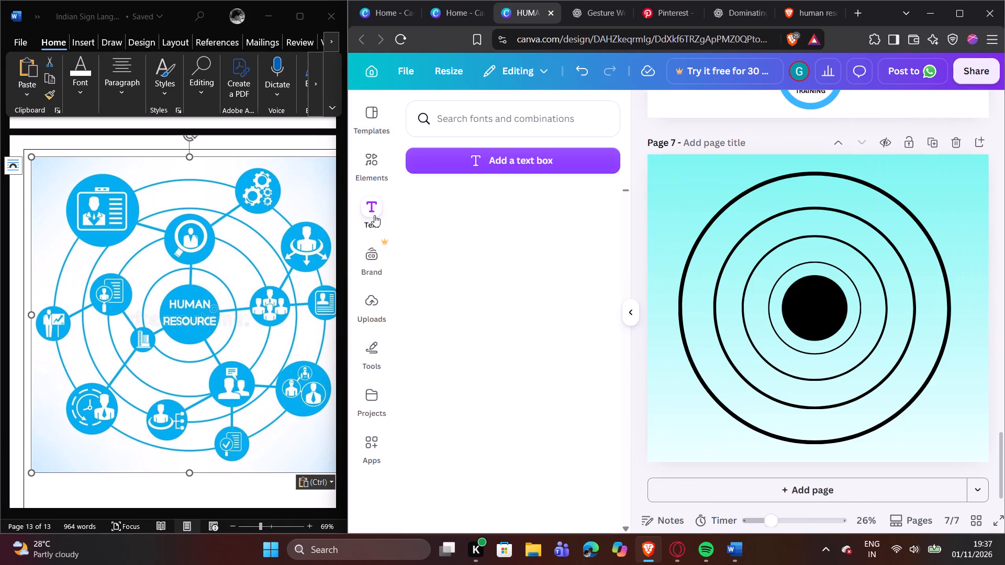
{"action": "left_click", "coordinate": [465, 318]}
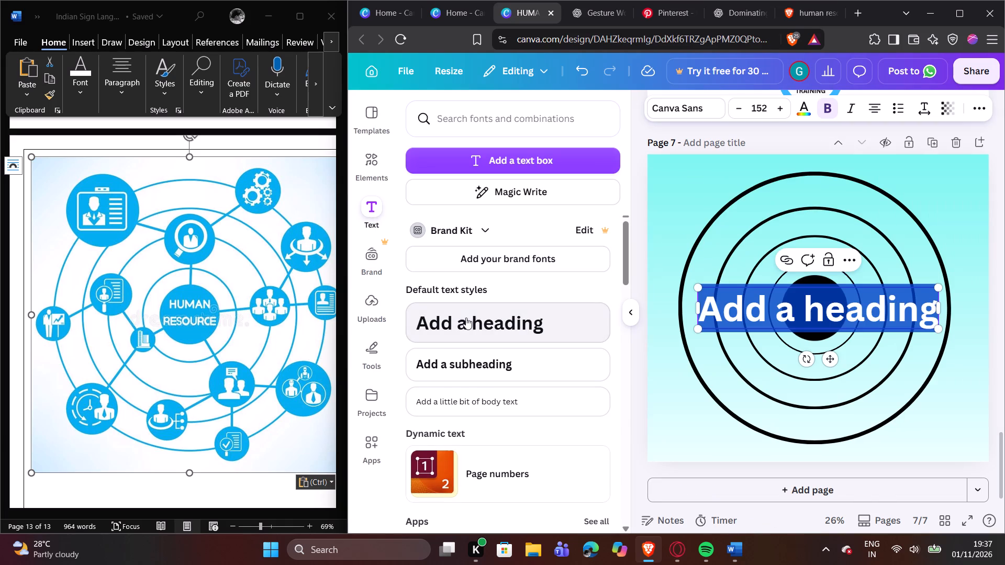
{"action": "left_click", "coordinate": [629, 315]}
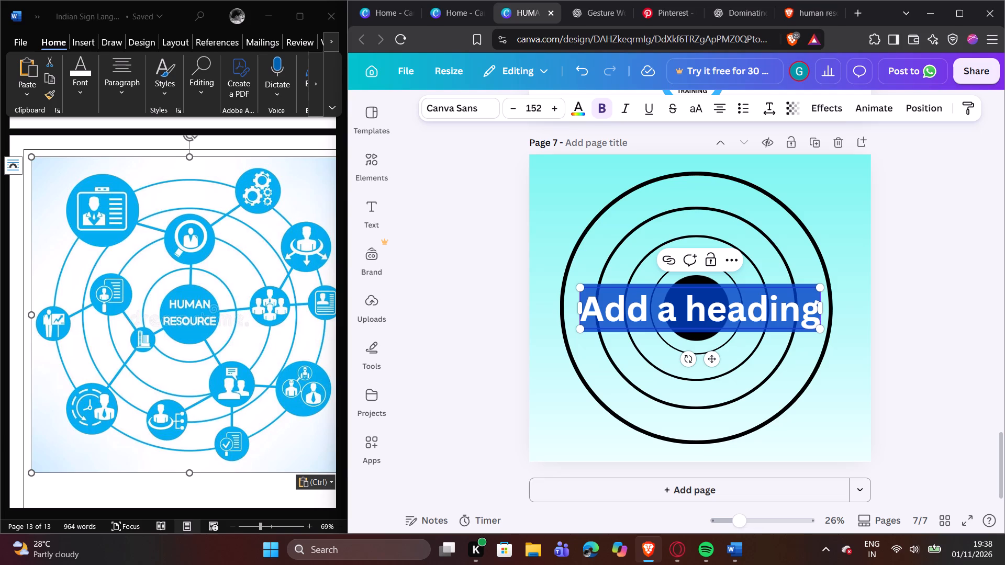
{"action": "key", "text": "h"}
{"action": "key", "text": "u"}
{"action": "type", "text": "MAN"}
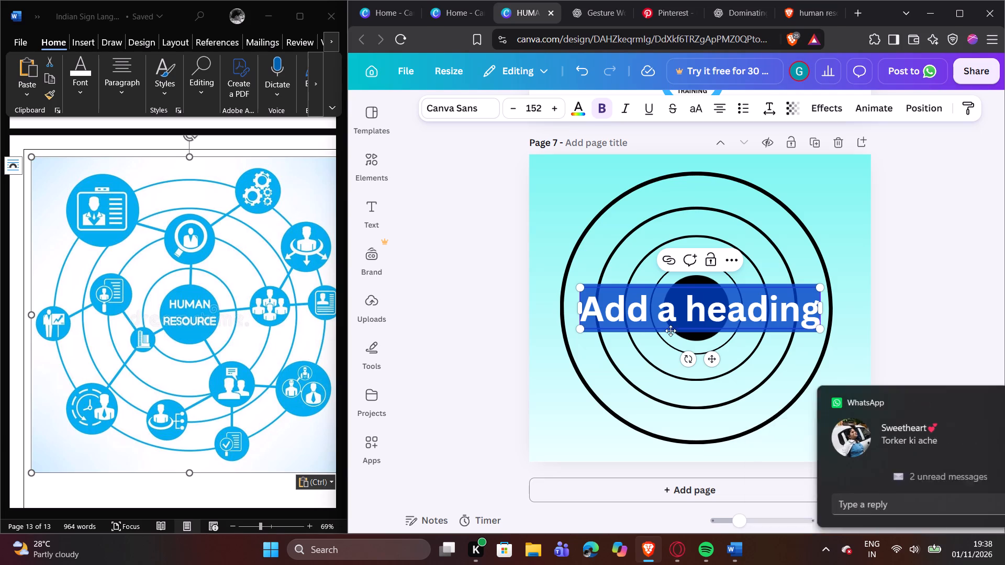
{"action": "left_click", "coordinate": [697, 324]}
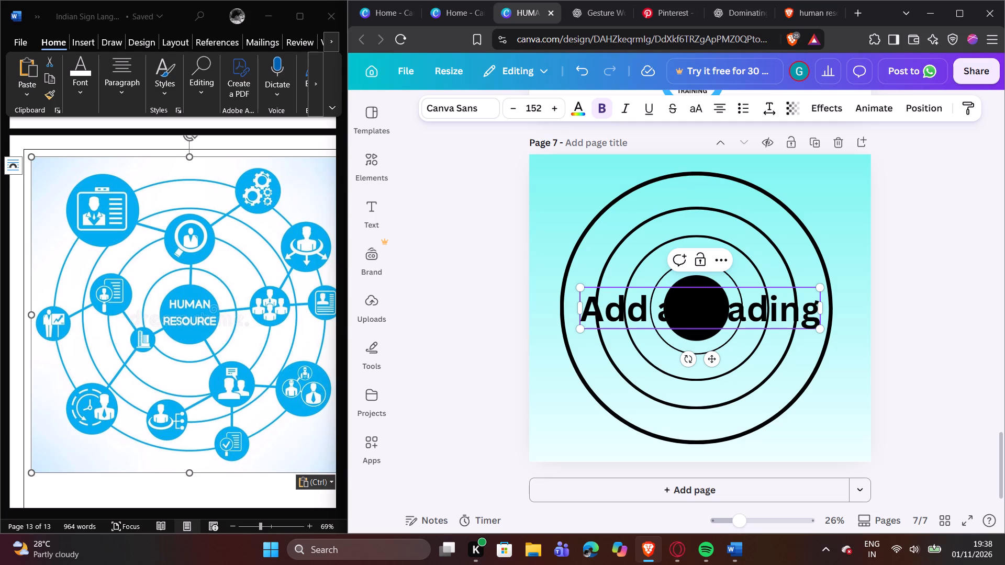
{"action": "double_click", "coordinate": [706, 303]}
{"action": "left_click", "coordinate": [706, 303]}
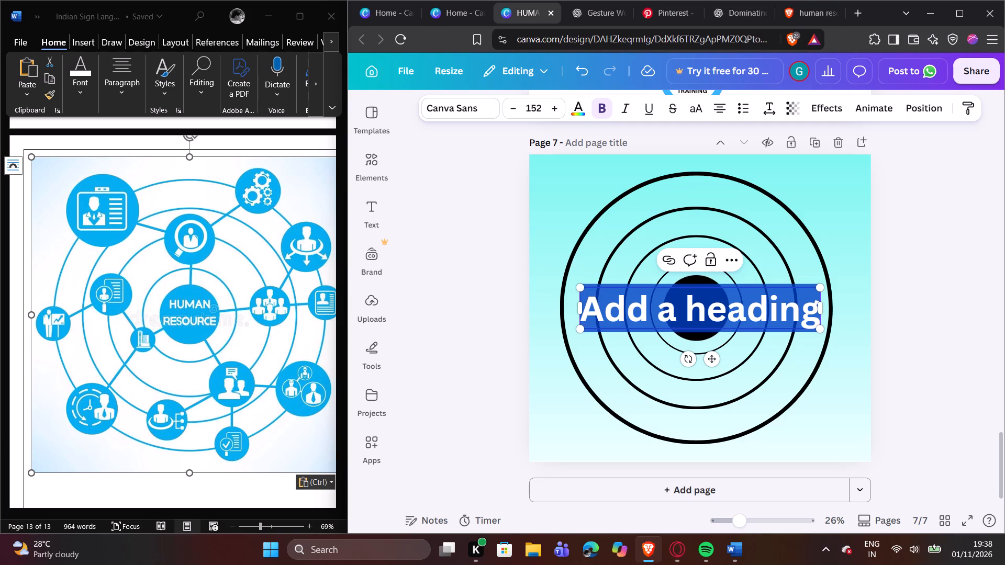
{"action": "type", "text": "HU"}
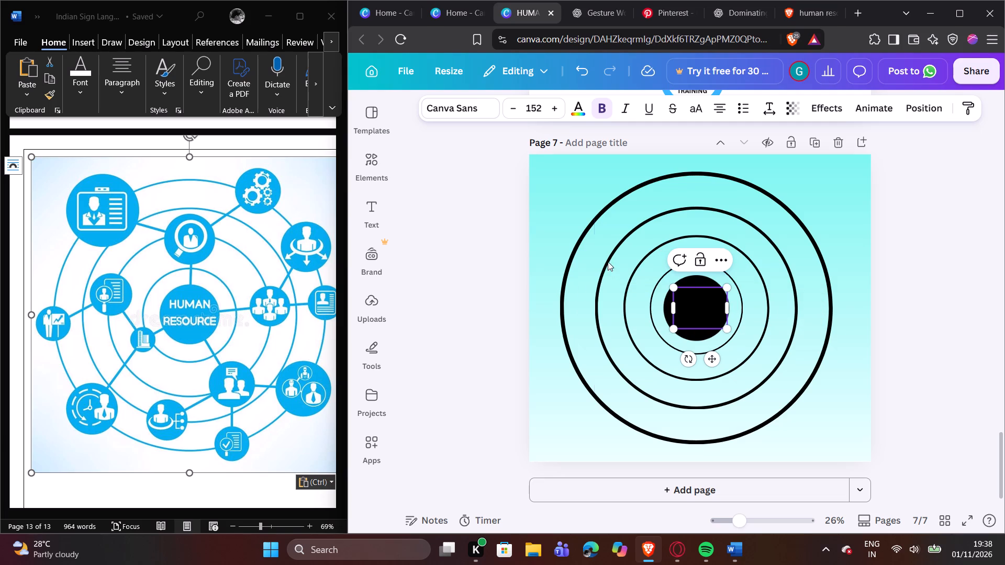
Set the heading's text colour to white (#ffffff) and apply the colour change to all pages.
{"action": "left_click", "coordinate": [572, 113]}
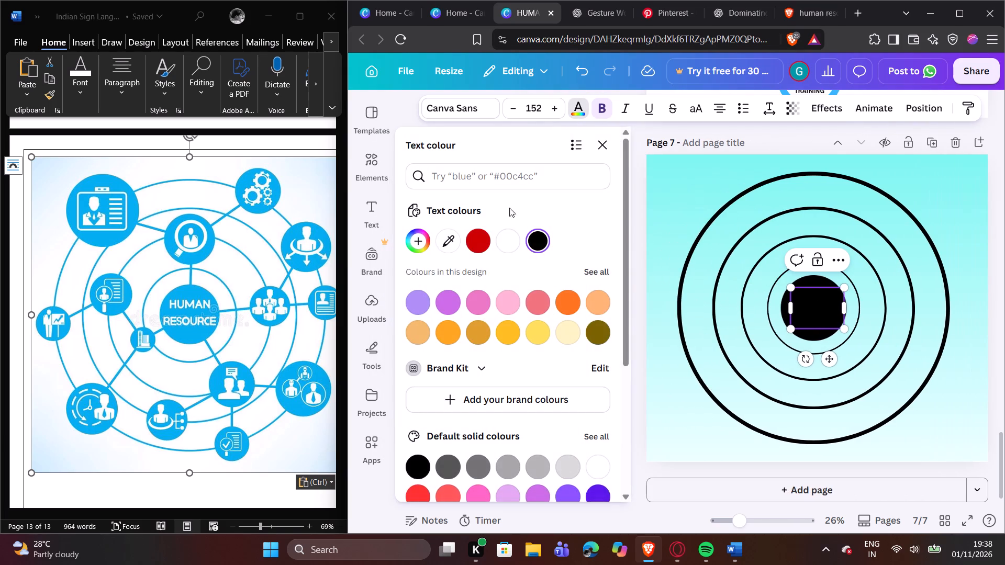
{"action": "left_click", "coordinate": [503, 239]}
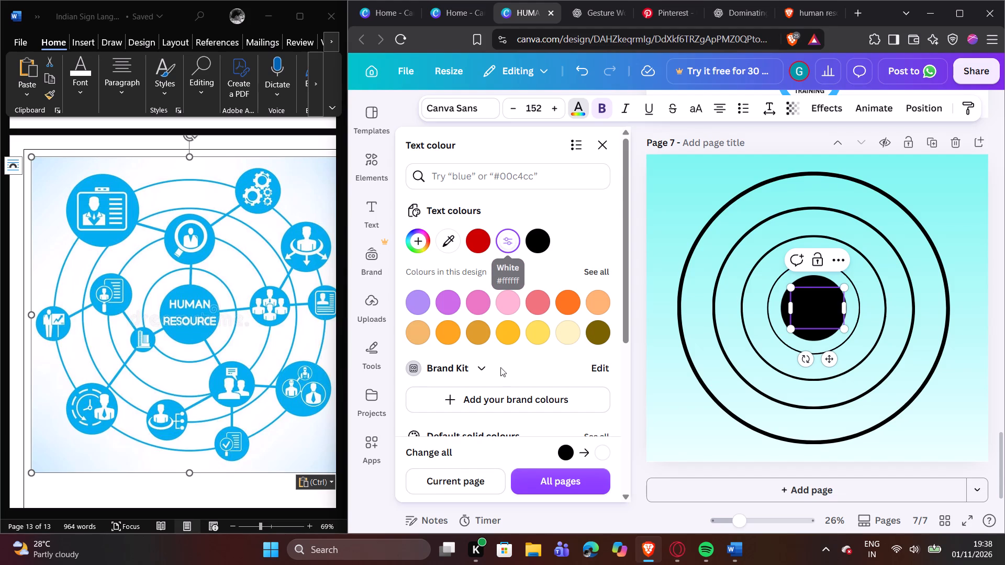
{"action": "left_click", "coordinate": [539, 479]}
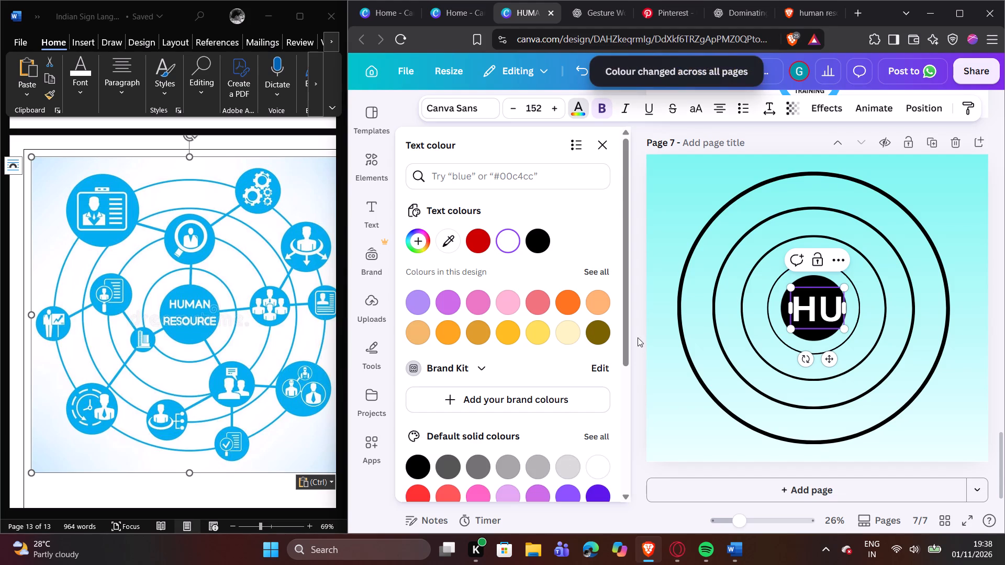
{"action": "left_click", "coordinate": [638, 317]}
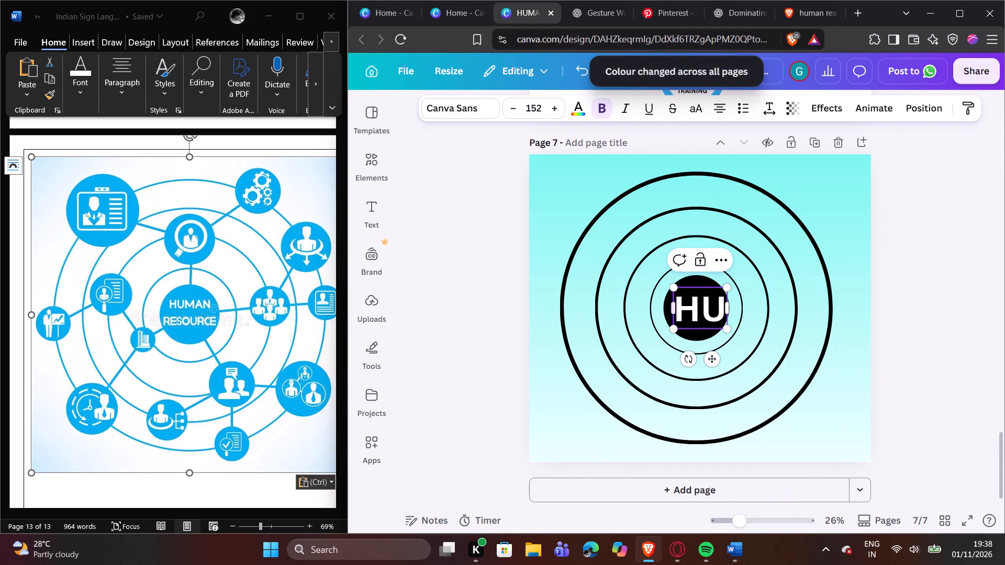
Complete the heading text as HUMAN on the first line and RESOURCE on the second.
{"action": "left_click", "coordinate": [711, 307]}
{"action": "left_click", "coordinate": [720, 309]}
{"action": "left_click", "coordinate": [720, 309]}
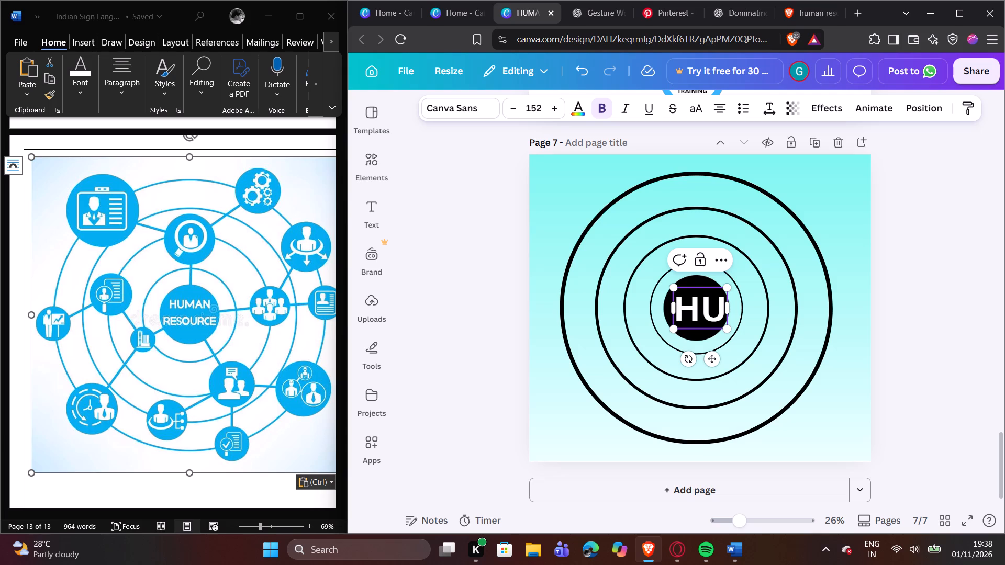
{"action": "key", "text": "m"}
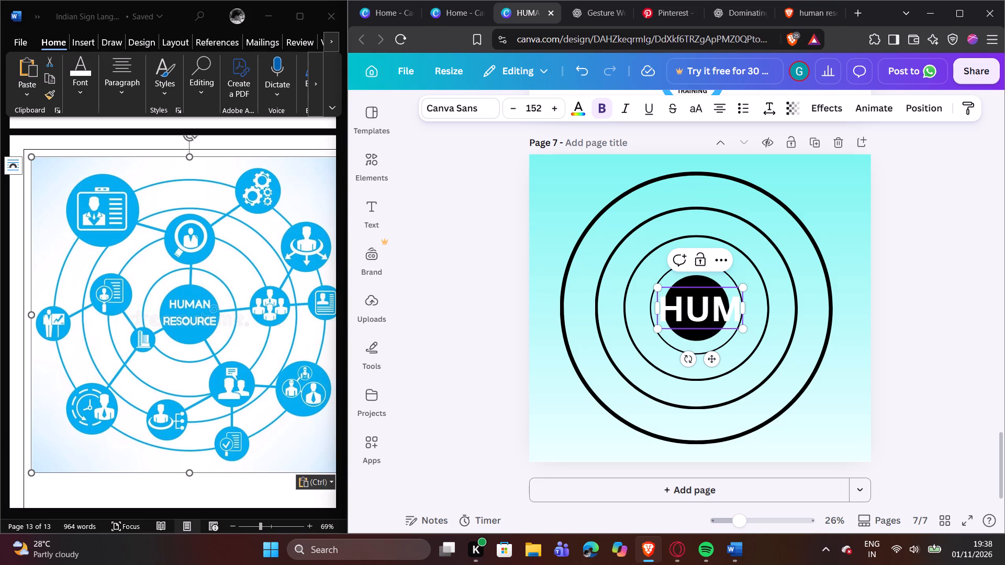
{"action": "type", "text": "UN"}
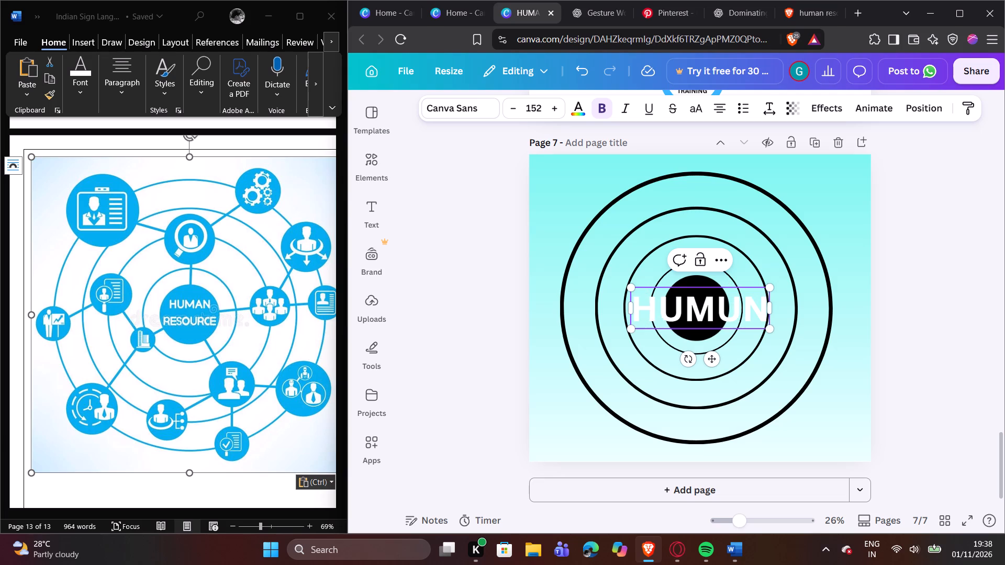
{"action": "key", "text": "BackSpace"}
{"action": "key", "text": "BackSpace"}
{"action": "type", "text": "AN"}
{"action": "key", "text": "Return"}
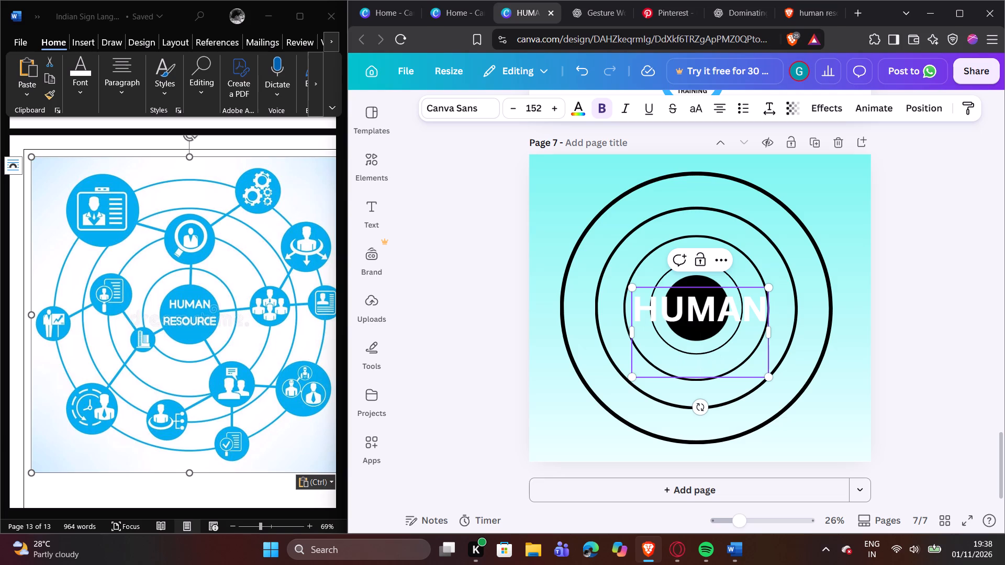
{"action": "type", "text": "RE"}
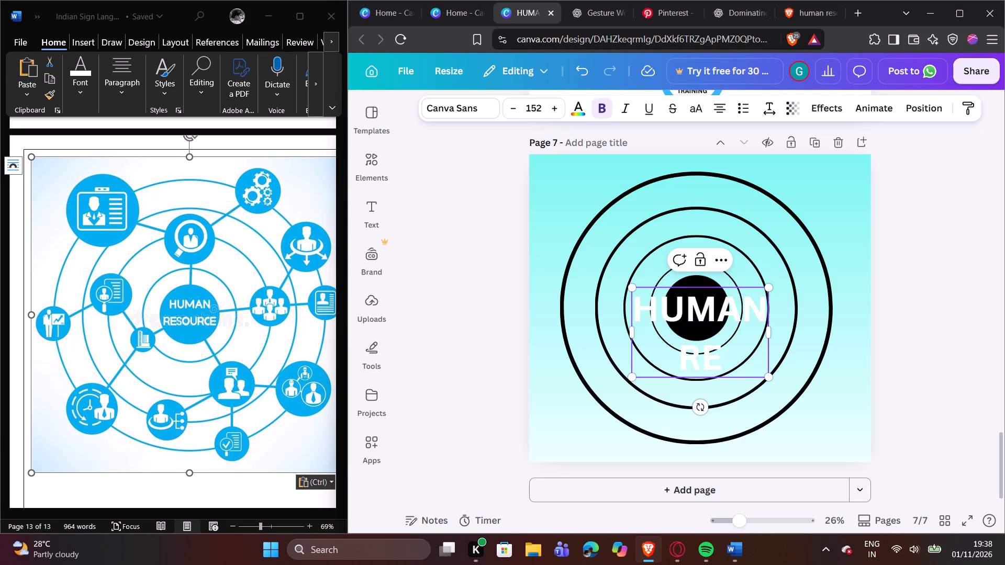
{"action": "key", "text": "s"}
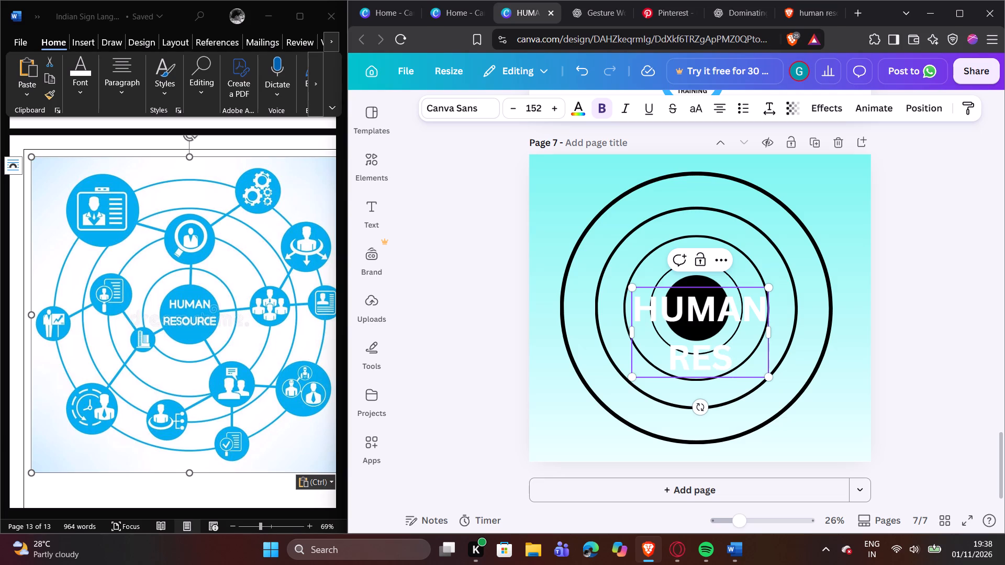
{"action": "key", "text": "o"}
{"action": "key", "text": "u"}
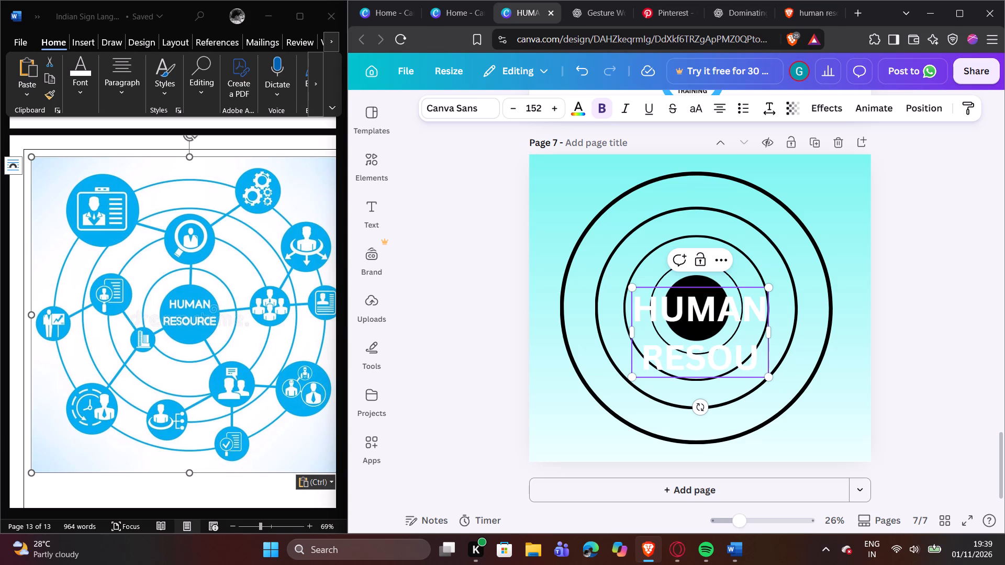
{"action": "type", "text": "RCE"}
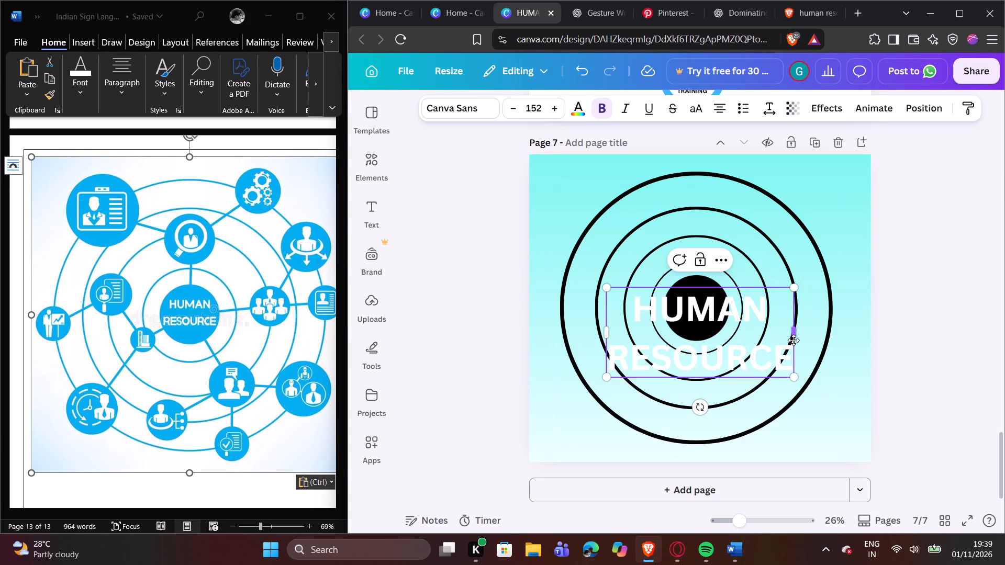
Shrink the HUMAN RESOURCE heading to font size 47.9 and centre it inside the solid black circle.
{"action": "left_click_drag", "start_coordinate": [797, 377], "coordinate": [702, 324]}
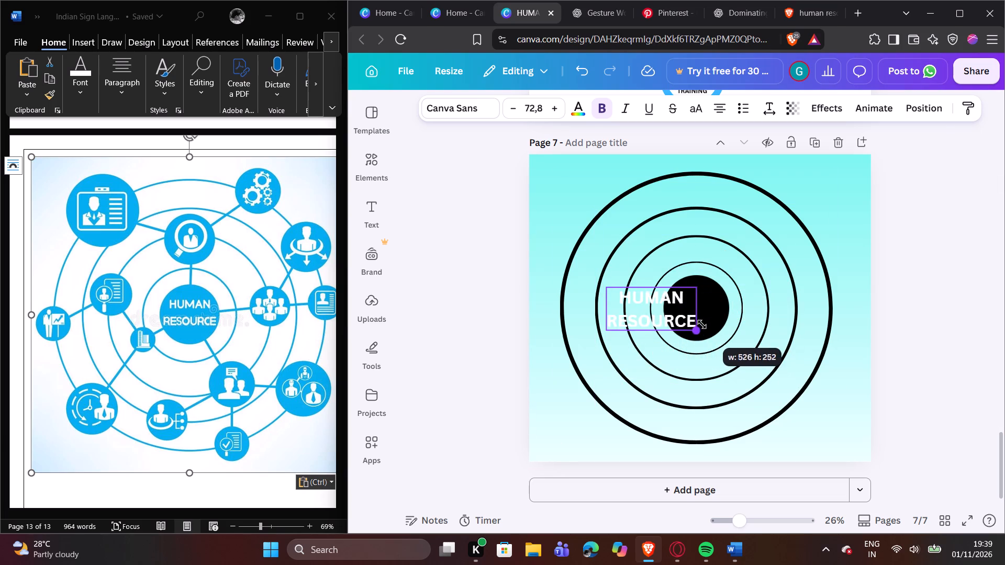
{"action": "left_click_drag", "start_coordinate": [702, 324], "coordinate": [660, 318]}
{"action": "left_click", "coordinate": [835, 257]}
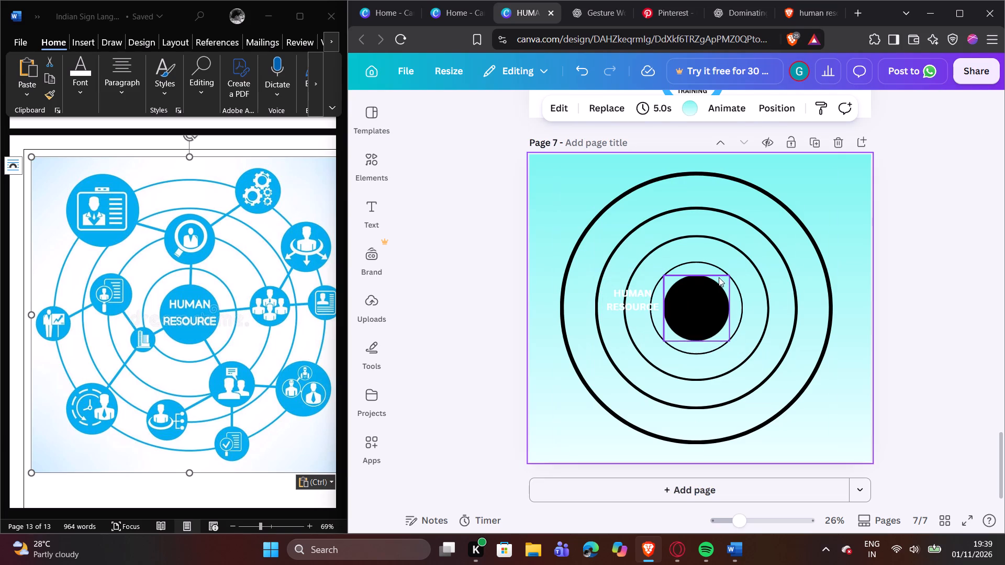
{"action": "left_click_drag", "start_coordinate": [630, 297], "coordinate": [693, 301]}
{"action": "left_click_drag", "start_coordinate": [673, 295], "coordinate": [665, 291]}
{"action": "left_click", "coordinate": [697, 301]}
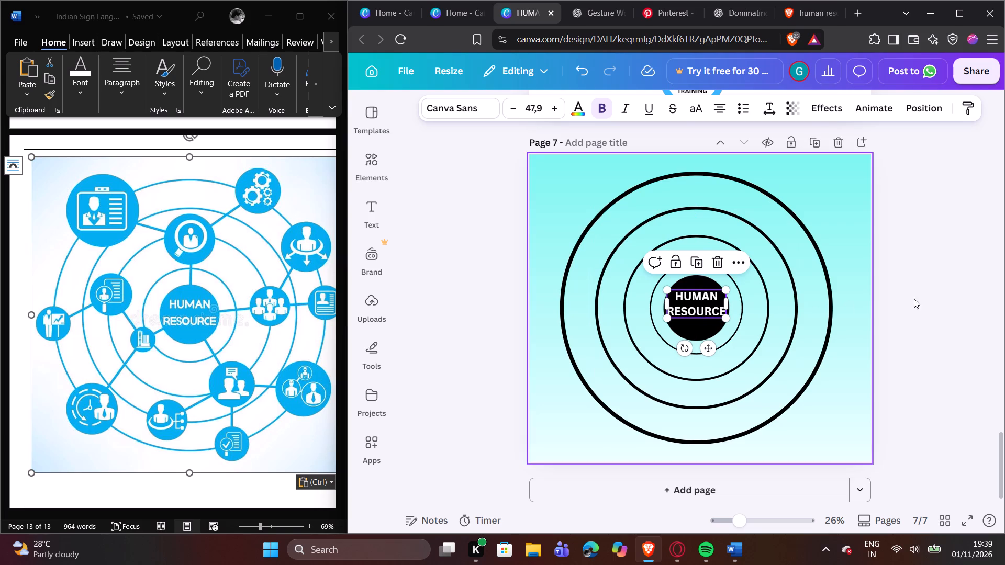
{"action": "left_click", "coordinate": [941, 295]}
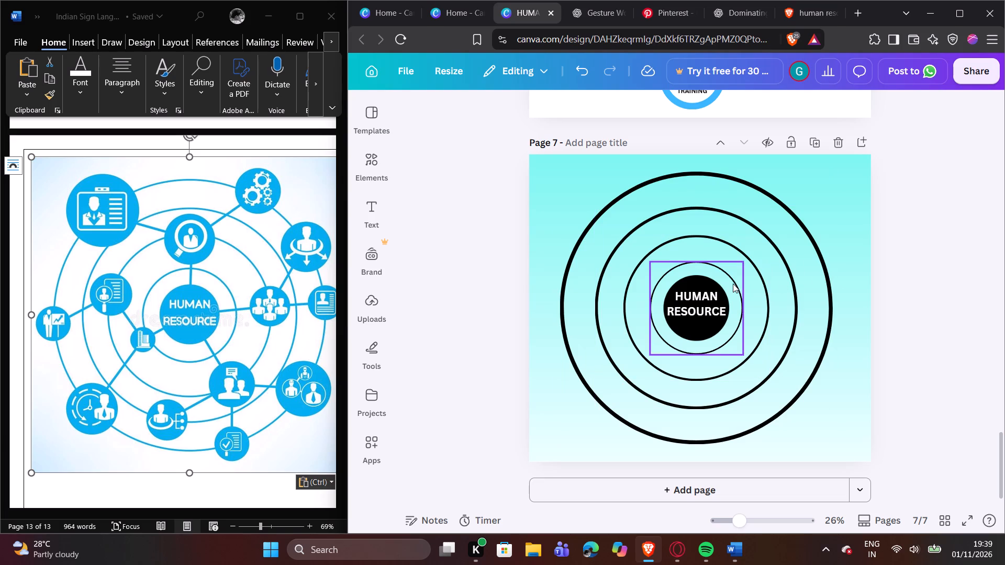
{"action": "left_click_drag", "start_coordinate": [695, 303], "coordinate": [699, 311]}
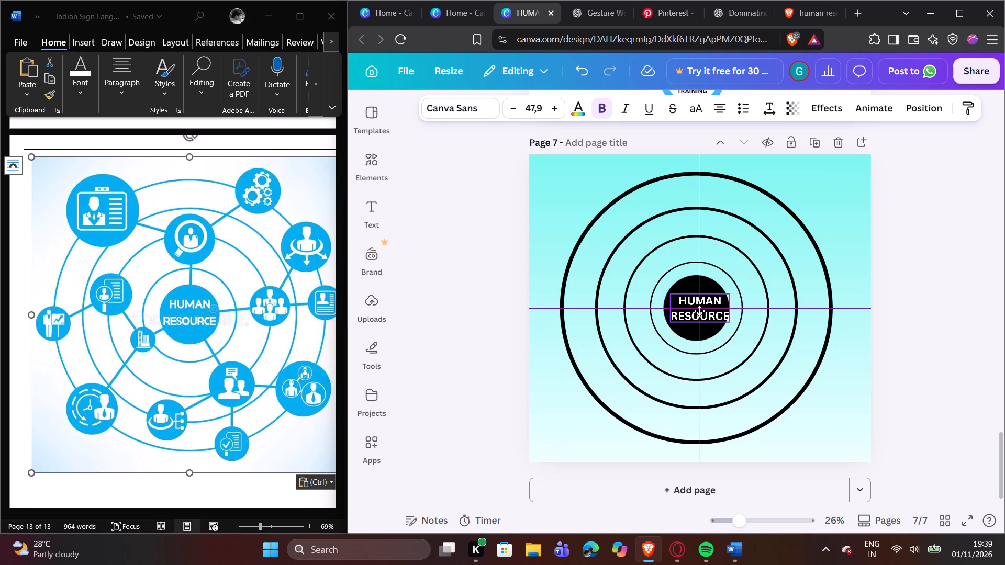
{"action": "left_click_drag", "start_coordinate": [699, 311], "coordinate": [696, 309]}
{"action": "left_click", "coordinate": [903, 277]}
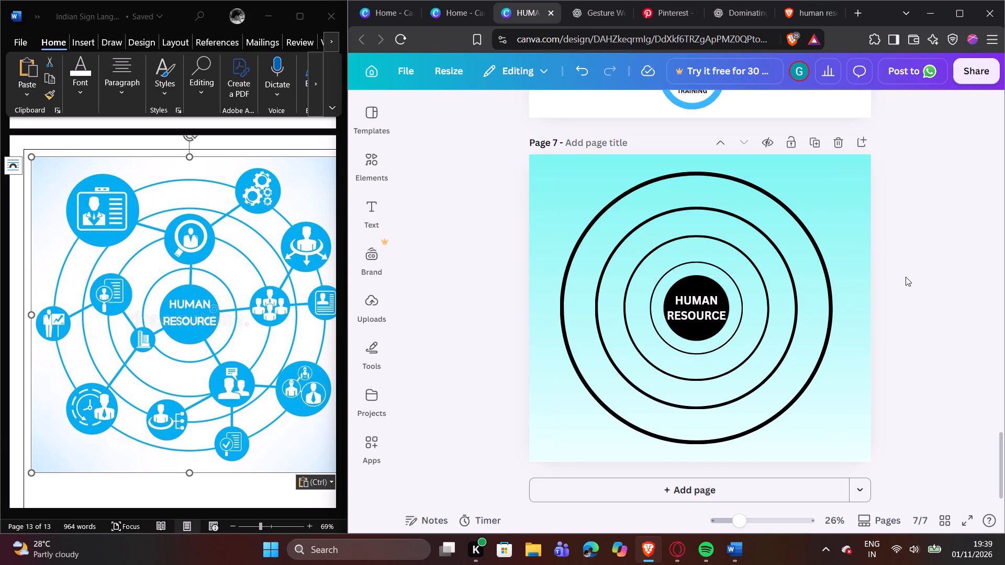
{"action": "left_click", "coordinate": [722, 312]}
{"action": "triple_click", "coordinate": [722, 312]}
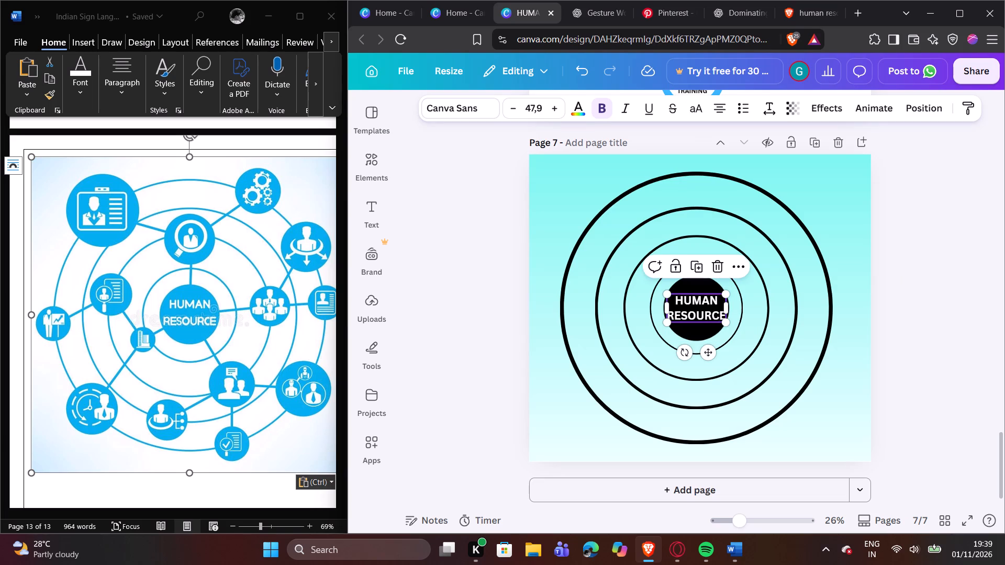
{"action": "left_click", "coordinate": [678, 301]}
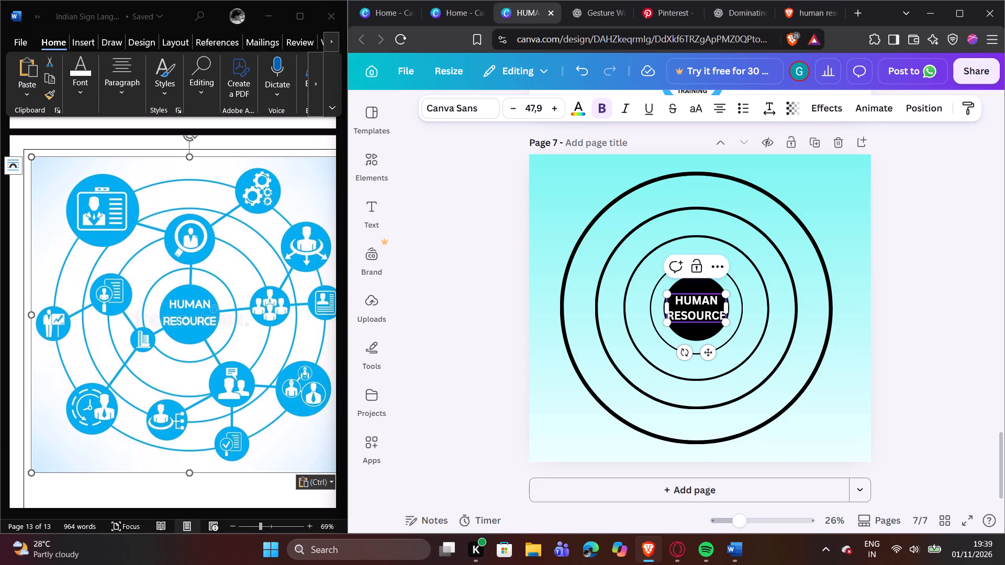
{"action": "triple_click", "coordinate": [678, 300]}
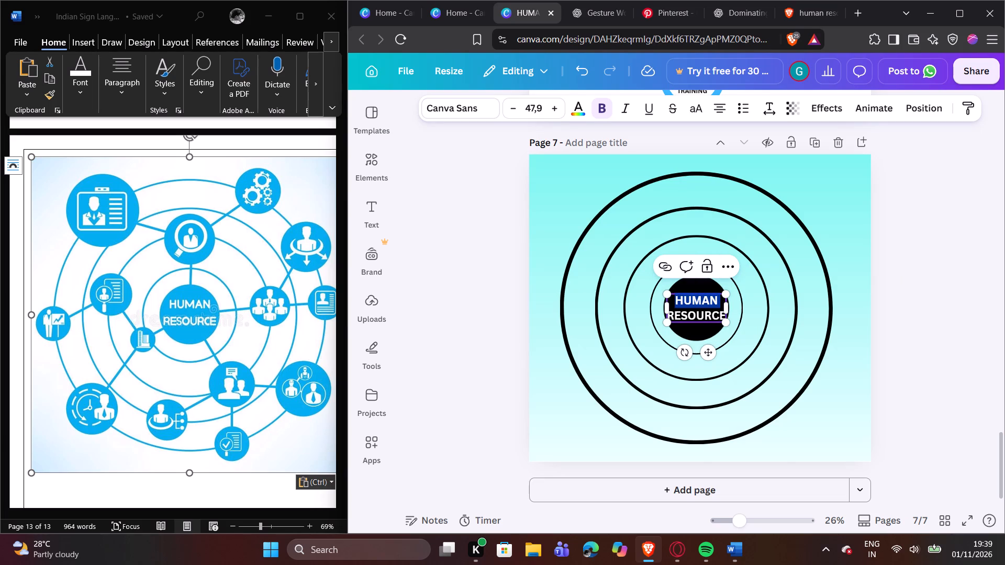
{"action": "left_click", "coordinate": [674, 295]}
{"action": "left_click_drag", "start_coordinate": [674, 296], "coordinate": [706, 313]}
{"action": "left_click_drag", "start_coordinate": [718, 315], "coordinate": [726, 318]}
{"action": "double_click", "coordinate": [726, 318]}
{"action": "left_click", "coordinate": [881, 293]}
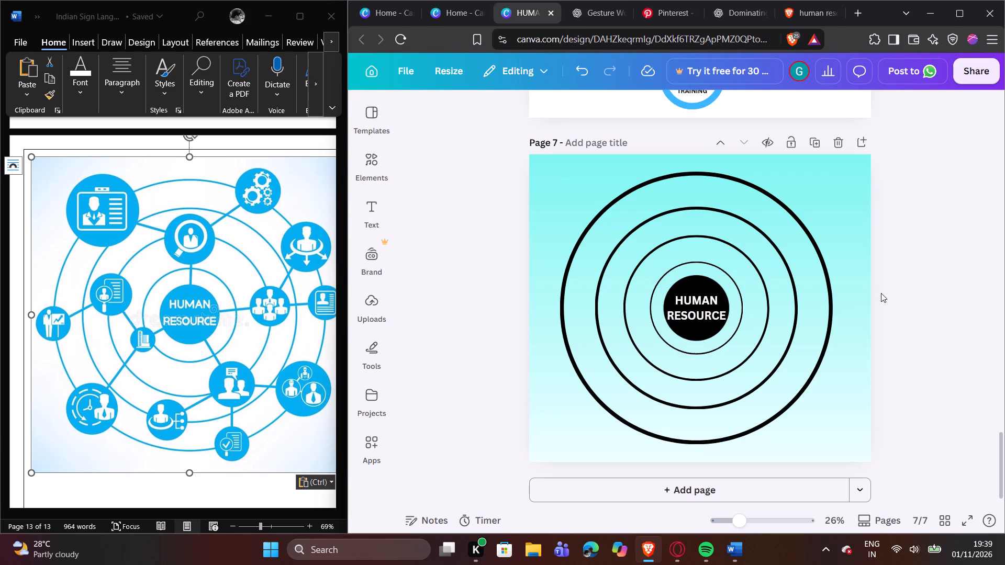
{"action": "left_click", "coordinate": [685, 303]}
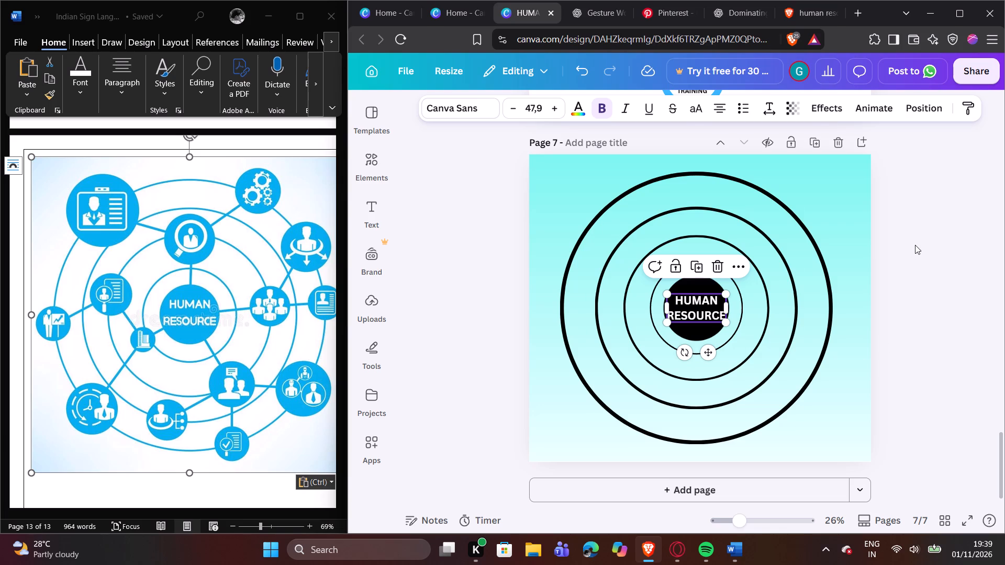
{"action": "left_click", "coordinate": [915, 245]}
Lock the HUMAN RESOURCE text in place.
{"action": "left_click", "coordinate": [688, 315]}
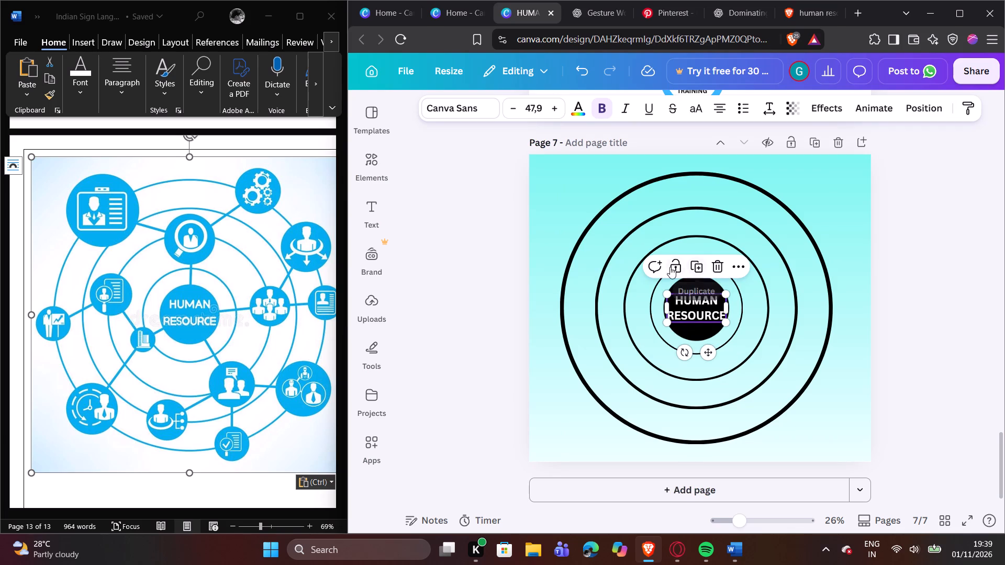
{"action": "left_click", "coordinate": [669, 266]}
{"action": "left_click", "coordinate": [851, 268]}
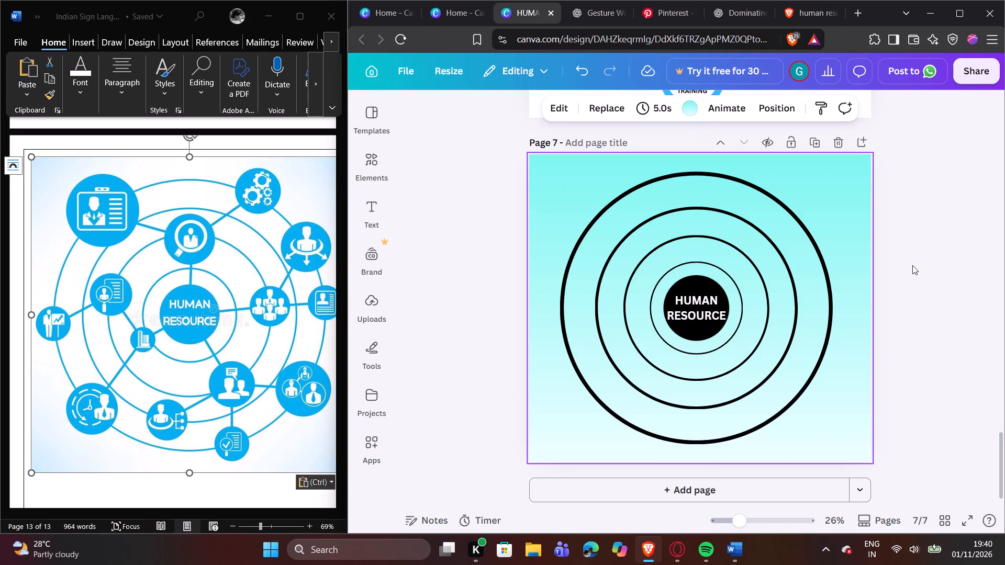
{"action": "left_click", "coordinate": [912, 265]}
Duplicate the solid black centre circle and place the copy over the upper-left part of the outermost ring.
{"action": "left_click", "coordinate": [821, 288]}
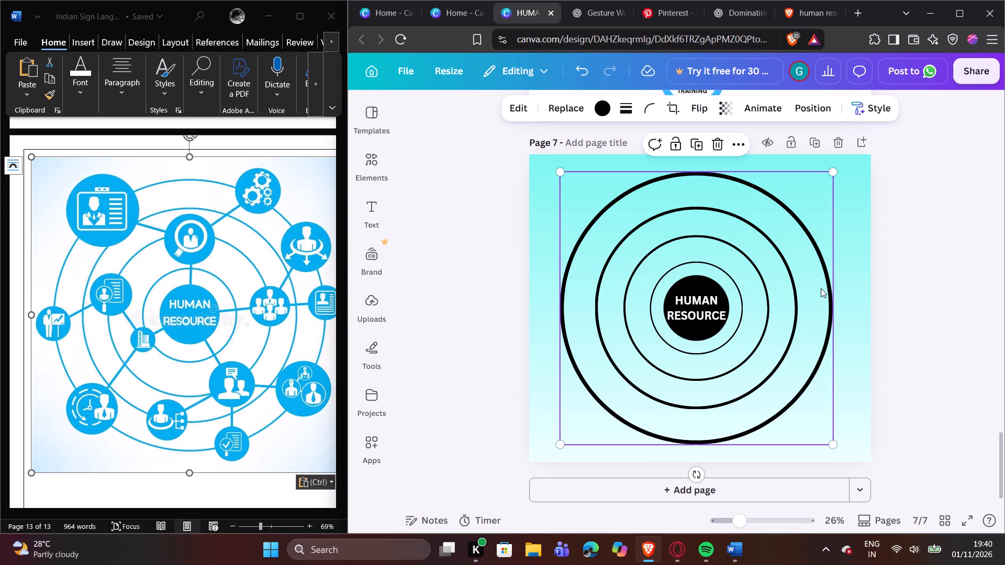
{"action": "left_click", "coordinate": [689, 282]}
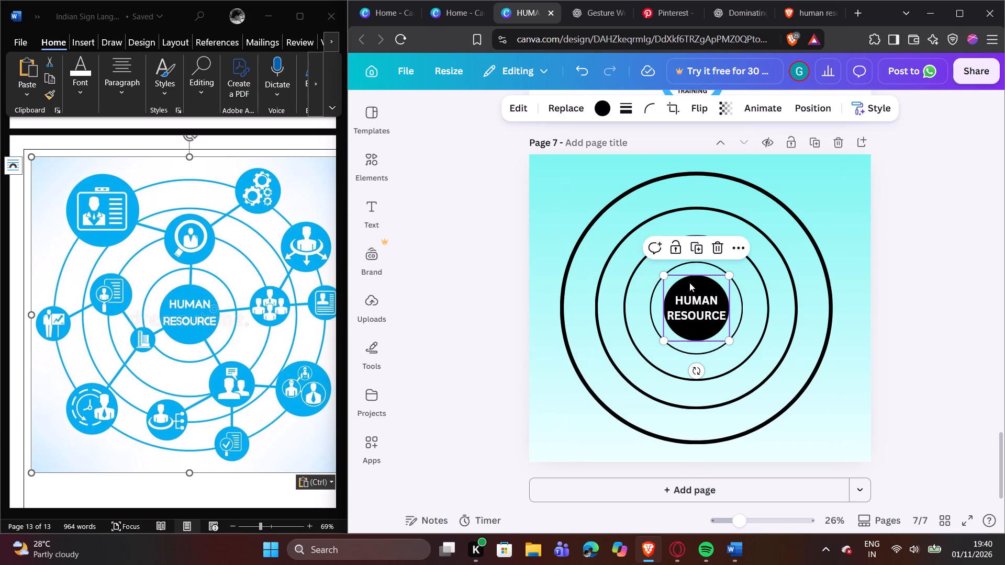
{"action": "left_click", "coordinate": [693, 244]}
{"action": "left_click_drag", "start_coordinate": [700, 304], "coordinate": [611, 206]}
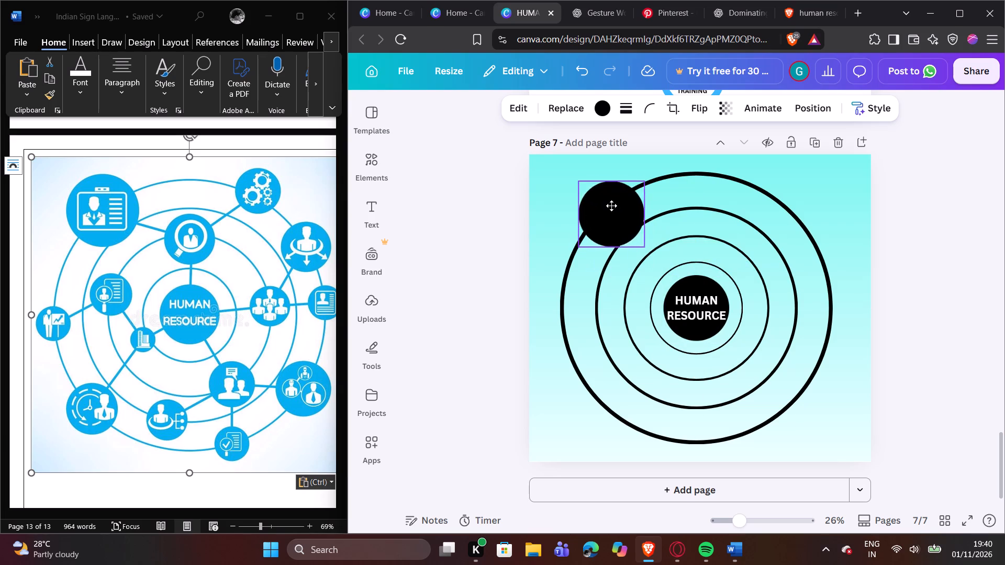
{"action": "left_click_drag", "start_coordinate": [611, 206], "coordinate": [590, 199]}
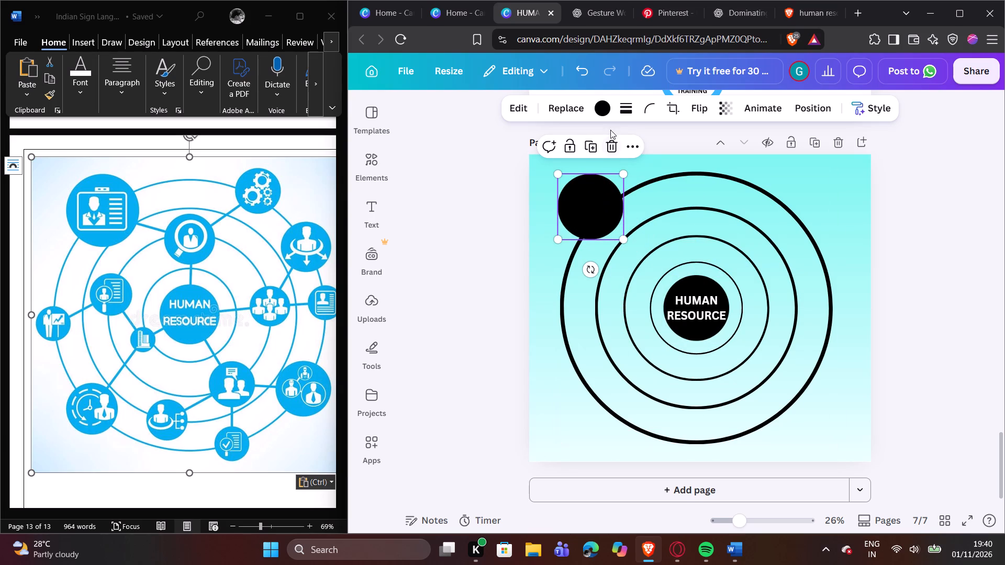
Recolour the duplicated solid circle to the light blue Vividazure.
{"action": "left_click", "coordinate": [602, 110]}
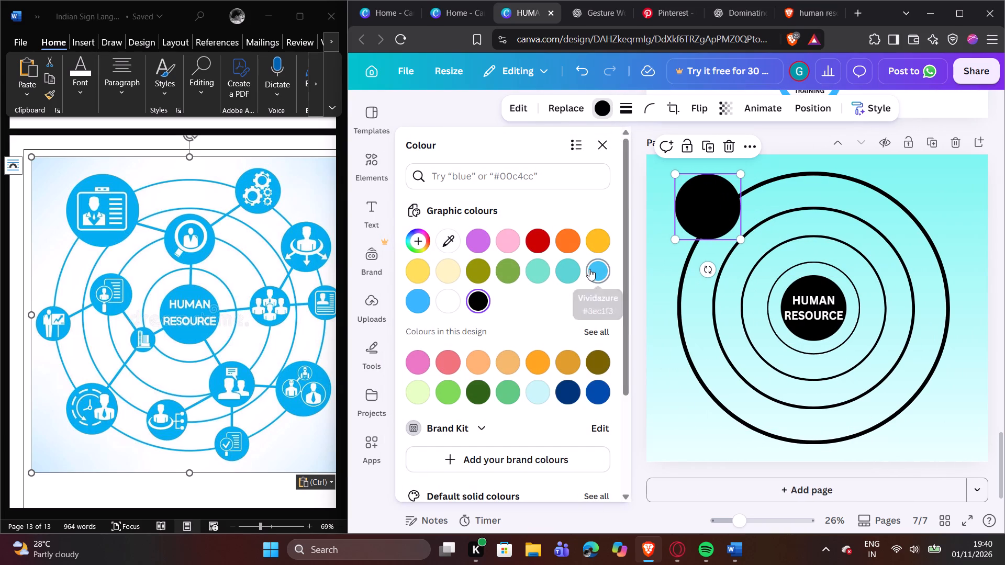
{"action": "left_click", "coordinate": [589, 269]}
Recolour the two outer concentric rings to the same Vividazure blue as the duplicated circle.
{"action": "left_click", "coordinate": [758, 187]}
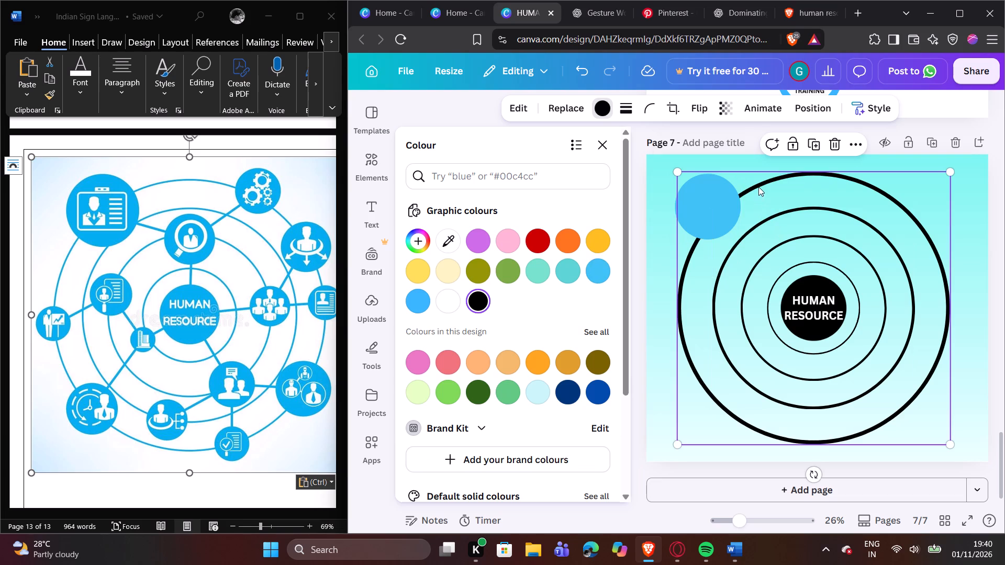
{"action": "left_click", "coordinate": [605, 106]}
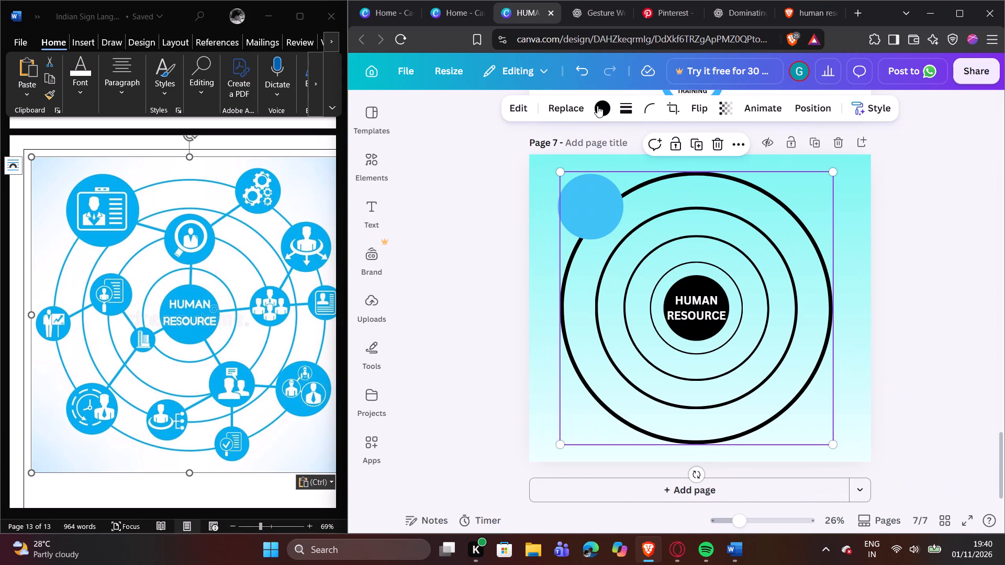
{"action": "left_click", "coordinate": [600, 112]}
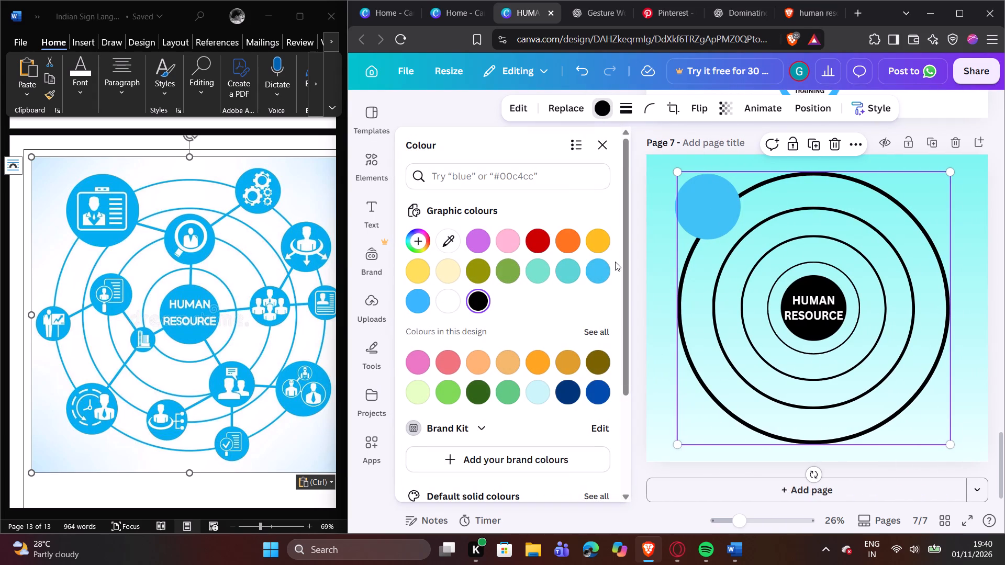
{"action": "left_click", "coordinate": [600, 266]}
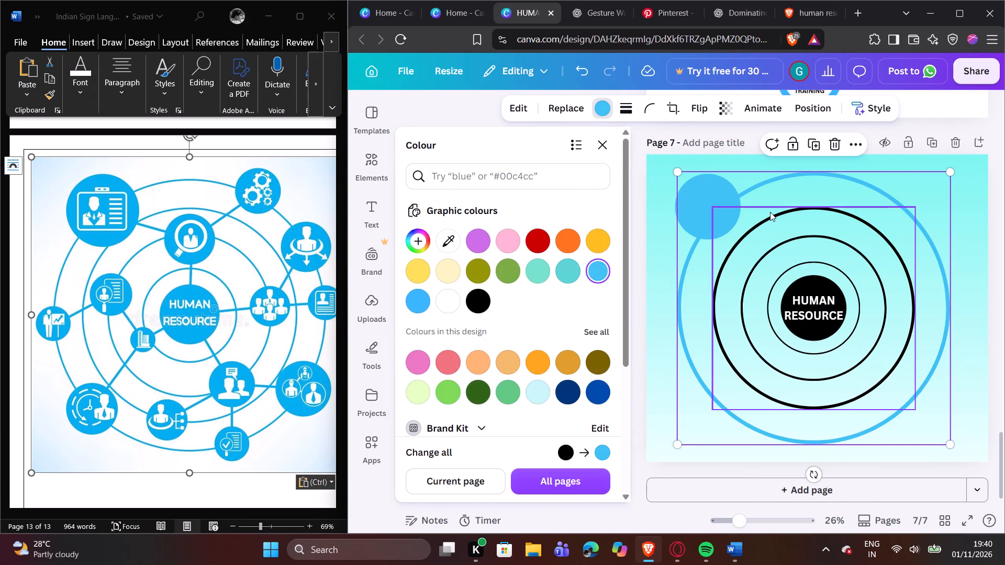
{"action": "left_click", "coordinate": [769, 211]}
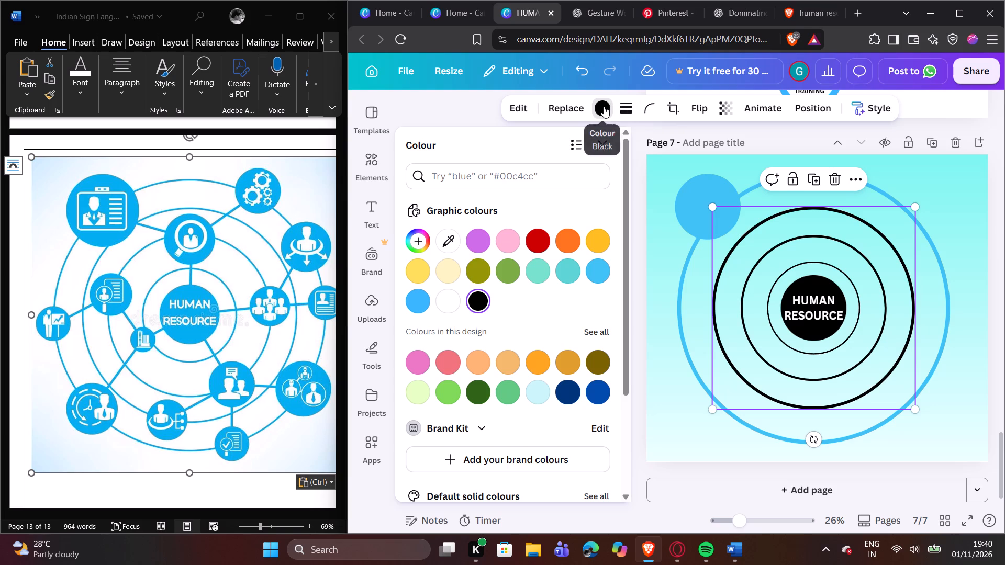
{"action": "left_click", "coordinate": [603, 106]}
{"action": "left_click", "coordinate": [601, 109]}
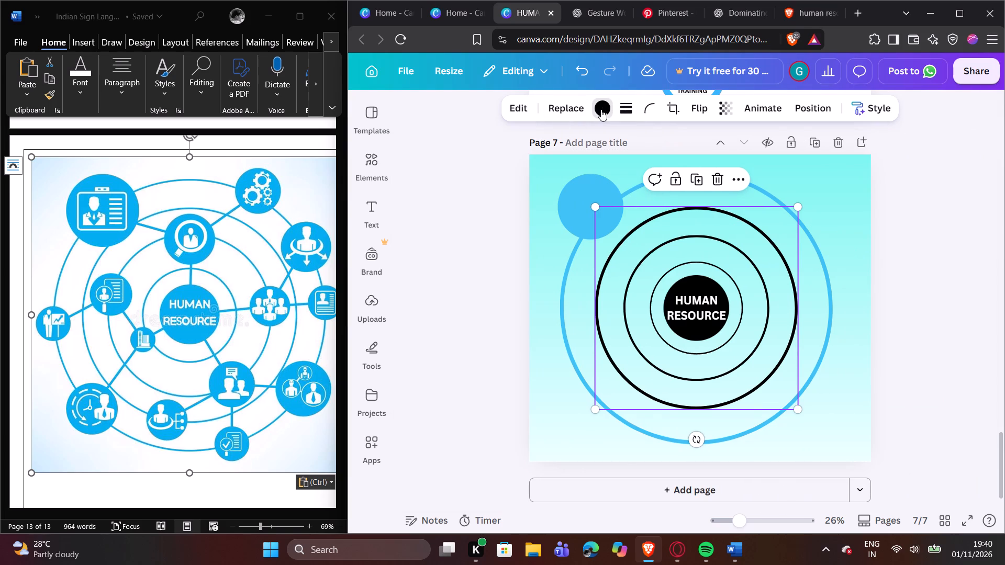
{"action": "left_click", "coordinate": [596, 272]}
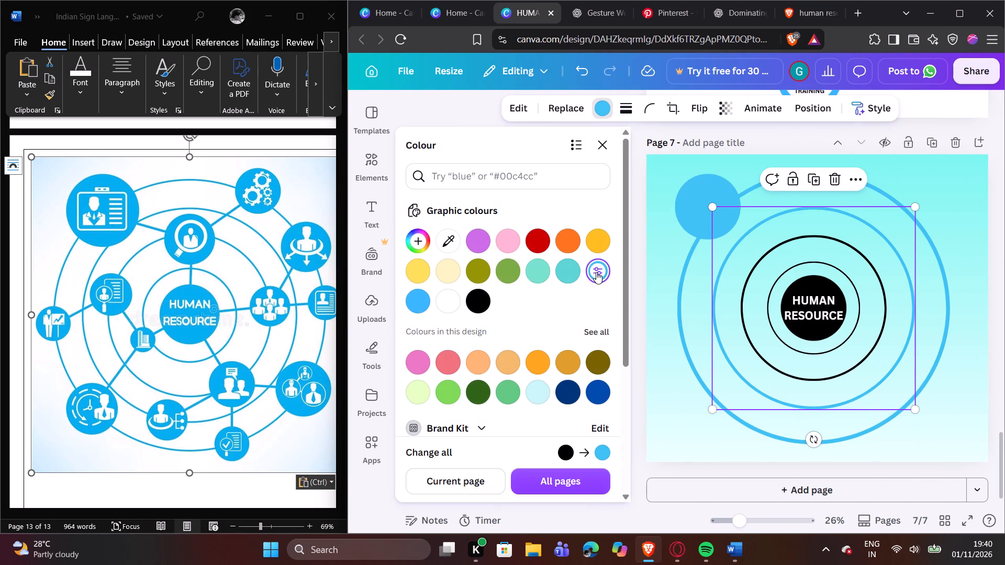
Recolour the two inner concentric rings to the same Vividazure blue.
{"action": "left_click", "coordinate": [757, 265]}
{"action": "left_click", "coordinate": [598, 110]}
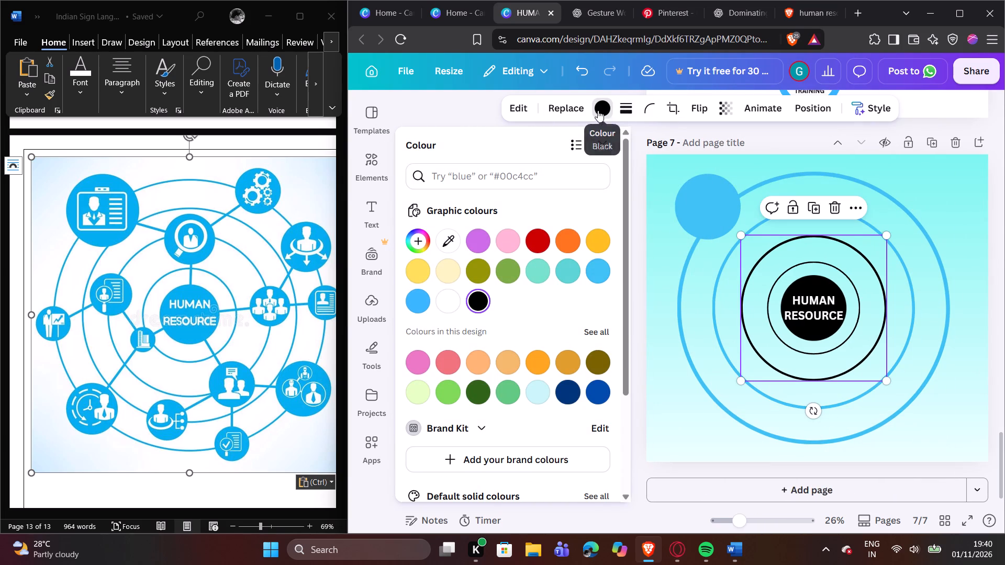
{"action": "left_click", "coordinate": [604, 109]}
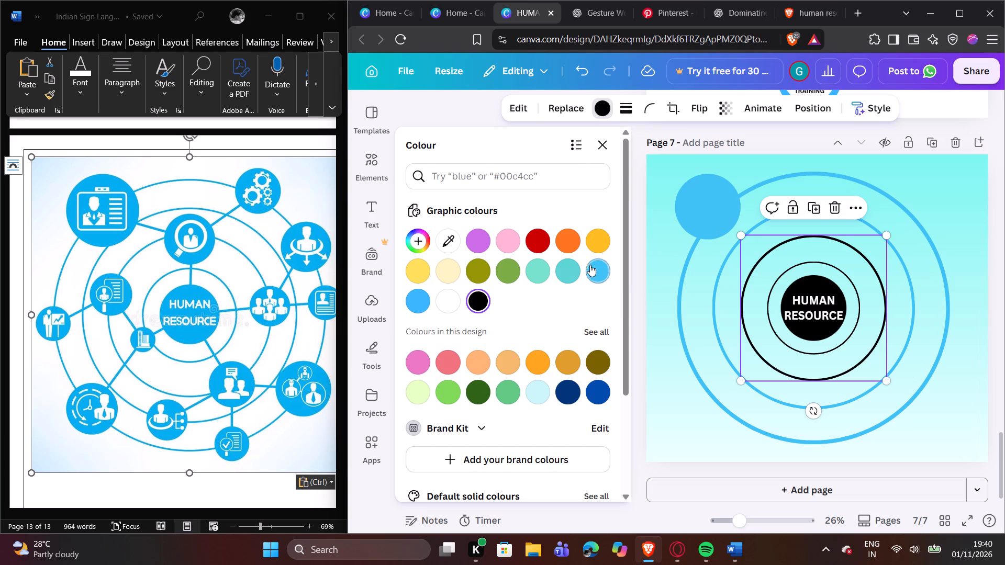
{"action": "left_click", "coordinate": [595, 265]}
{"action": "left_click", "coordinate": [782, 267]}
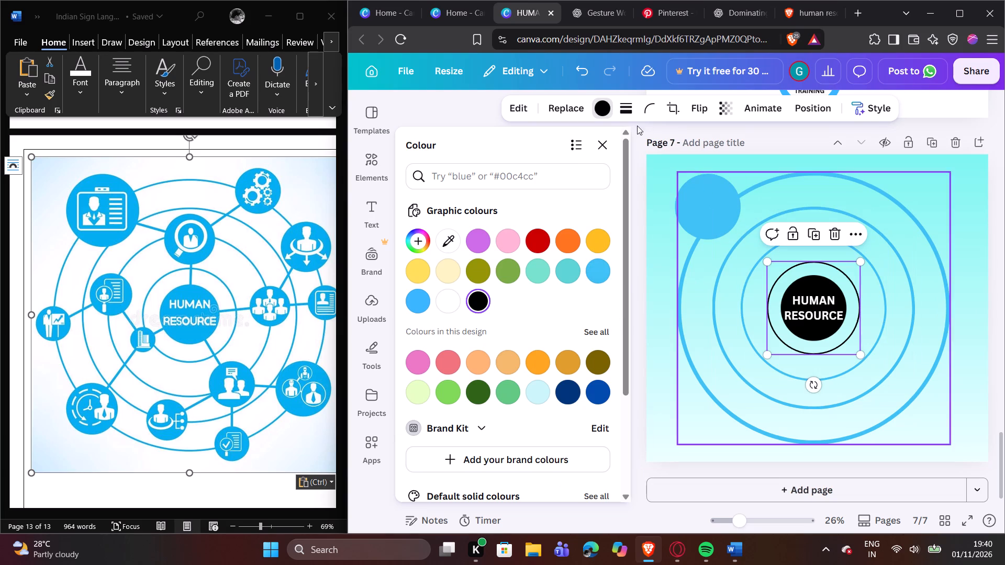
{"action": "left_click", "coordinate": [608, 106]}
{"action": "left_click", "coordinate": [607, 107]}
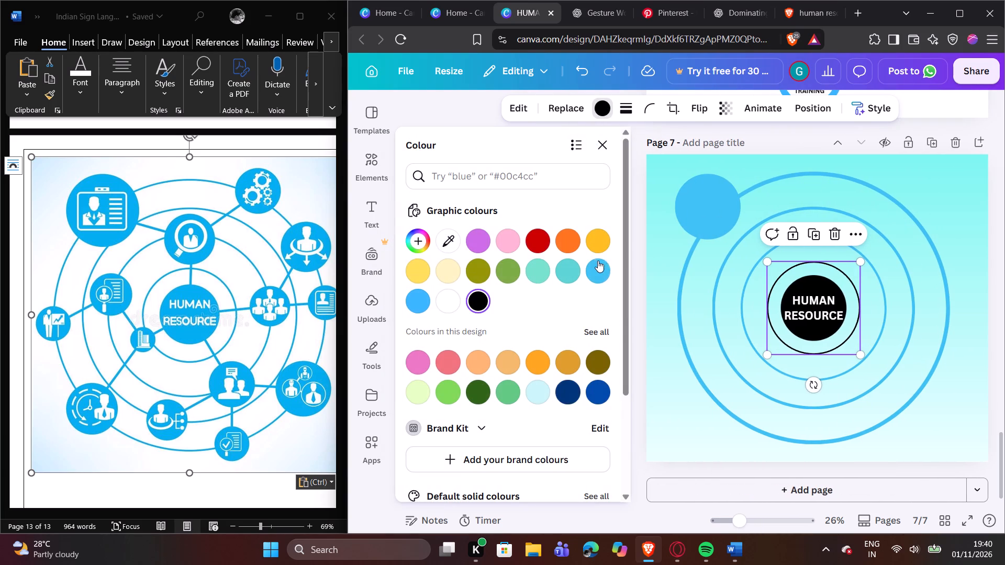
{"action": "left_click", "coordinate": [596, 261]}
Recolour the solid centre circle behind the HUMAN RESOURCE text to Vividazure blue.
{"action": "left_click", "coordinate": [822, 285]}
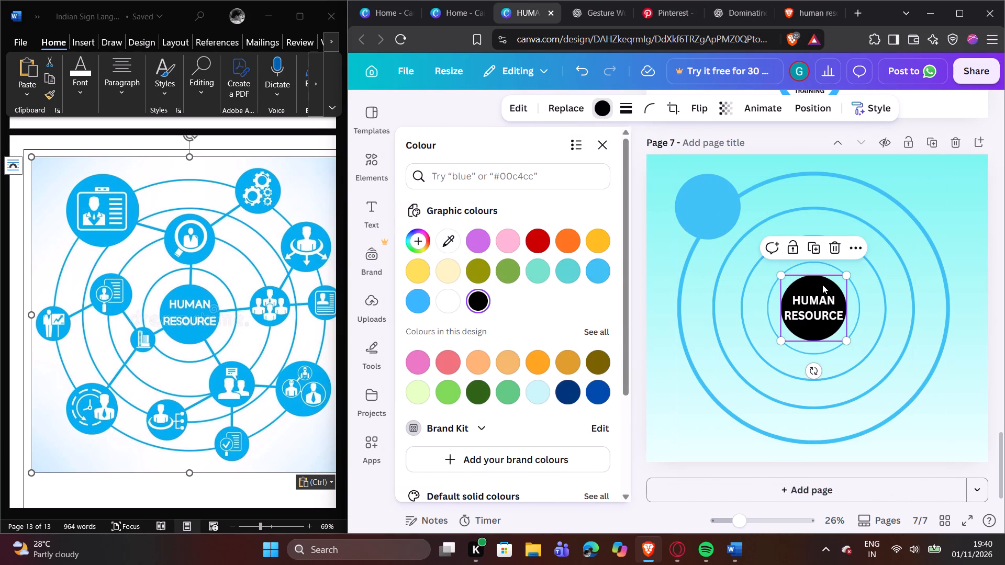
{"action": "left_click", "coordinate": [598, 270]}
{"action": "left_click", "coordinate": [915, 190]}
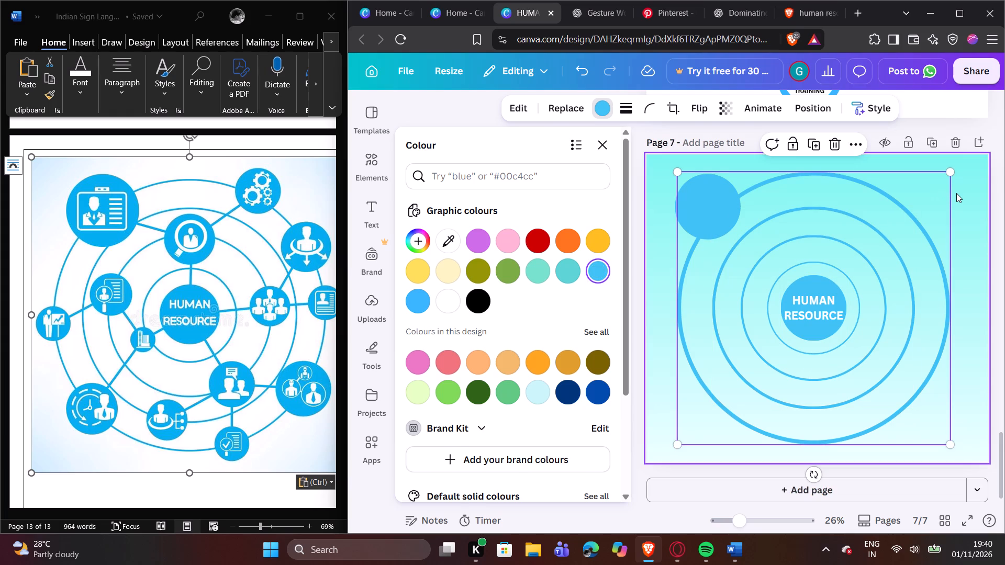
{"action": "left_click", "coordinate": [958, 195]}
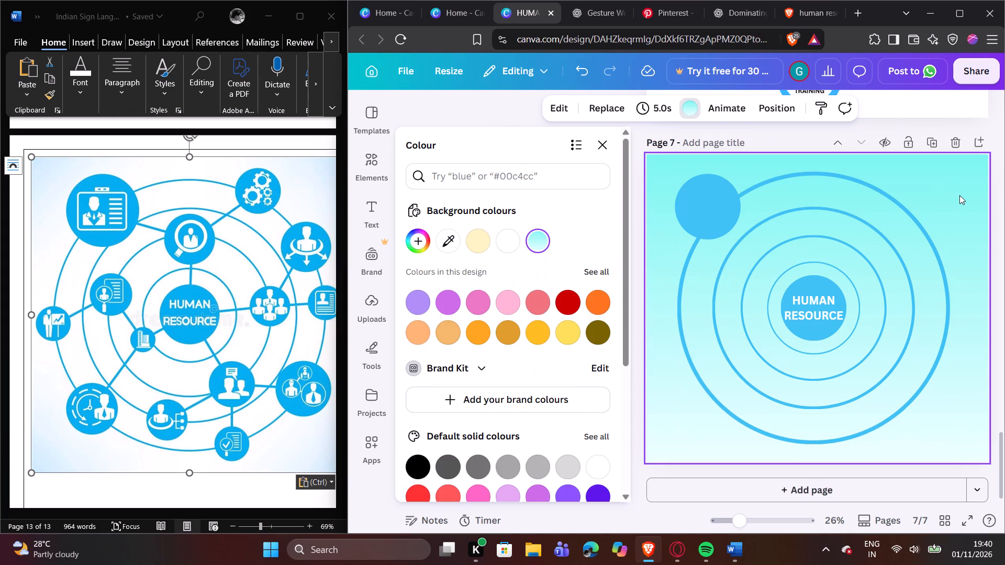
{"action": "left_click", "coordinate": [821, 306]}
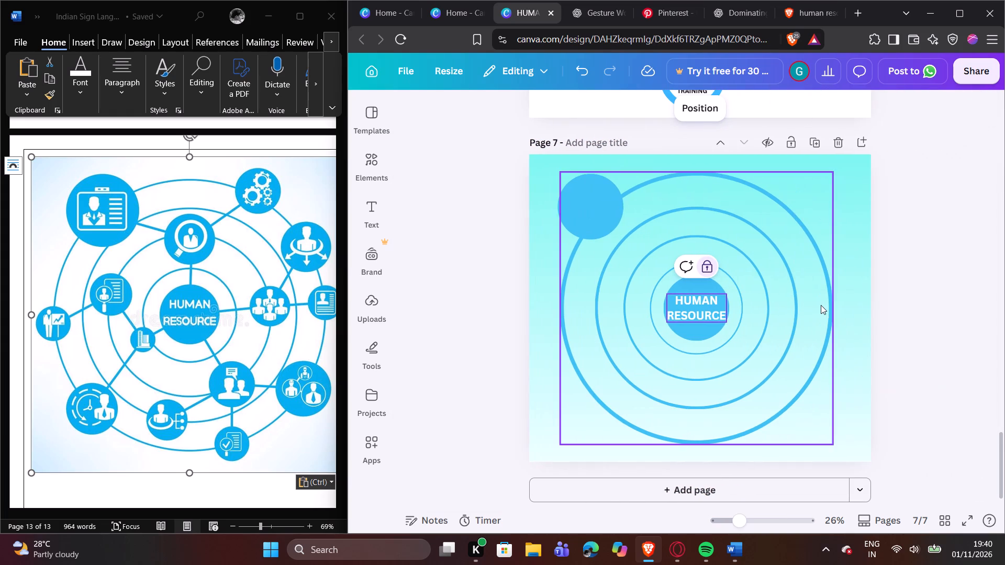
{"action": "left_click", "coordinate": [903, 245]}
Search the elements library for CARD ID and look through the graphics for a suitable ID card icon.
{"action": "left_click", "coordinate": [378, 148]}
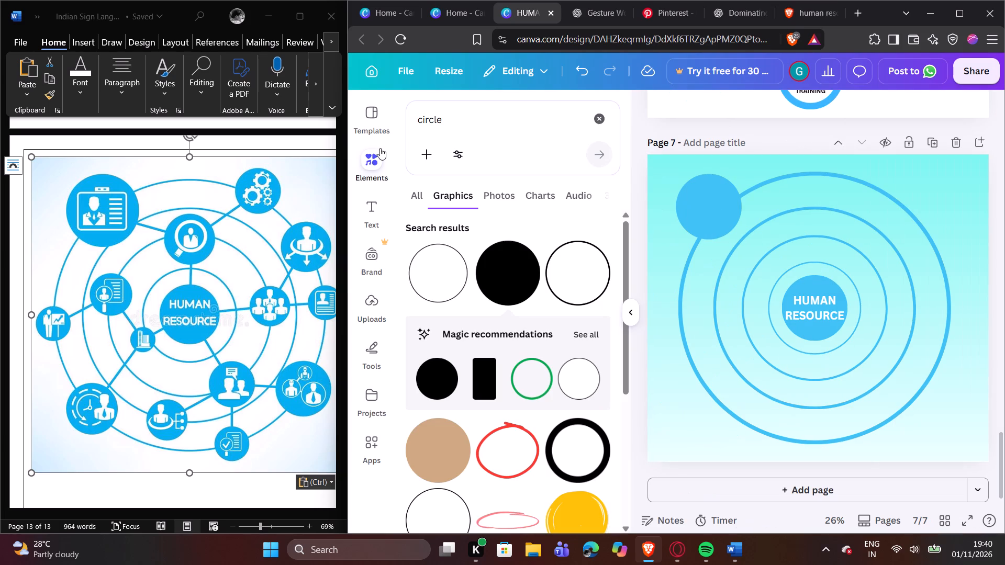
{"action": "left_click", "coordinate": [605, 120]}
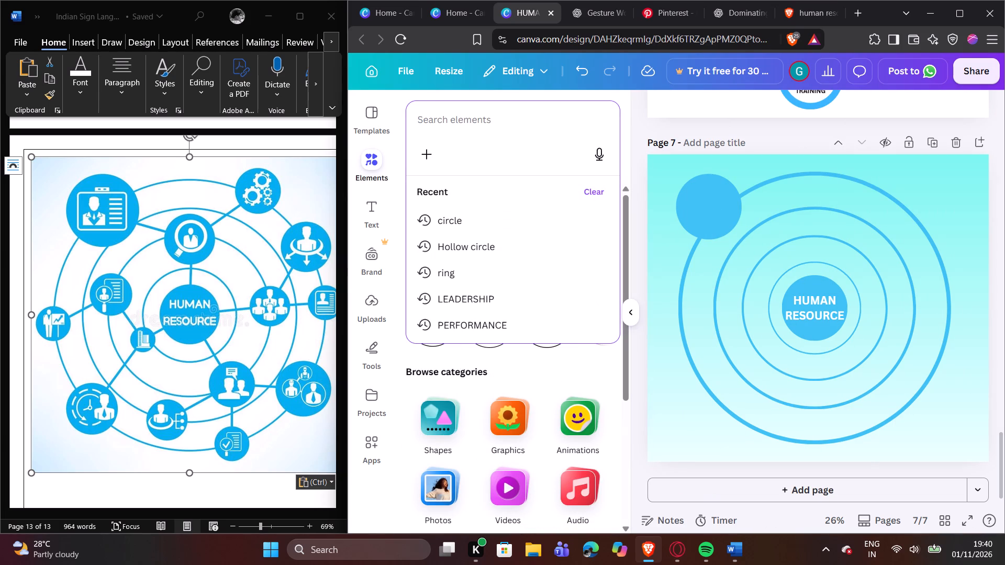
{"action": "type", "text": "CA"}
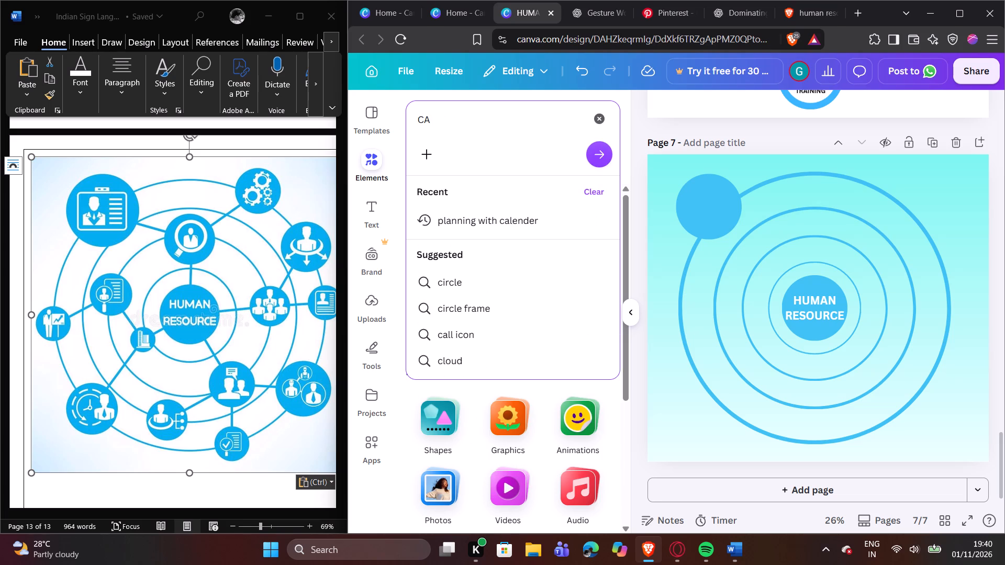
{"action": "type", "text": "RD"}
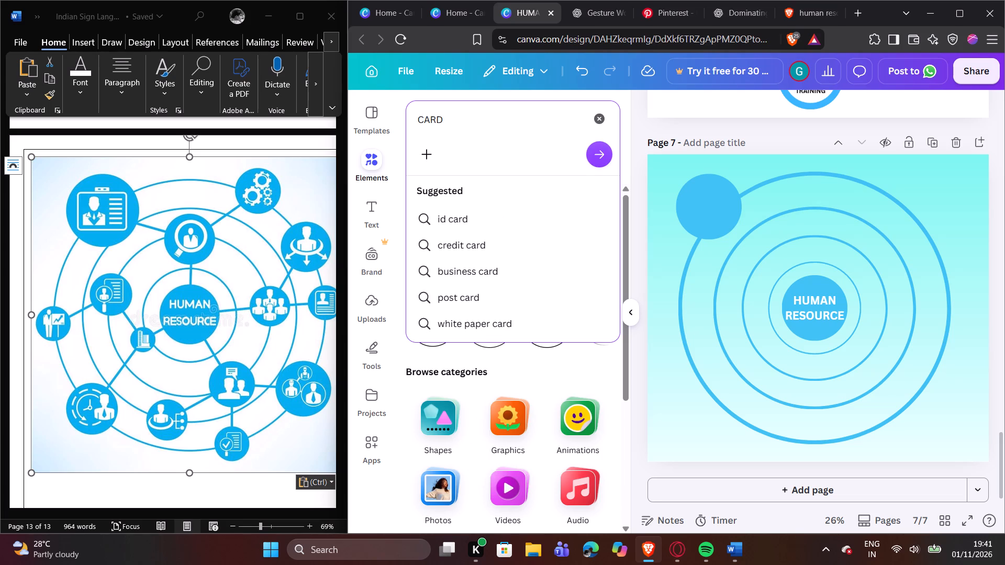
{"action": "key", "text": "space"}
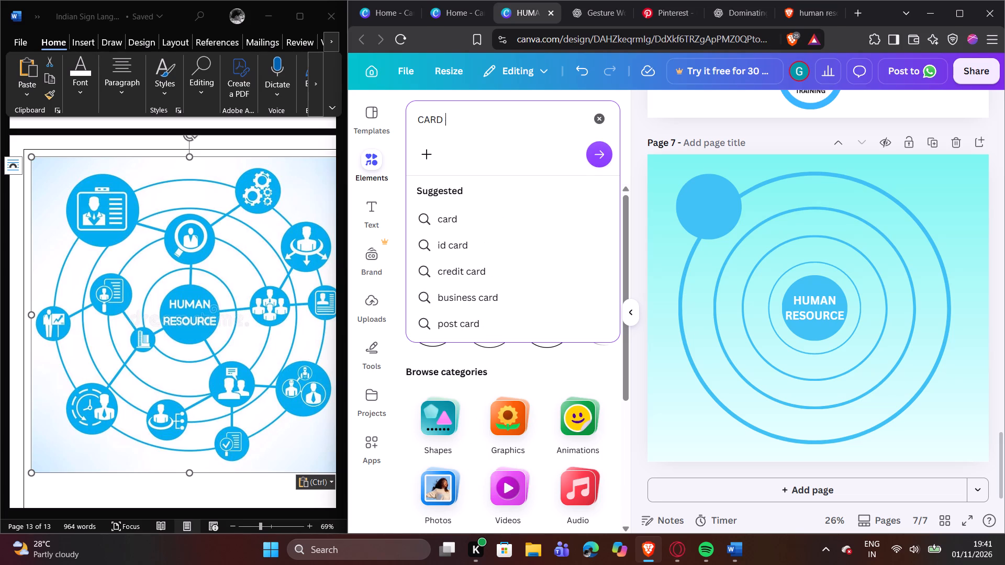
{"action": "type", "text": "ID"}
{"action": "key", "text": "Return"}
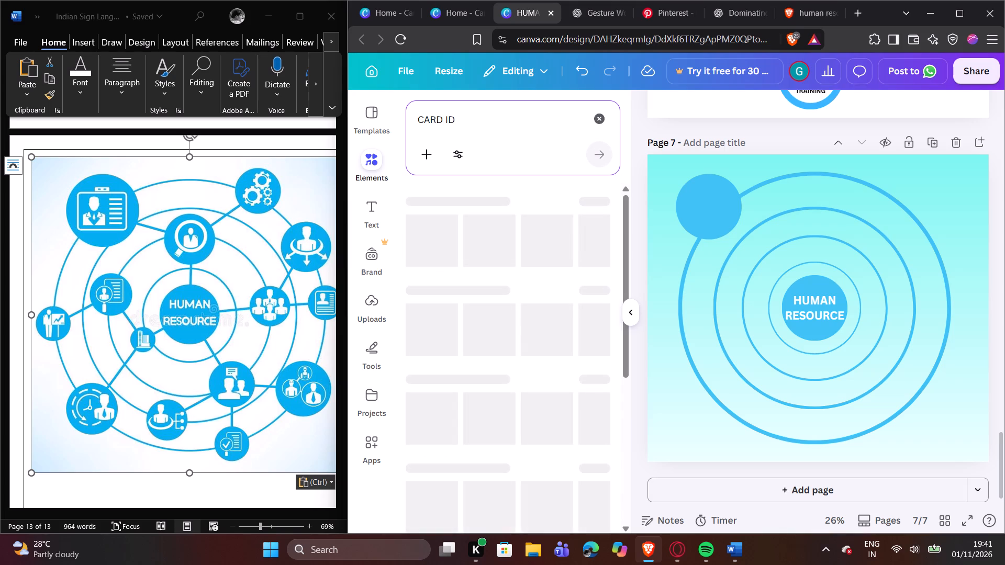
{"action": "left_click", "coordinate": [454, 183]}
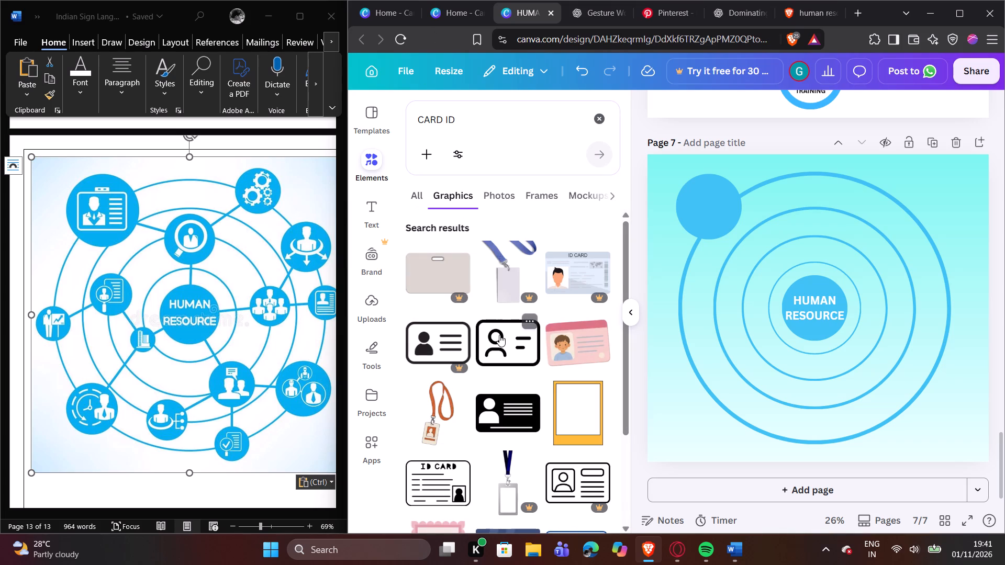
{"action": "scroll", "coordinate": [499, 335], "scroll_direction": "down", "scroll_amount": 1}
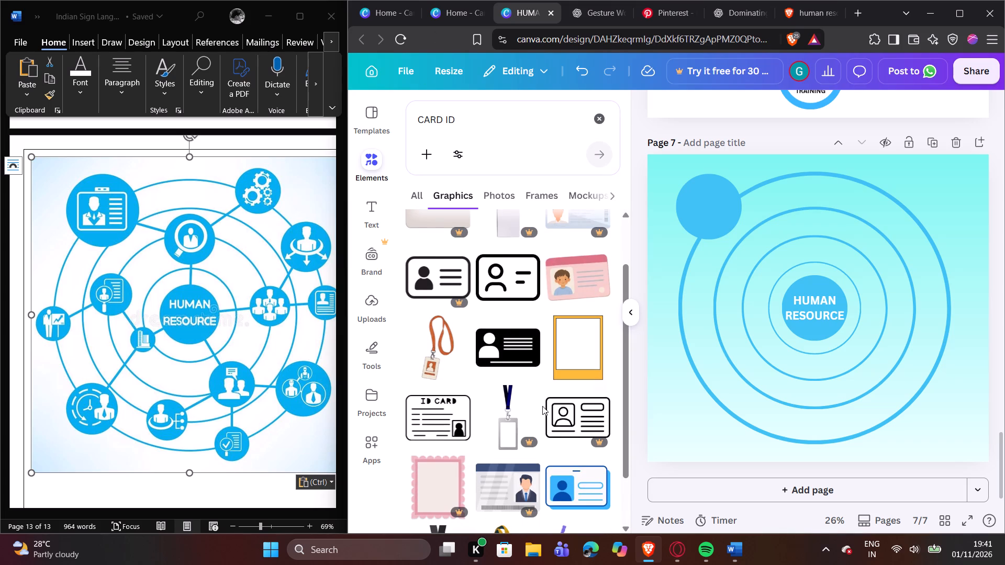
{"action": "scroll", "coordinate": [536, 401], "scroll_direction": "down", "scroll_amount": 2}
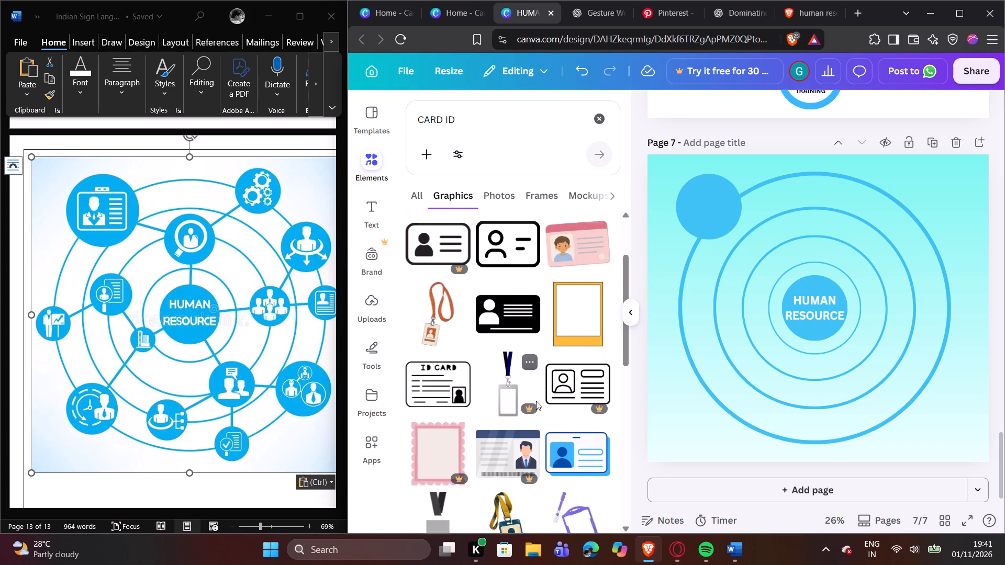
{"action": "scroll", "coordinate": [536, 401], "scroll_direction": "down", "scroll_amount": 1}
{"action": "scroll", "coordinate": [465, 204], "scroll_direction": "down", "scroll_amount": 4}
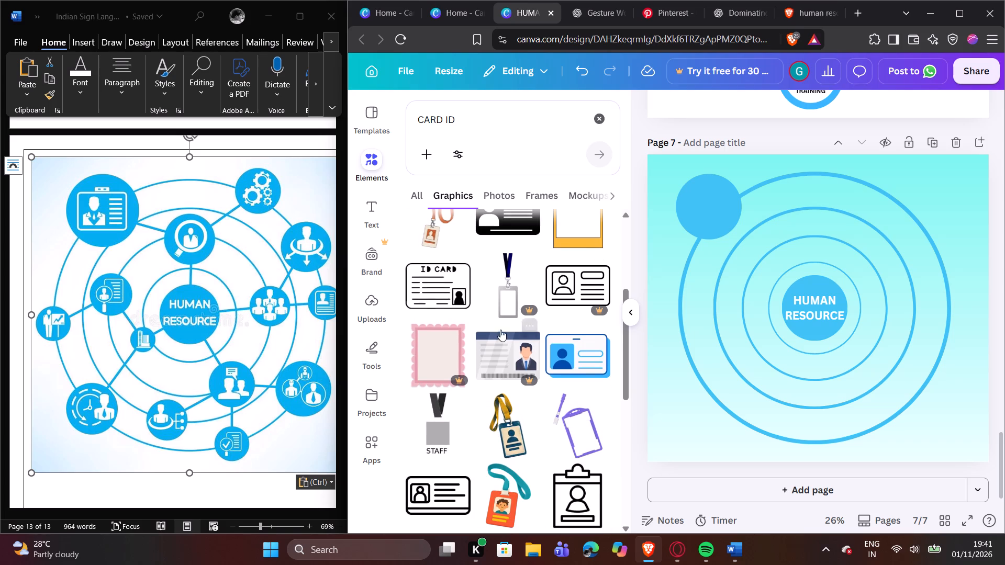
{"action": "scroll", "coordinate": [500, 332], "scroll_direction": "down", "scroll_amount": 7}
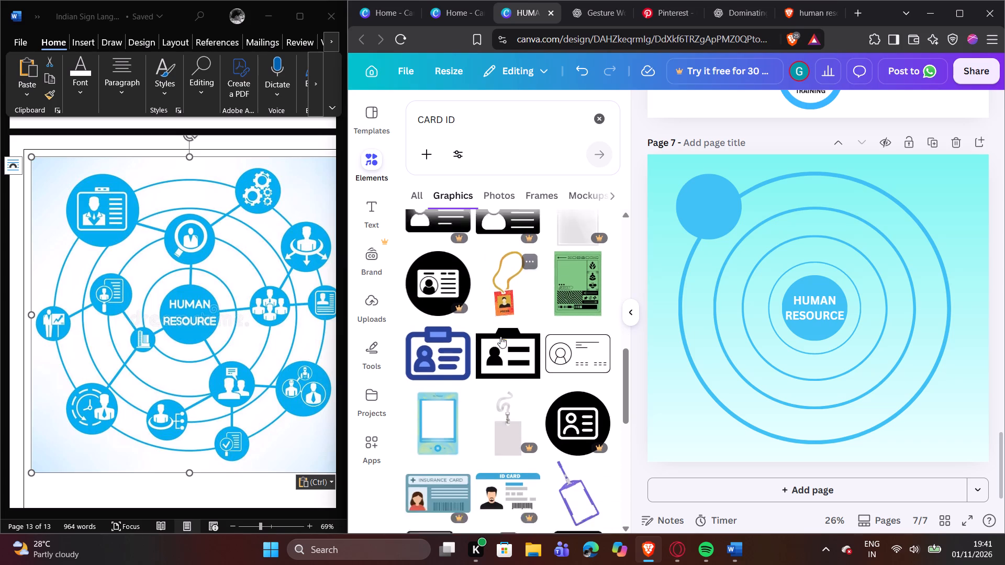
{"action": "scroll", "coordinate": [500, 336], "scroll_direction": "down", "scroll_amount": 5}
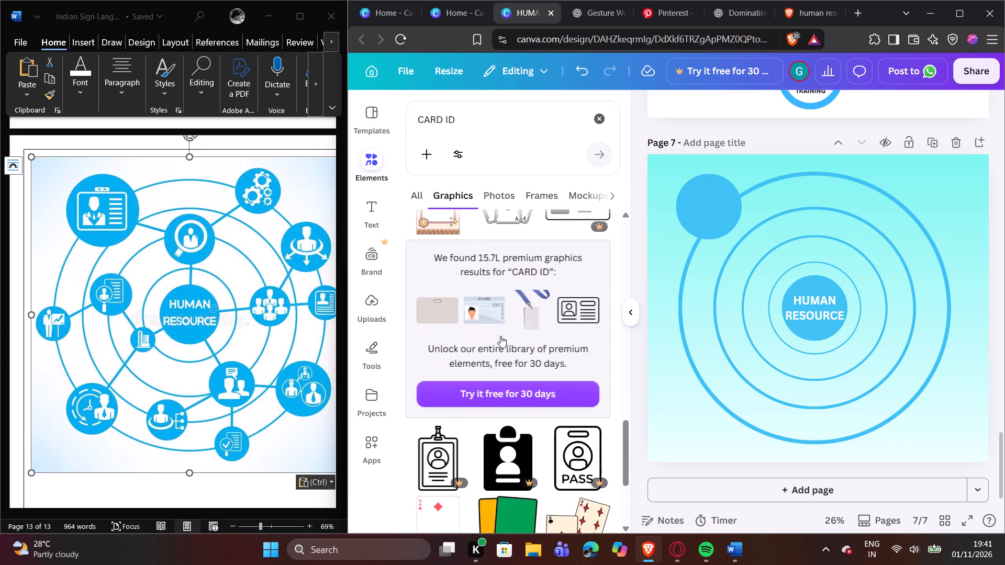
{"action": "scroll", "coordinate": [500, 336], "scroll_direction": "down", "scroll_amount": 8}
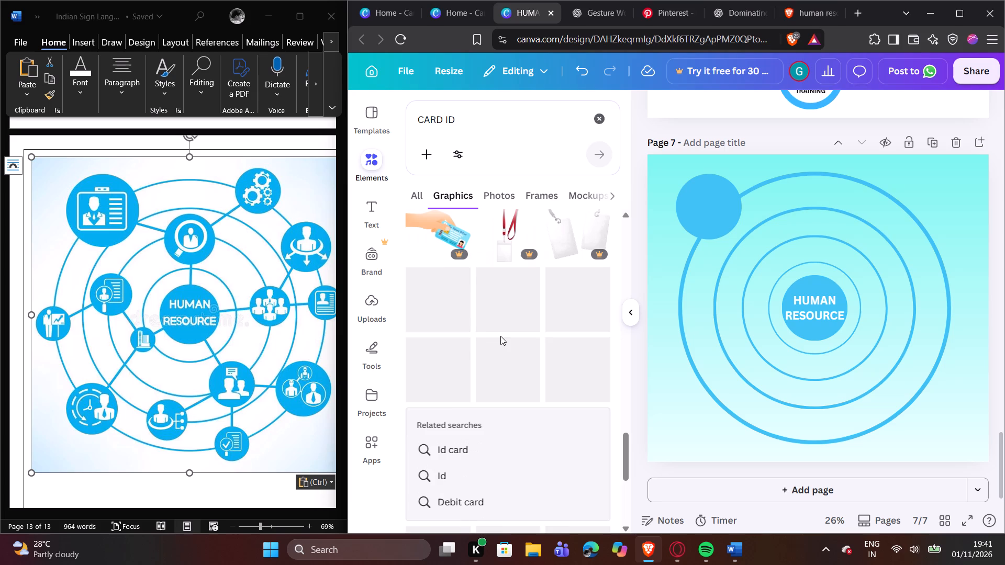
Search the graphics for Id card, add the black graphic headed ID CARD to page 7 and move it over the upper-left circle.
{"action": "left_click", "coordinate": [466, 448]}
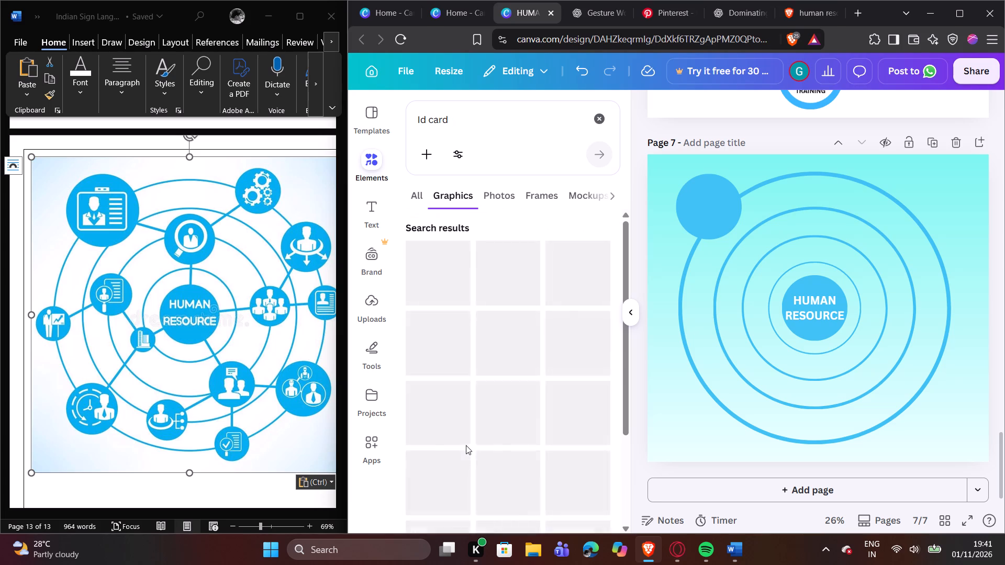
{"action": "scroll", "coordinate": [518, 423], "scroll_direction": "down", "scroll_amount": 4}
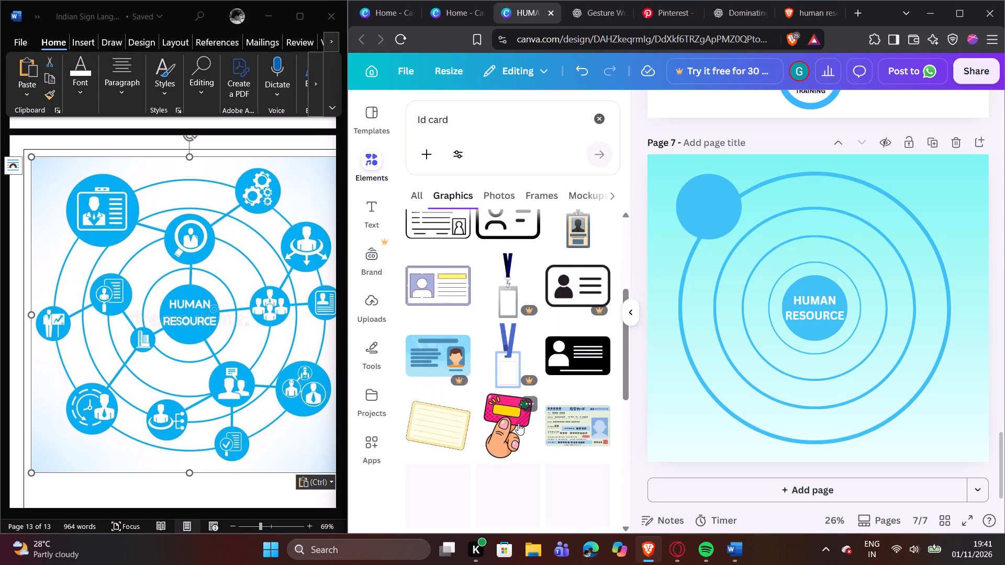
{"action": "scroll", "coordinate": [518, 423], "scroll_direction": "down", "scroll_amount": 4}
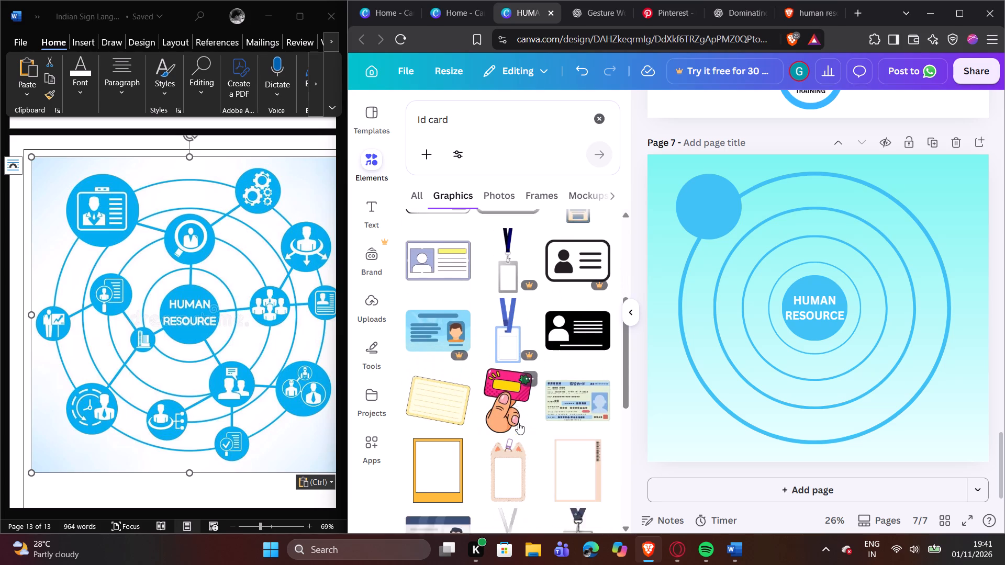
{"action": "scroll", "coordinate": [518, 423], "scroll_direction": "down", "scroll_amount": 2}
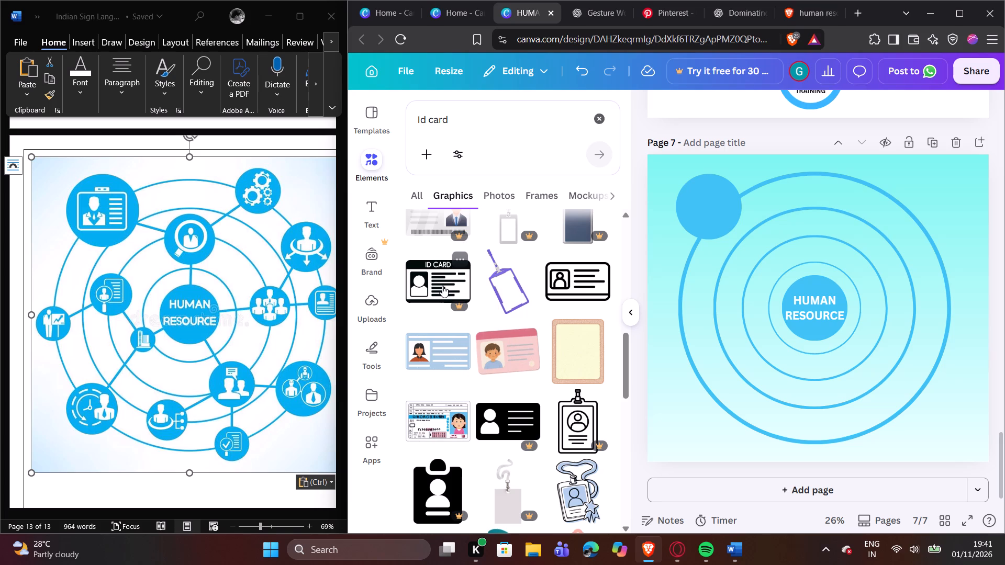
{"action": "left_click", "coordinate": [442, 285]}
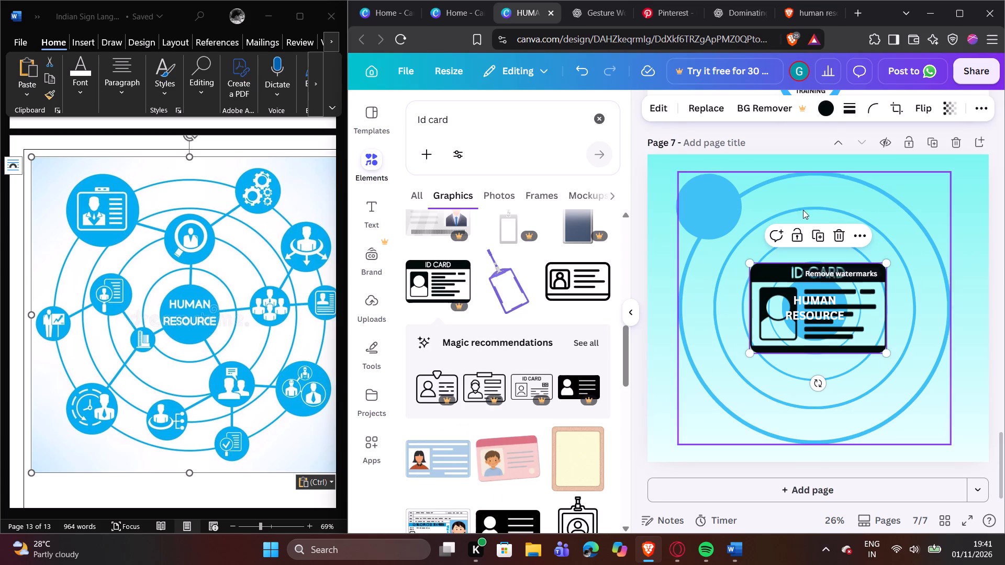
{"action": "left_click_drag", "start_coordinate": [870, 280], "coordinate": [787, 200]}
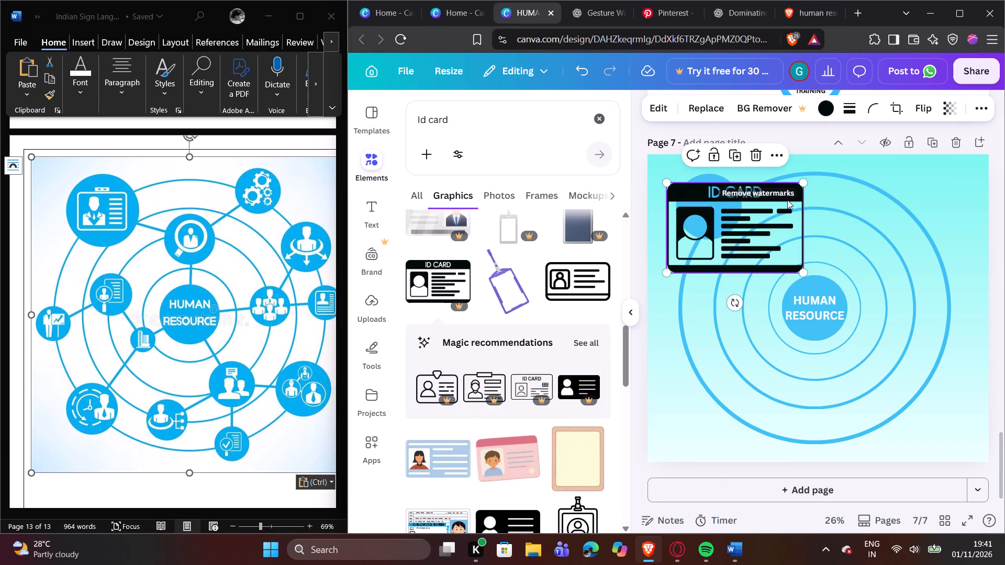
Recolour the ID card graphic's black parts to white.
{"action": "left_click", "coordinate": [825, 105]}
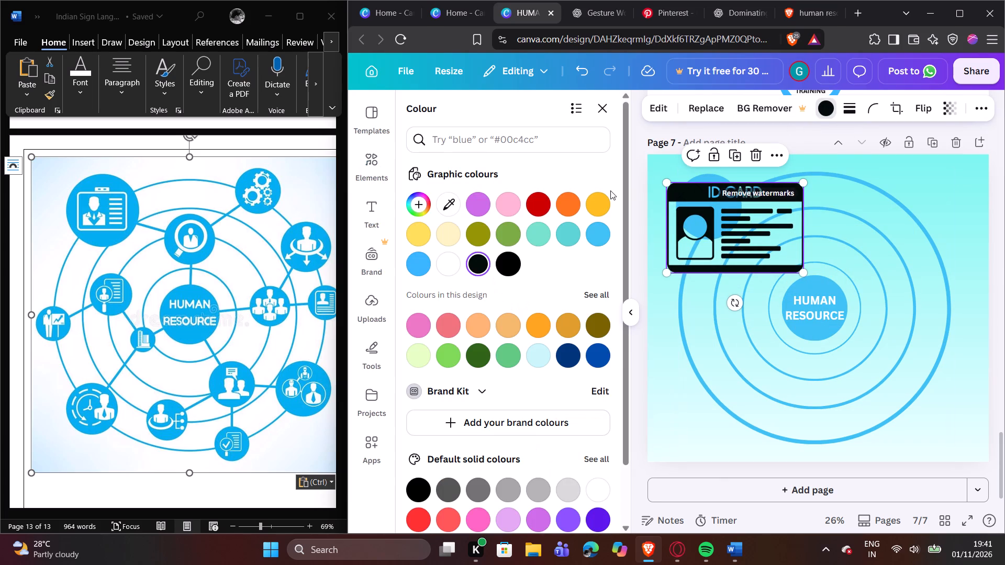
{"action": "left_click", "coordinate": [449, 259]}
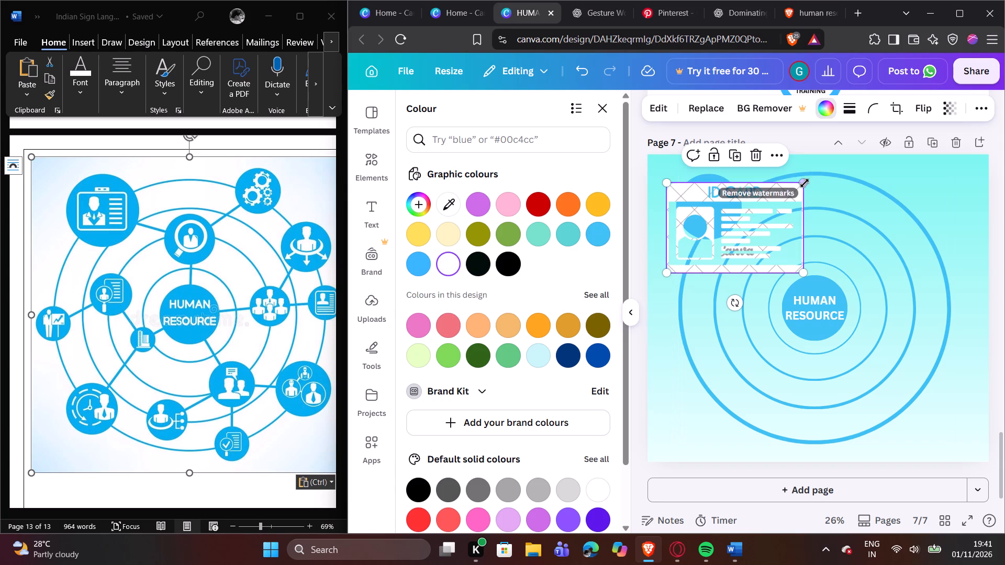
Shrink the ID card graphic to fit inside the upper-left circle and place it at the circle's centre.
{"action": "left_click_drag", "start_coordinate": [803, 183], "coordinate": [725, 251]}
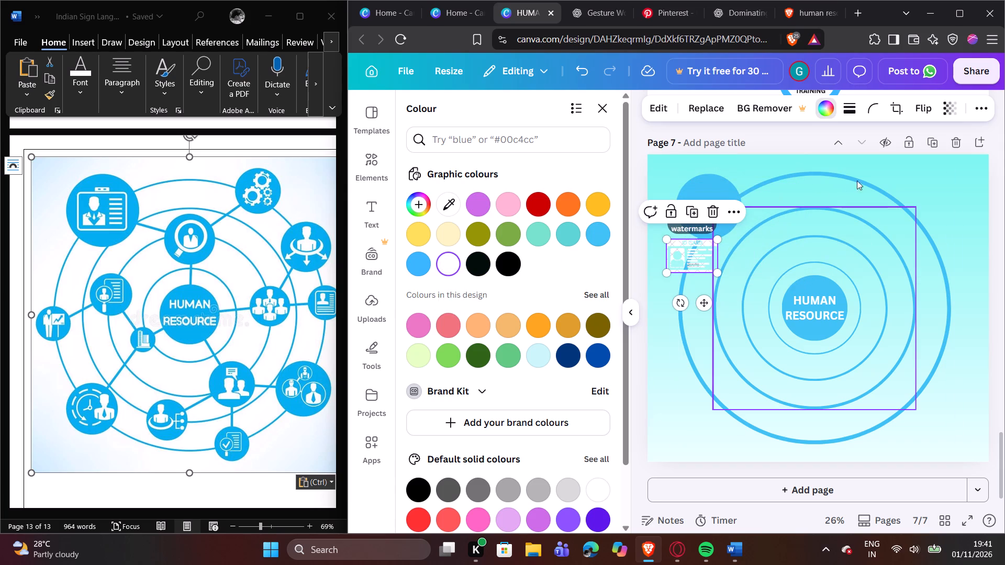
{"action": "left_click", "coordinate": [959, 168]}
{"action": "left_click_drag", "start_coordinate": [708, 259], "coordinate": [724, 210]}
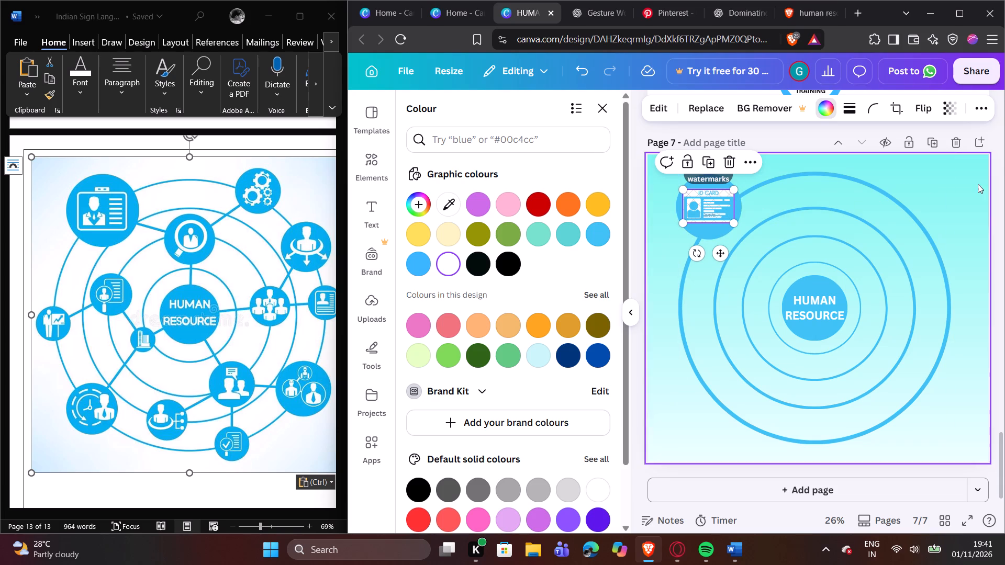
{"action": "left_click", "coordinate": [966, 187]}
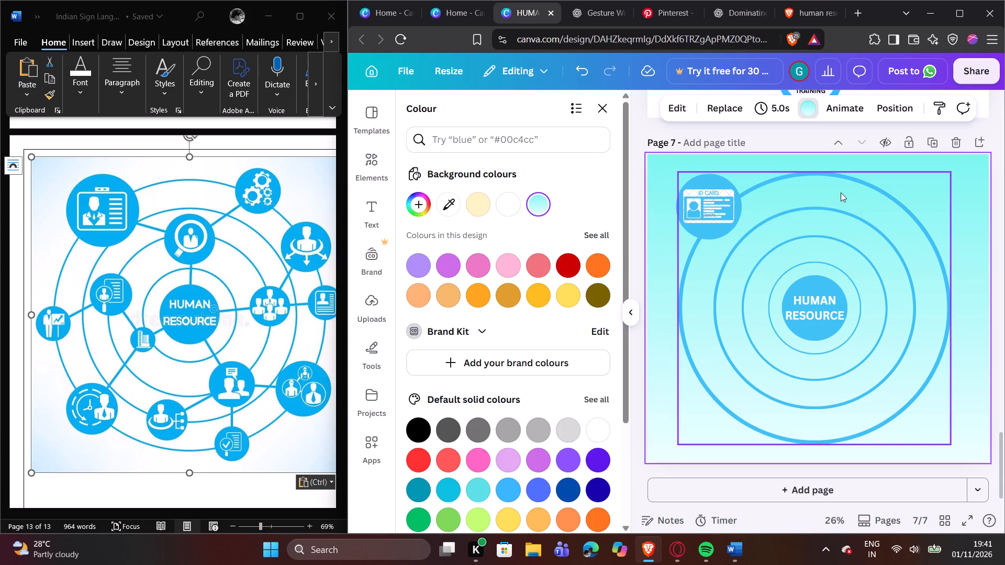
{"action": "left_click", "coordinate": [710, 198]}
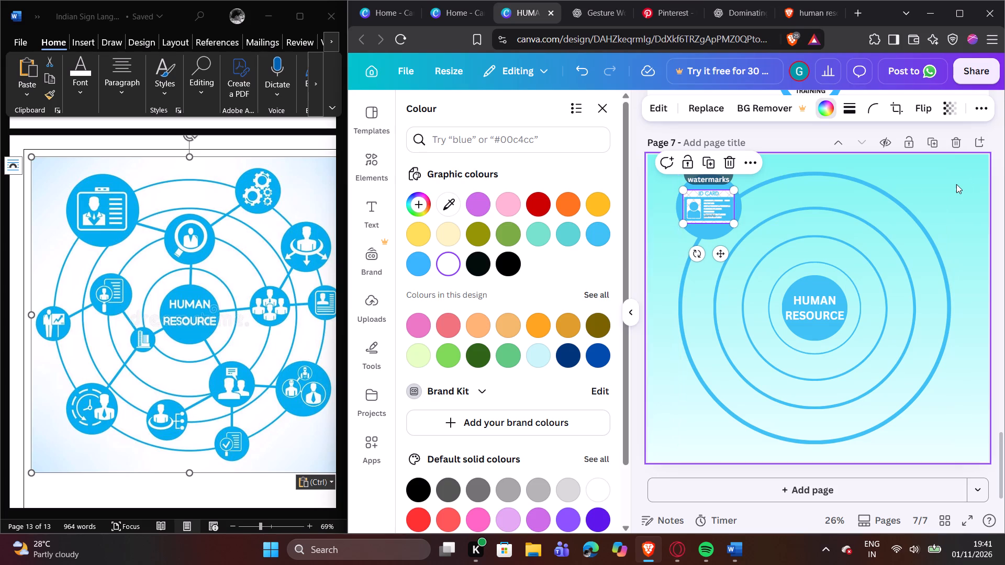
{"action": "left_click", "coordinate": [982, 180]}
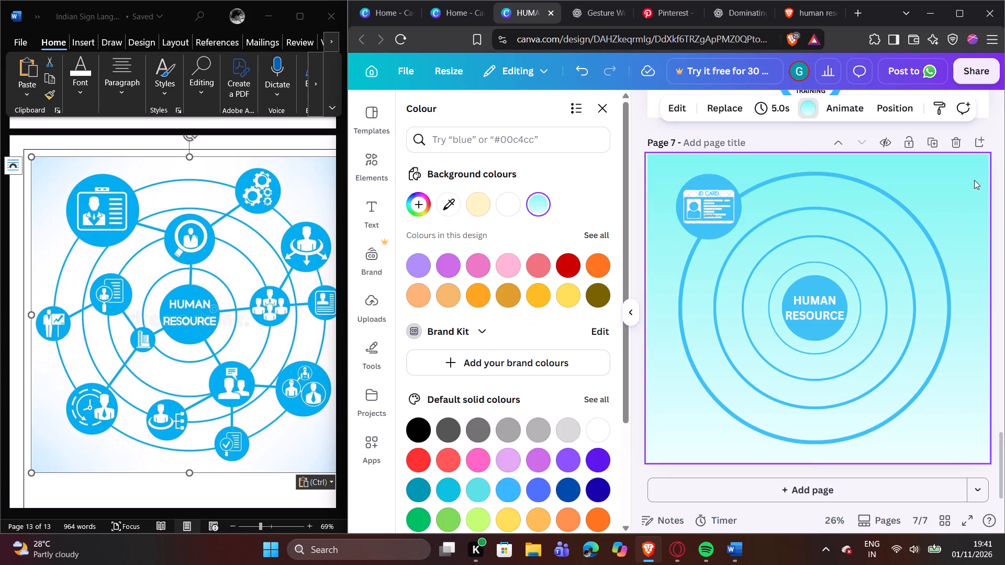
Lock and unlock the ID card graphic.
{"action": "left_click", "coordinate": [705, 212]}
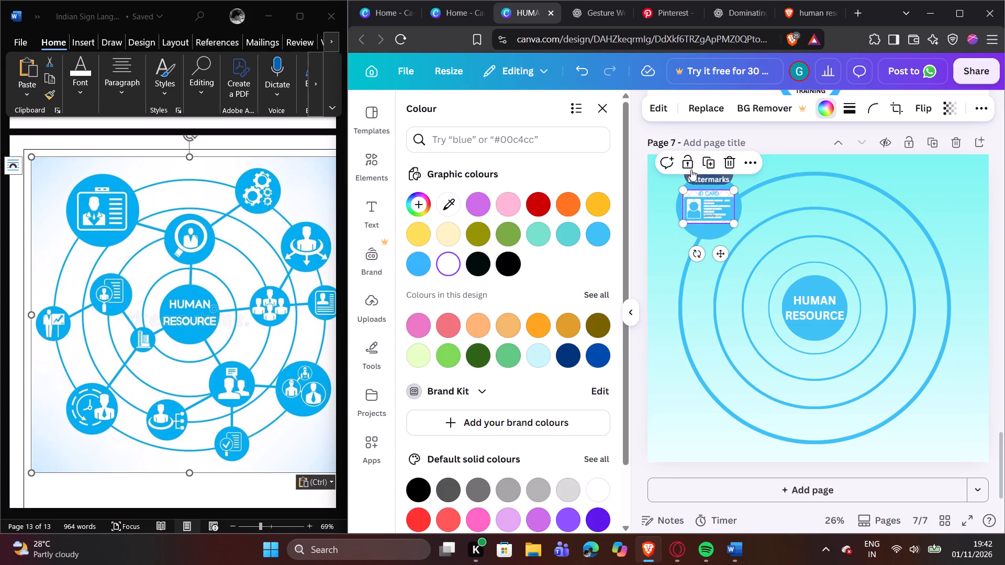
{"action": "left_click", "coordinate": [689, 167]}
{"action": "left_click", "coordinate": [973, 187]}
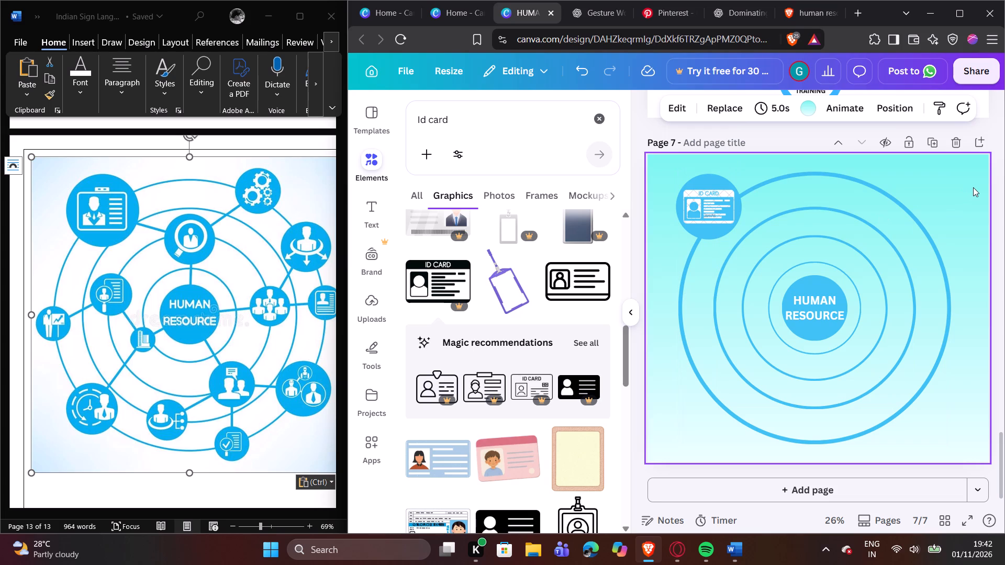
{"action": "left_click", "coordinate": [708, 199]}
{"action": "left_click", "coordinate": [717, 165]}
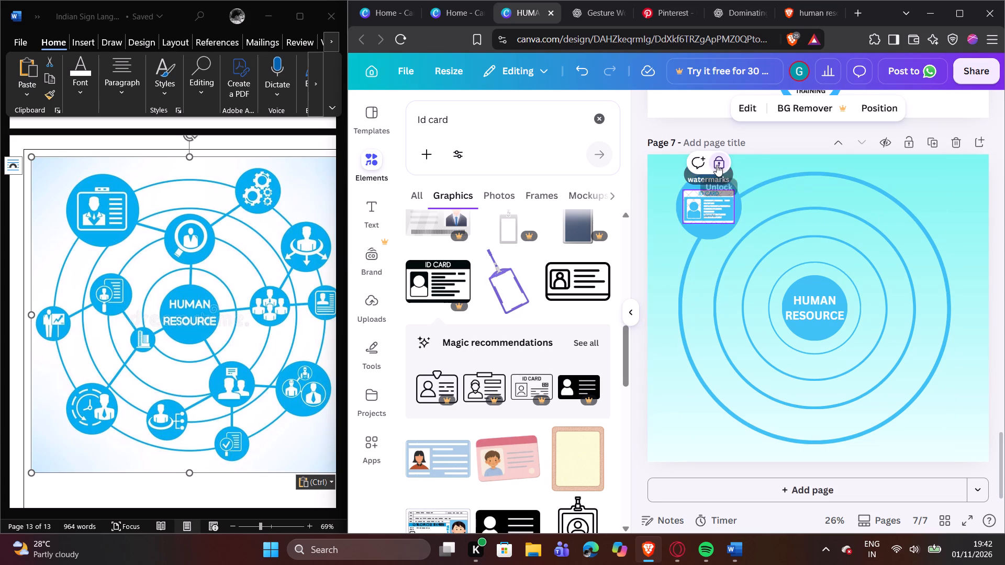
Fine-tune the ID card graphic's size and position so that it sits centred within the upper-left circle.
{"action": "left_click", "coordinate": [732, 190]}
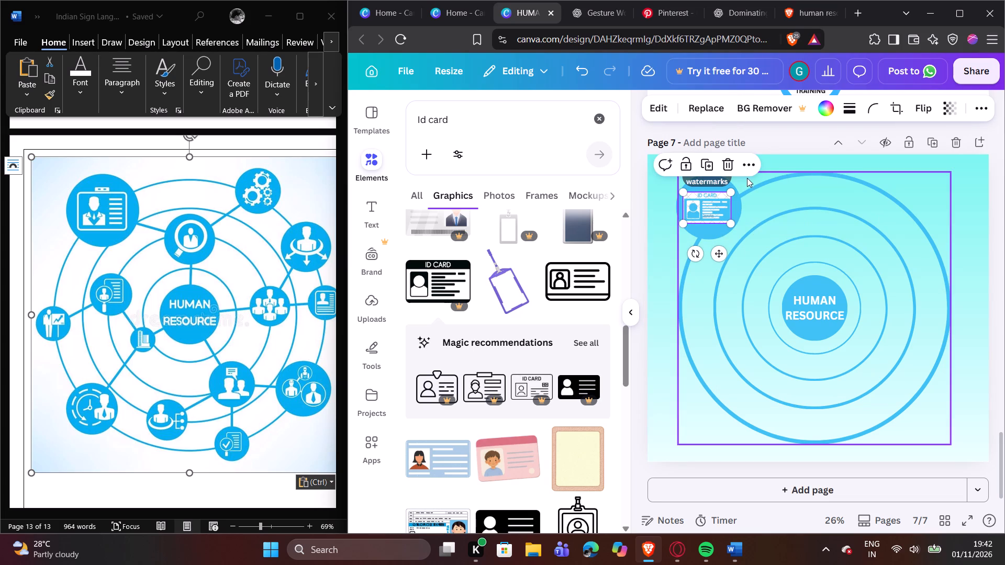
{"action": "left_click", "coordinate": [757, 168]}
{"action": "left_click", "coordinate": [785, 164]}
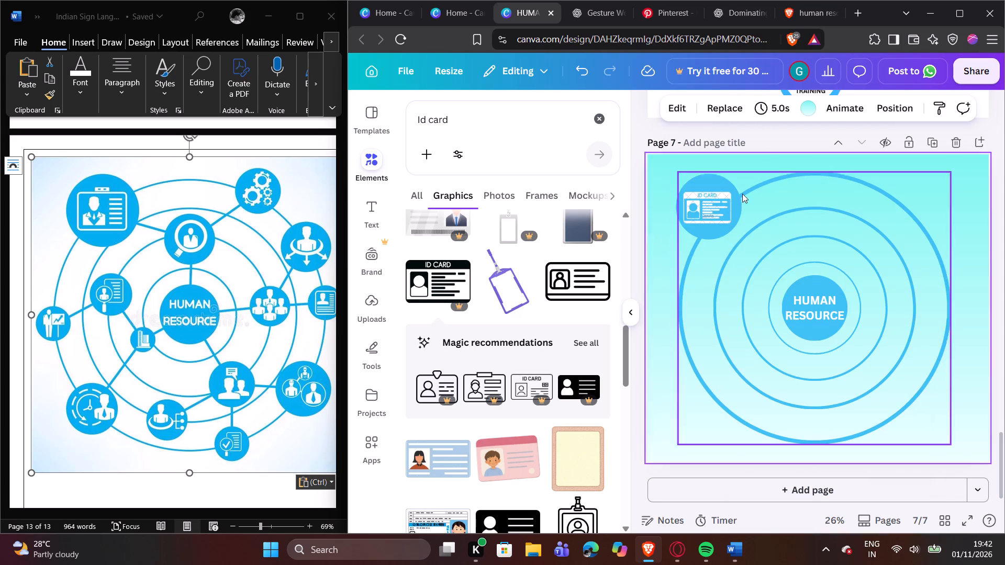
{"action": "left_click", "coordinate": [701, 210]}
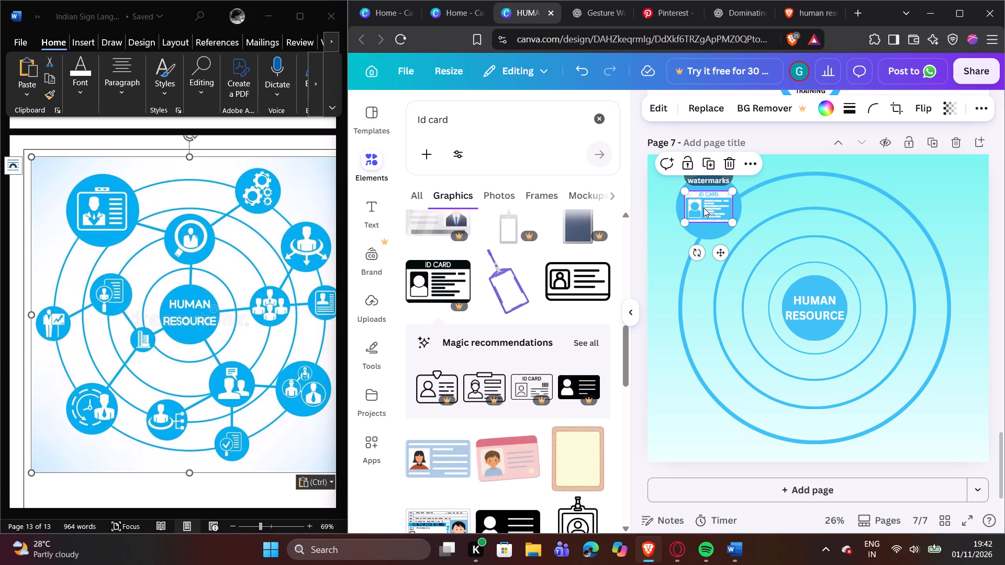
{"action": "left_click", "coordinate": [685, 220]}
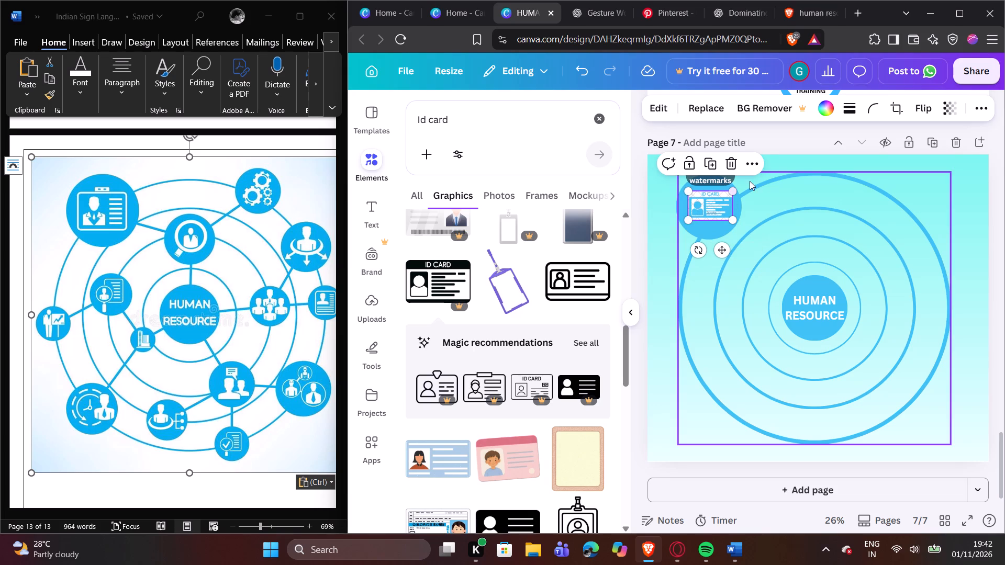
{"action": "left_click", "coordinate": [779, 165]}
{"action": "left_click", "coordinate": [705, 212]}
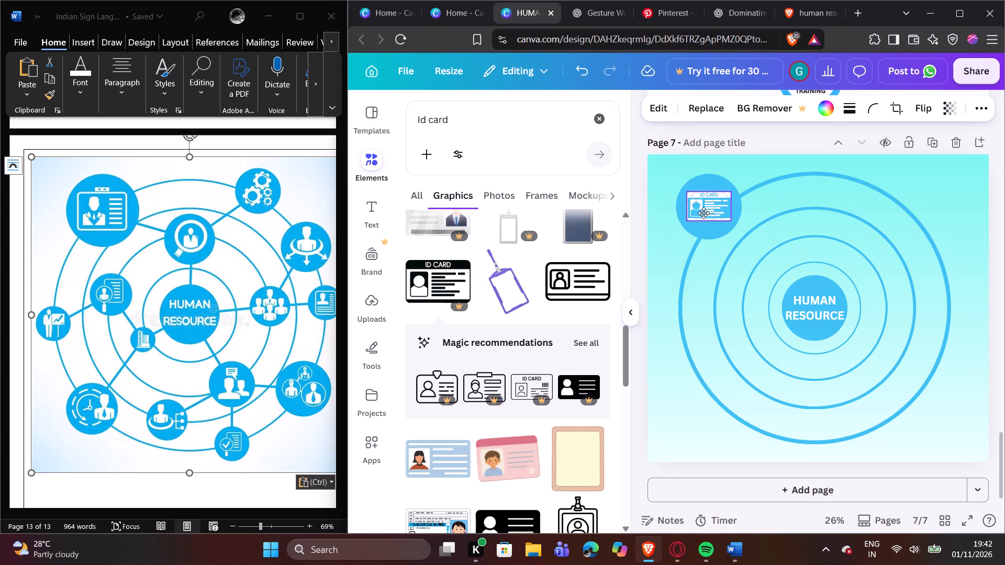
{"action": "left_click", "coordinate": [762, 168]}
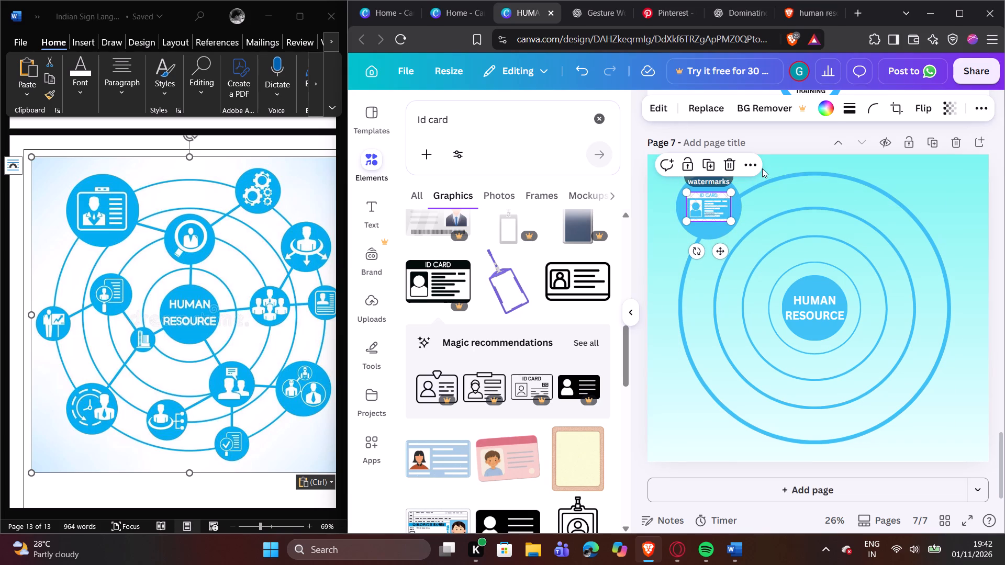
{"action": "left_click", "coordinate": [791, 167]}
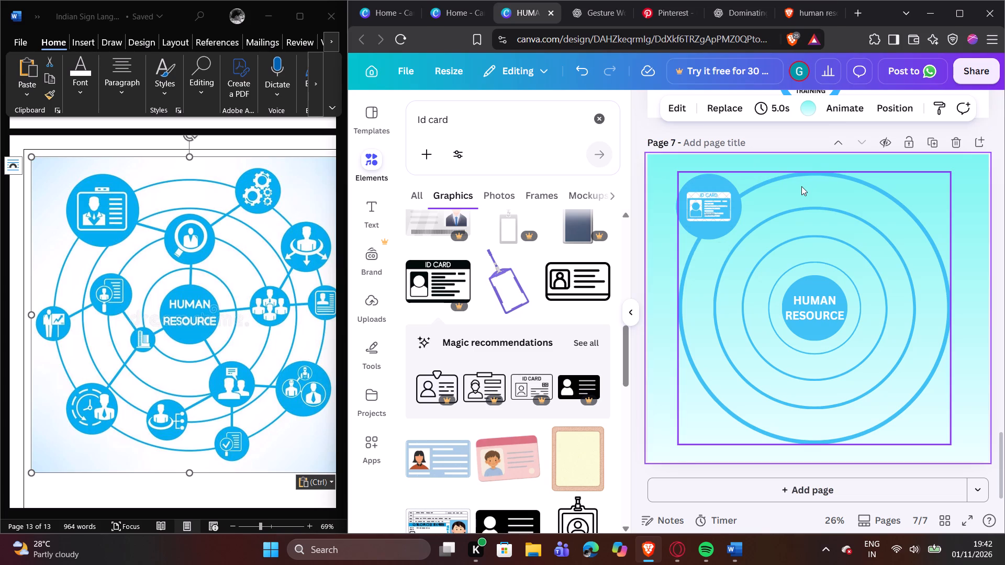
{"action": "left_click", "coordinate": [714, 209]}
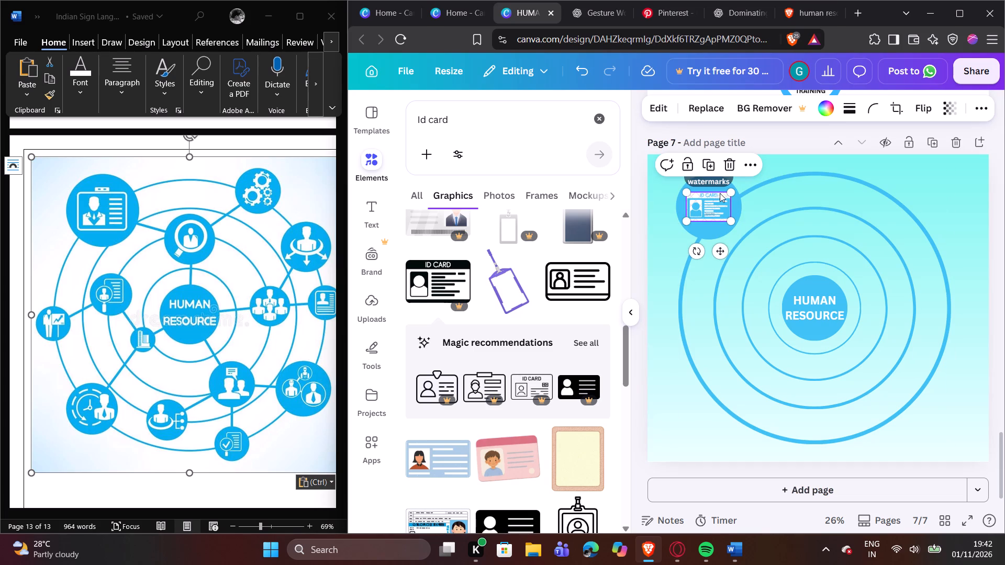
{"action": "left_click", "coordinate": [729, 191]}
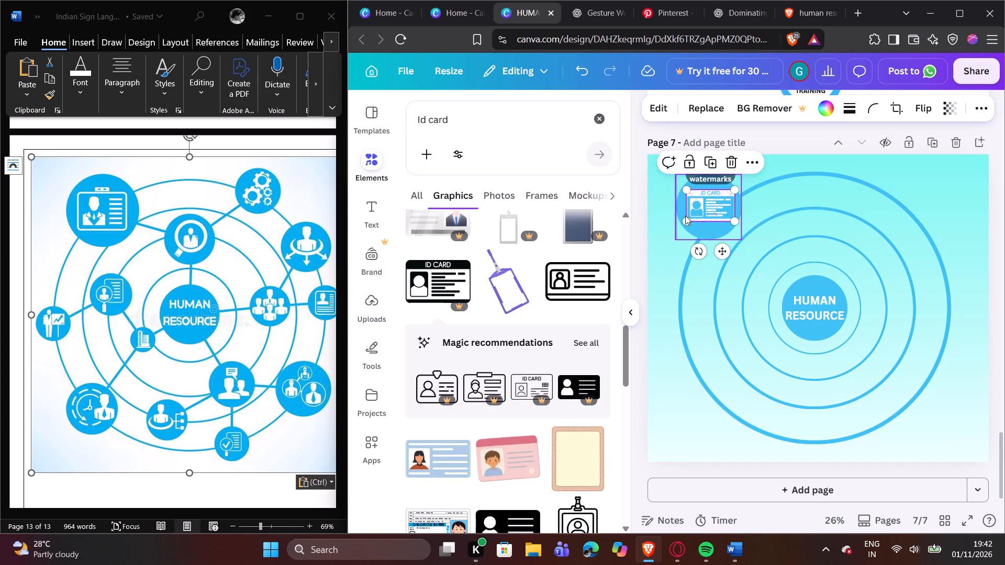
{"action": "left_click", "coordinate": [686, 223]}
{"action": "left_click", "coordinate": [775, 165]}
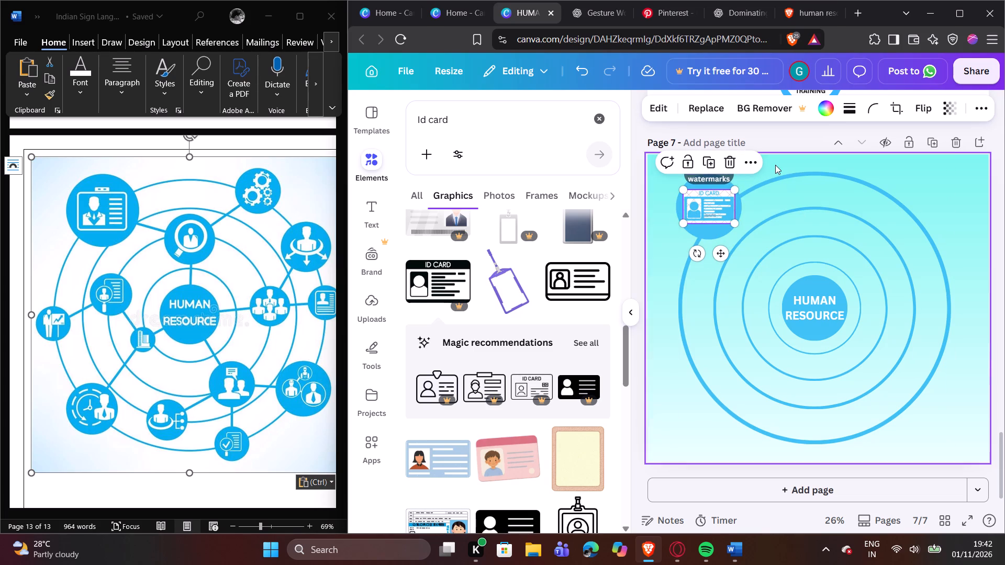
{"action": "left_click", "coordinate": [716, 203]}
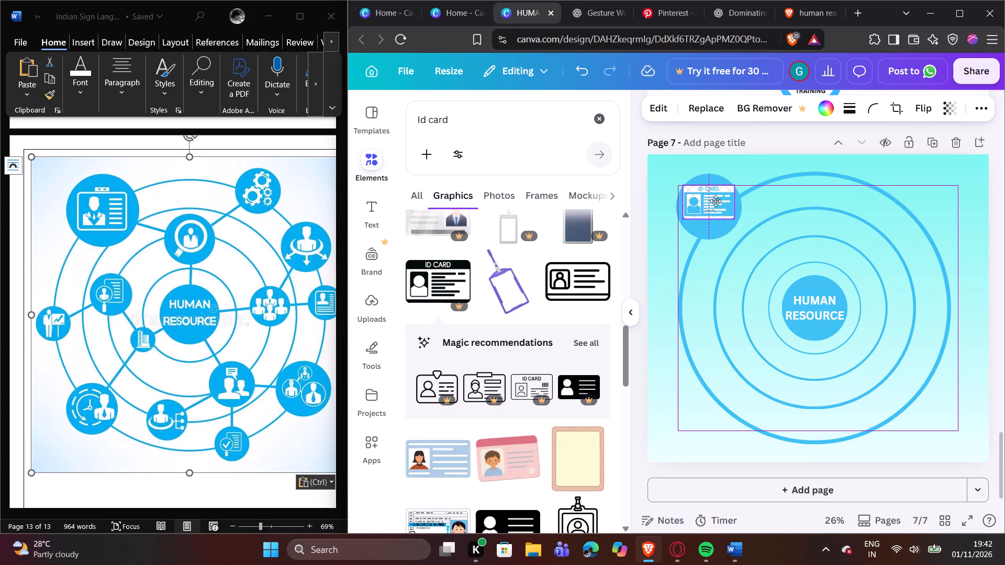
{"action": "left_click", "coordinate": [780, 167]}
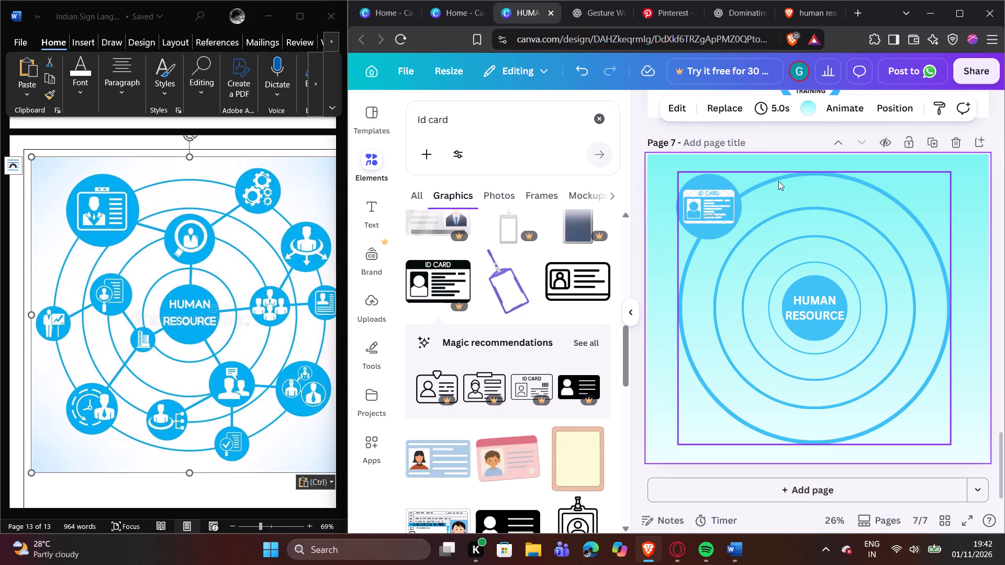
Duplicate the blue circle behind the ID card graphic and place the copy just above the HUMAN RESOURCE centre circle.
{"action": "left_click", "coordinate": [709, 224]}
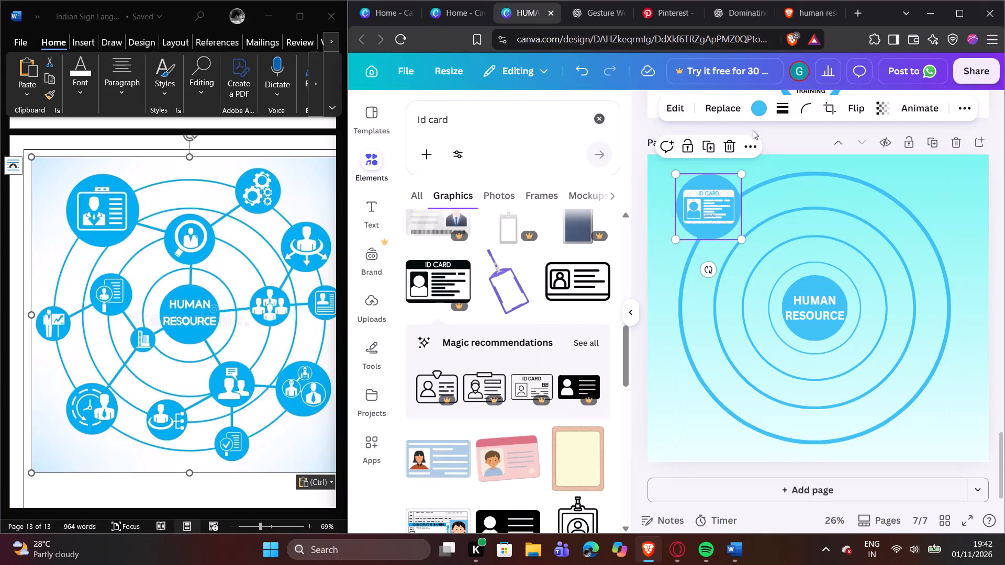
{"action": "left_click", "coordinate": [709, 148]}
{"action": "left_click_drag", "start_coordinate": [725, 201], "coordinate": [798, 201]}
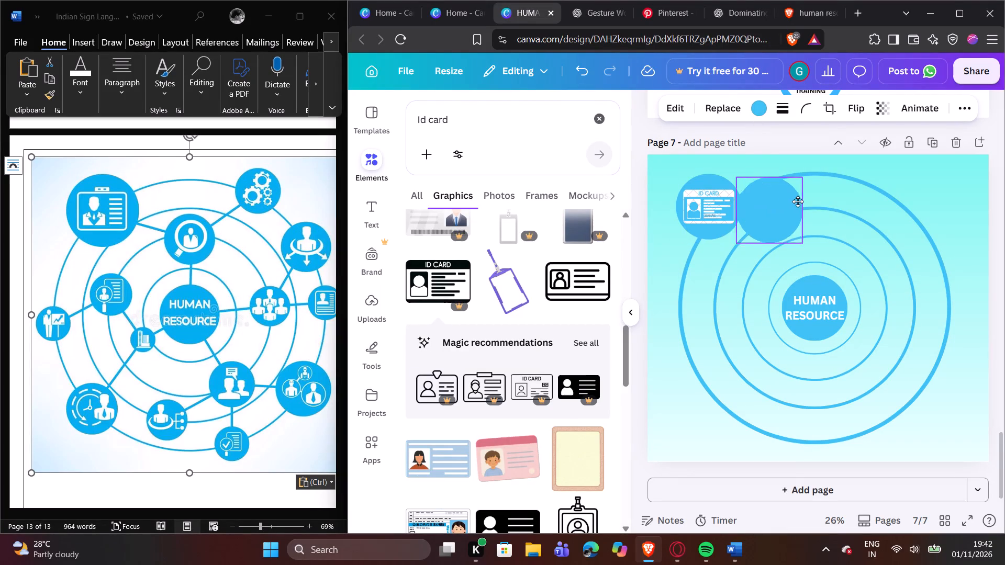
{"action": "left_click_drag", "start_coordinate": [798, 201], "coordinate": [819, 200]}
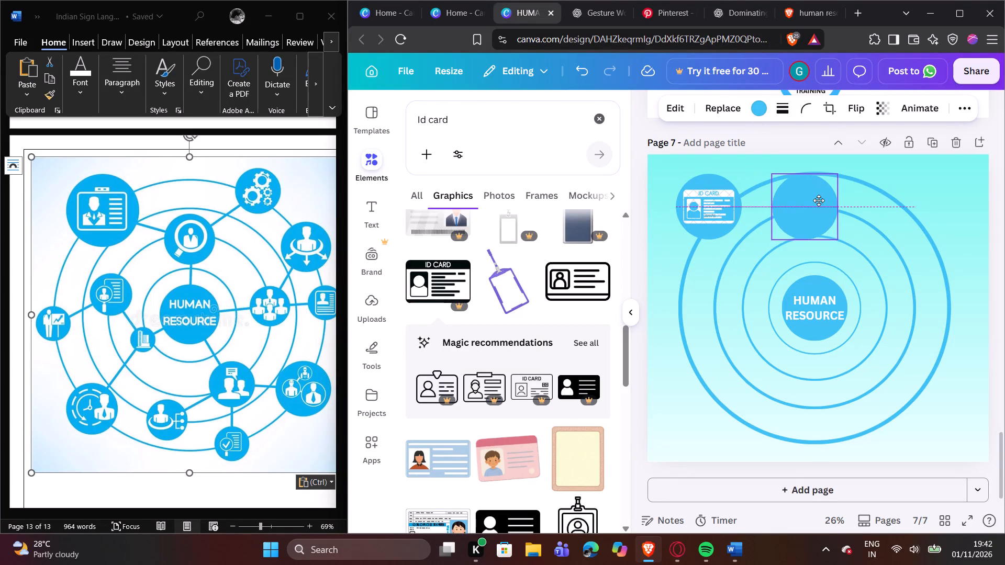
{"action": "left_click_drag", "start_coordinate": [819, 200], "coordinate": [825, 199]}
{"action": "double_click", "coordinate": [825, 199]}
{"action": "left_click", "coordinate": [834, 207]}
{"action": "left_click_drag", "start_coordinate": [834, 211], "coordinate": [834, 219]}
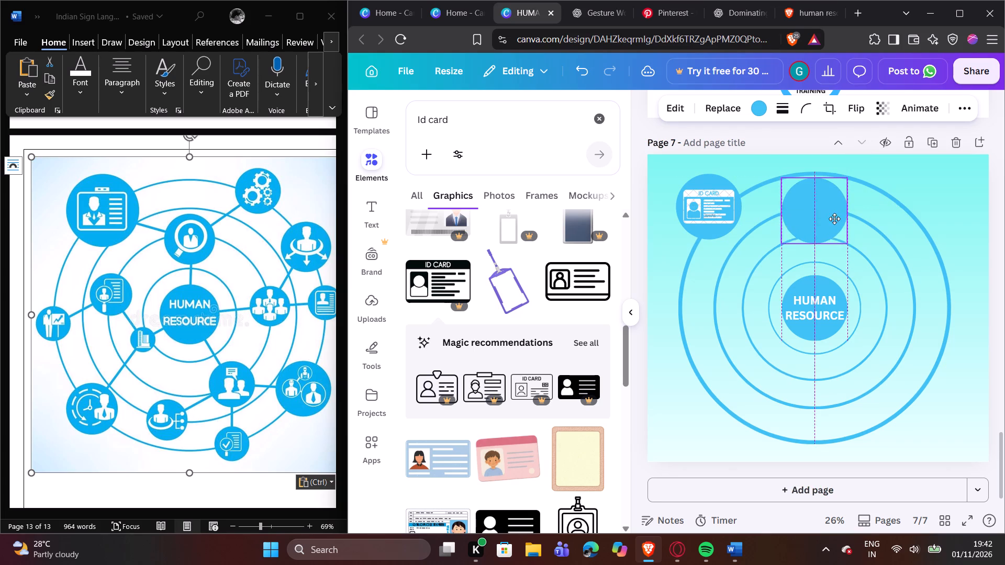
{"action": "left_click_drag", "start_coordinate": [834, 219], "coordinate": [832, 241]}
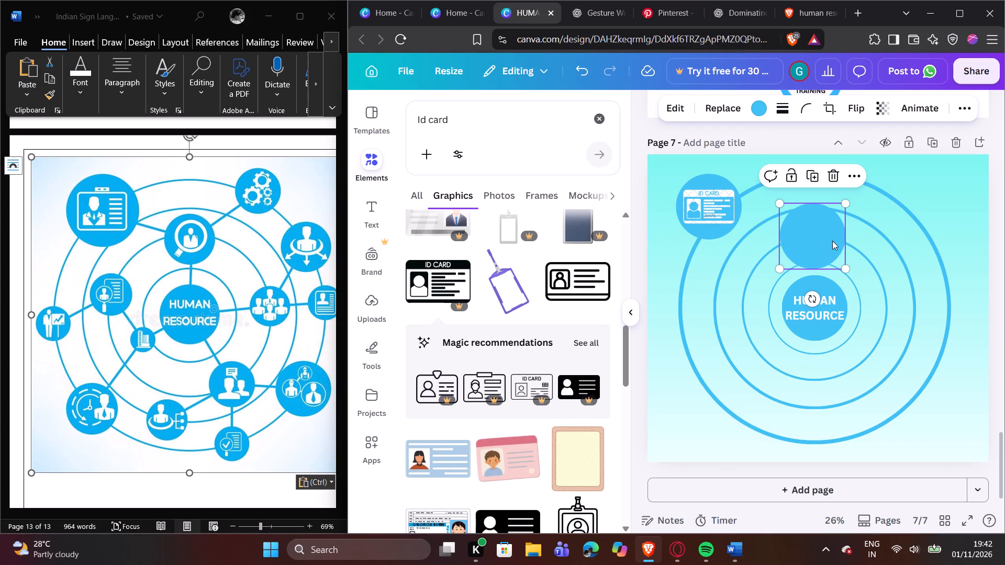
Shrink the duplicated circle so it is smaller than the HUMAN RESOURCE centre circle below it.
{"action": "left_click_drag", "start_coordinate": [781, 200], "coordinate": [814, 217]}
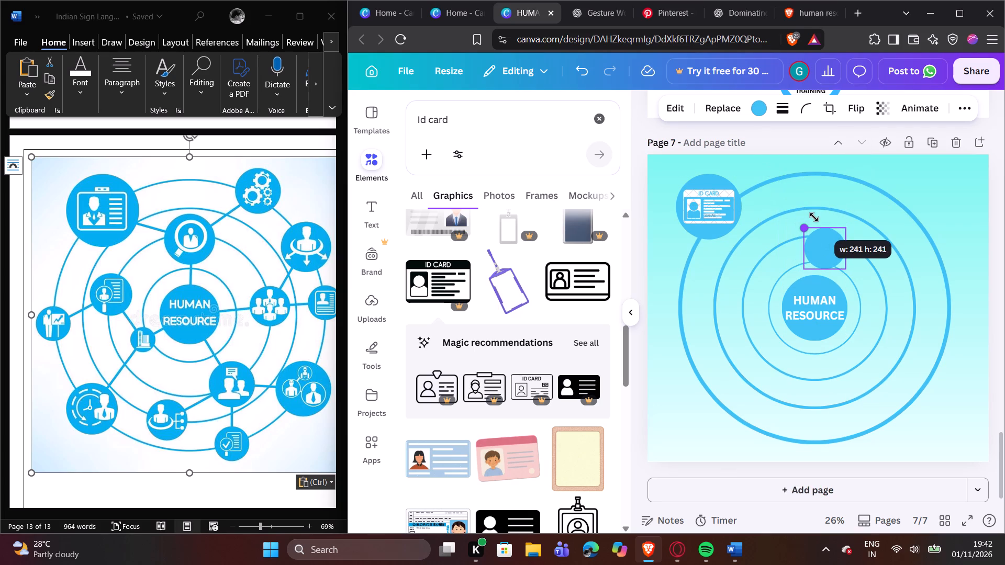
{"action": "left_click_drag", "start_coordinate": [814, 217], "coordinate": [805, 214]}
{"action": "left_click", "coordinate": [941, 182]}
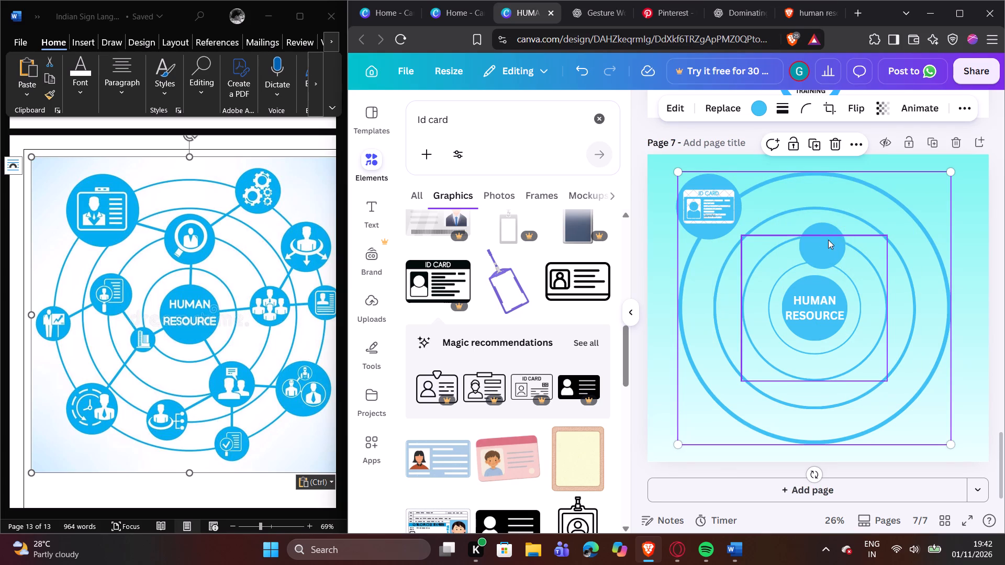
Centre the small duplicated blue circle directly above the HUMAN RESOURCE circle, between the rings.
{"action": "left_click_drag", "start_coordinate": [828, 240], "coordinate": [821, 229]}
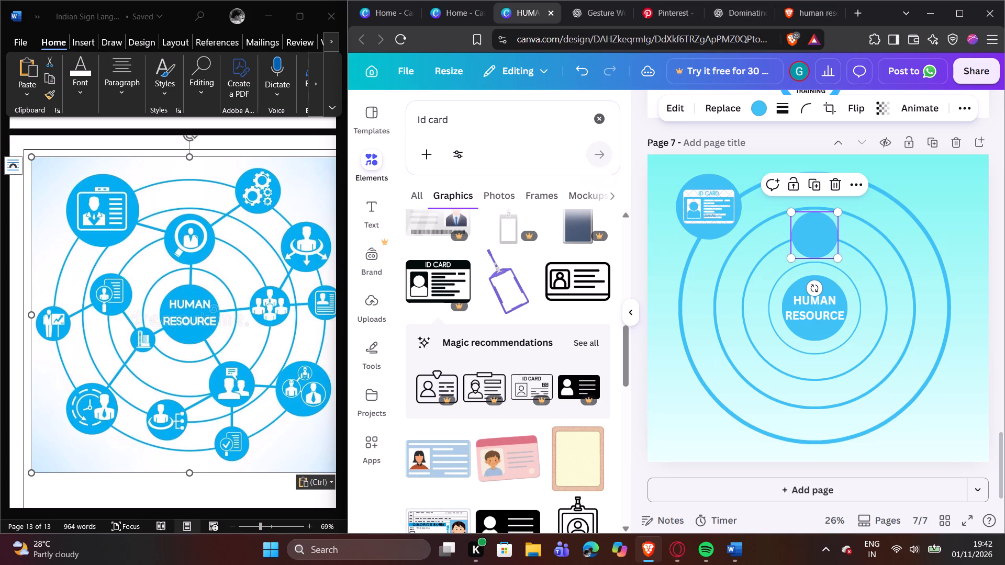
Search the elements for "search icon" and look through the graphics for a magnifier with a person.
{"action": "left_click", "coordinate": [596, 123]}
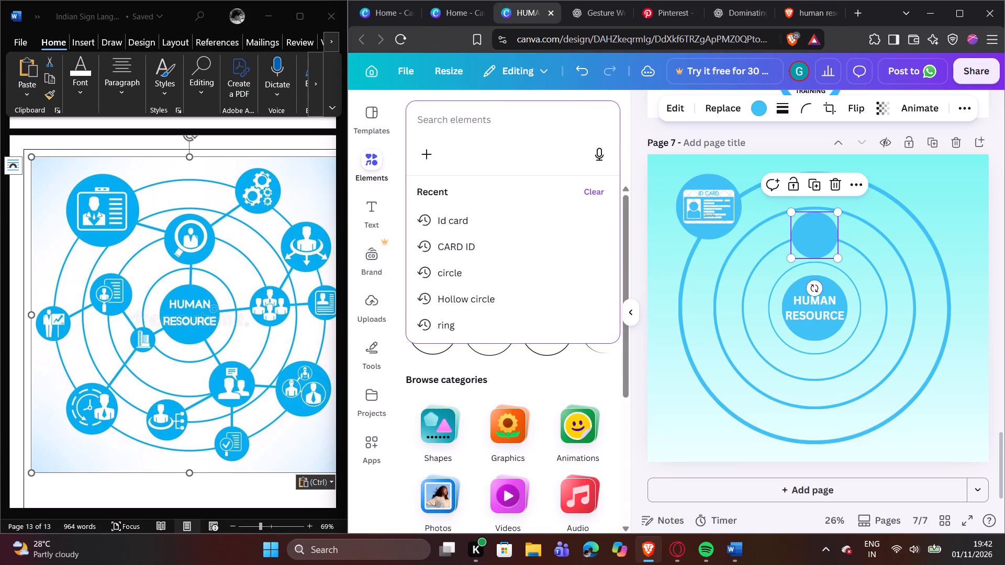
{"action": "key", "text": "s"}
{"action": "type", "text": "EARC"}
{"action": "key", "text": "h"}
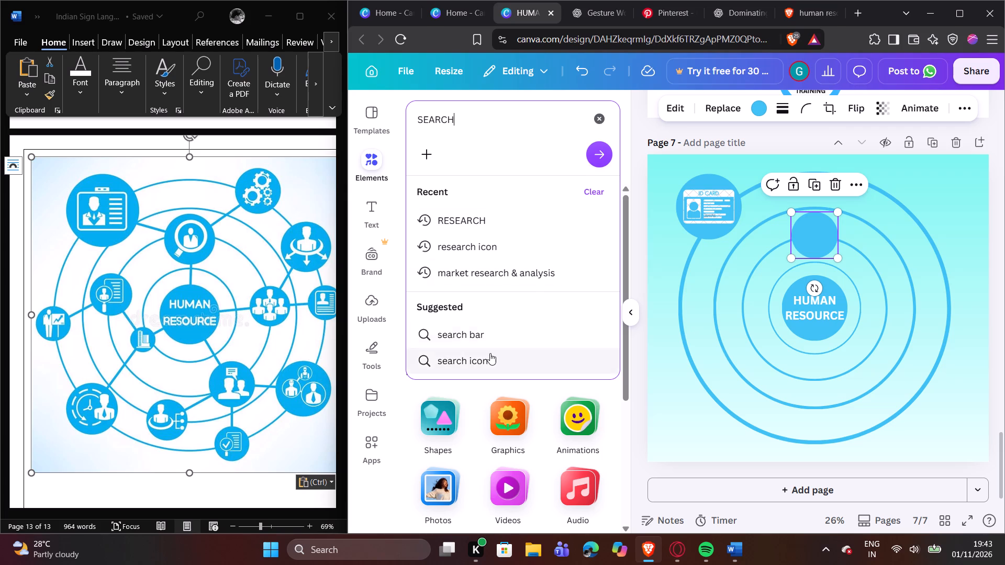
{"action": "left_click", "coordinate": [490, 353]}
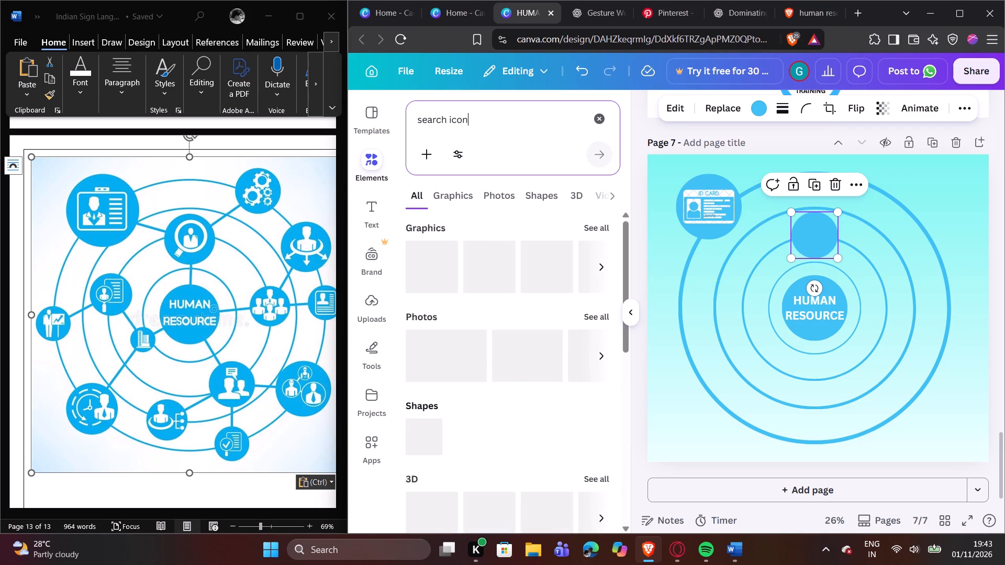
{"action": "left_click", "coordinate": [601, 265]}
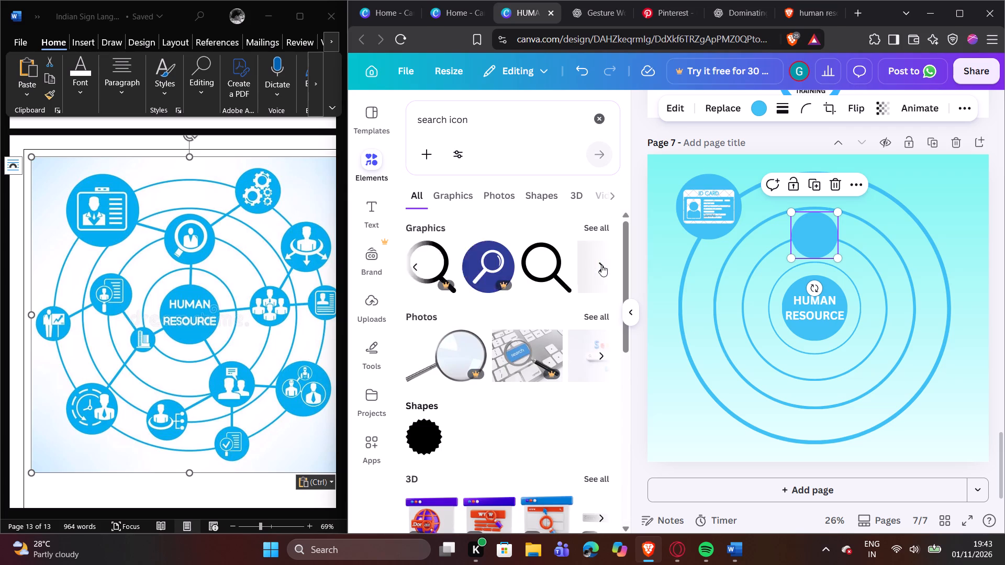
{"action": "left_click", "coordinate": [601, 265]}
{"action": "left_click", "coordinate": [601, 265]}
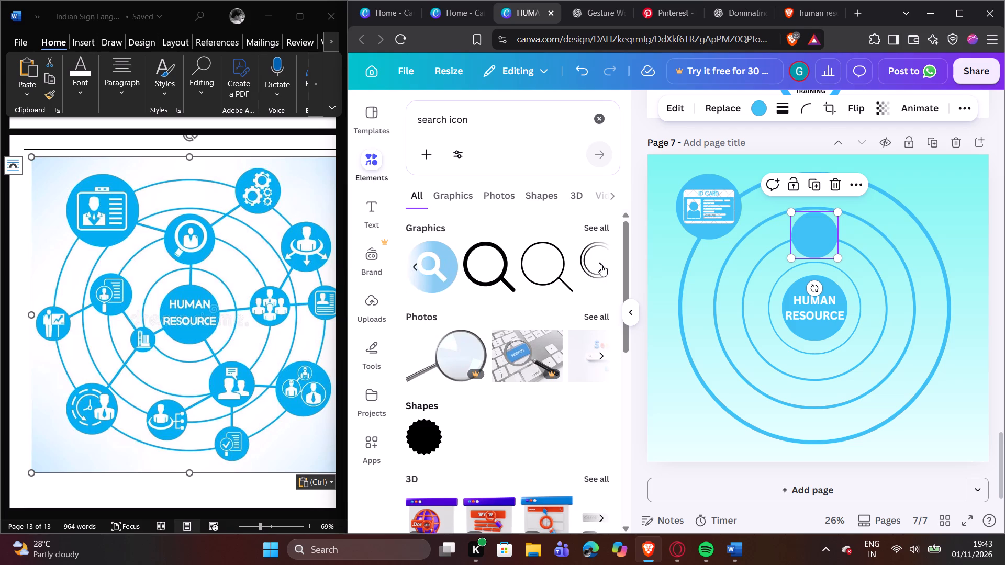
Search the graphics for "search PEOPLE icon" and add the solid black magnifier containing a person to page 7.
{"action": "left_click", "coordinate": [479, 104]}
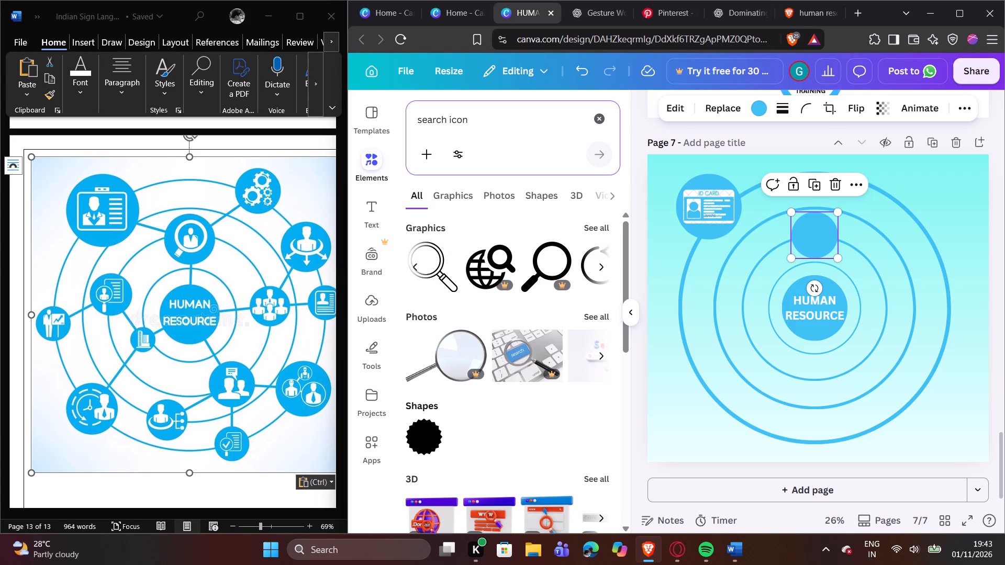
{"action": "left_click", "coordinate": [429, 130]}
{"action": "left_click", "coordinate": [453, 130]}
{"action": "left_click", "coordinate": [454, 120]}
{"action": "left_click", "coordinate": [449, 120]}
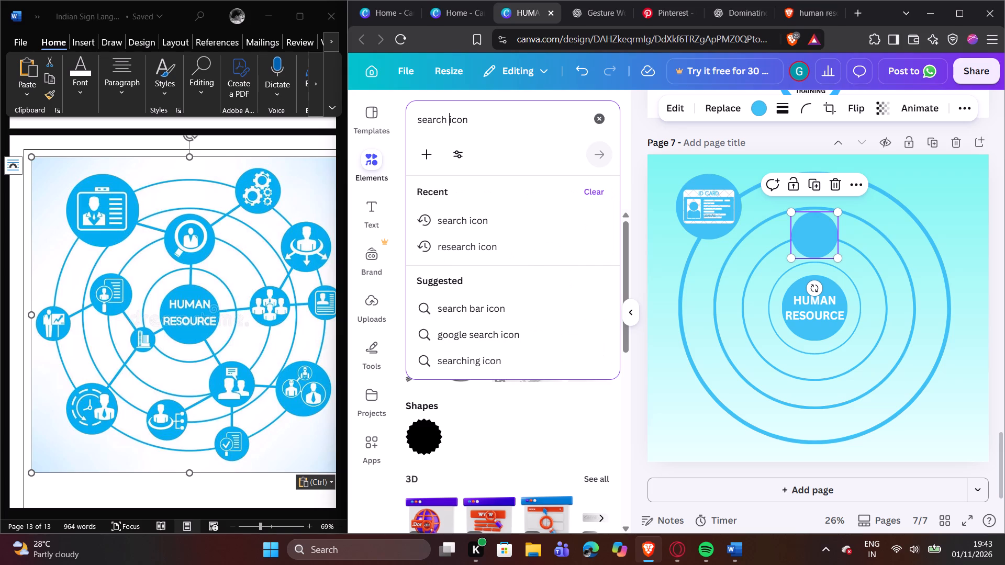
{"action": "key", "text": "p"}
{"action": "type", "text": "EOPLE"}
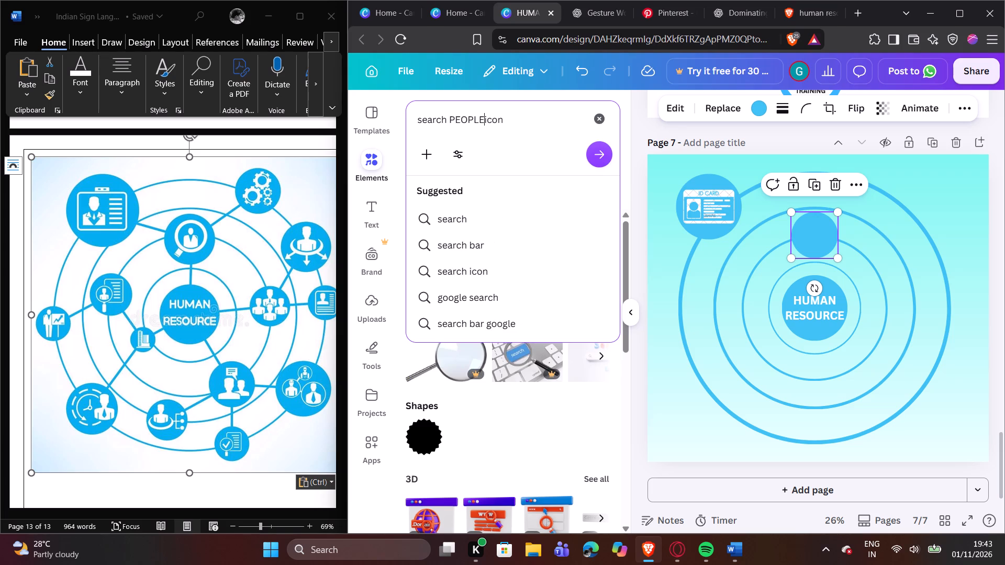
{"action": "key", "text": "space"}
{"action": "key", "text": "Return"}
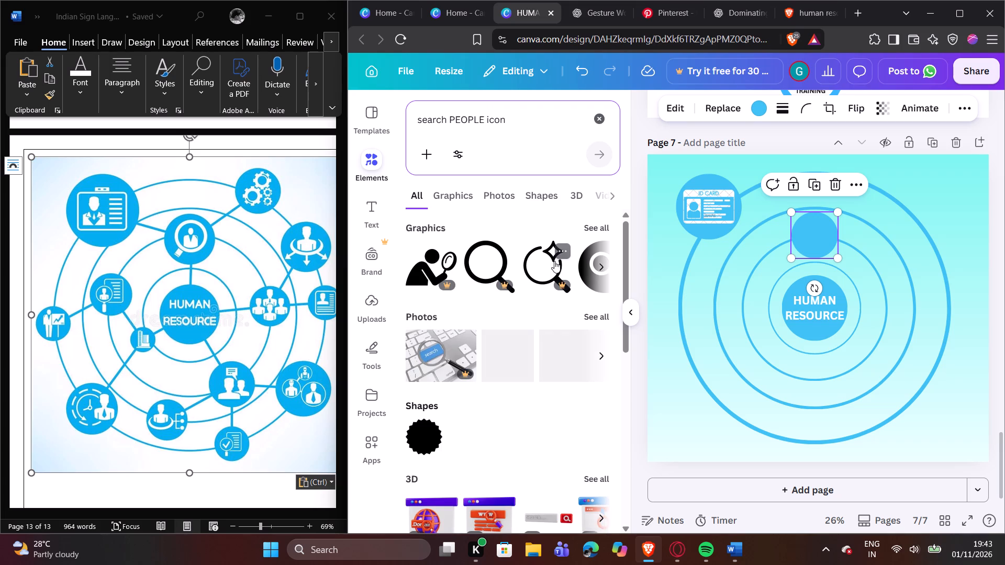
{"action": "left_click", "coordinate": [455, 191]}
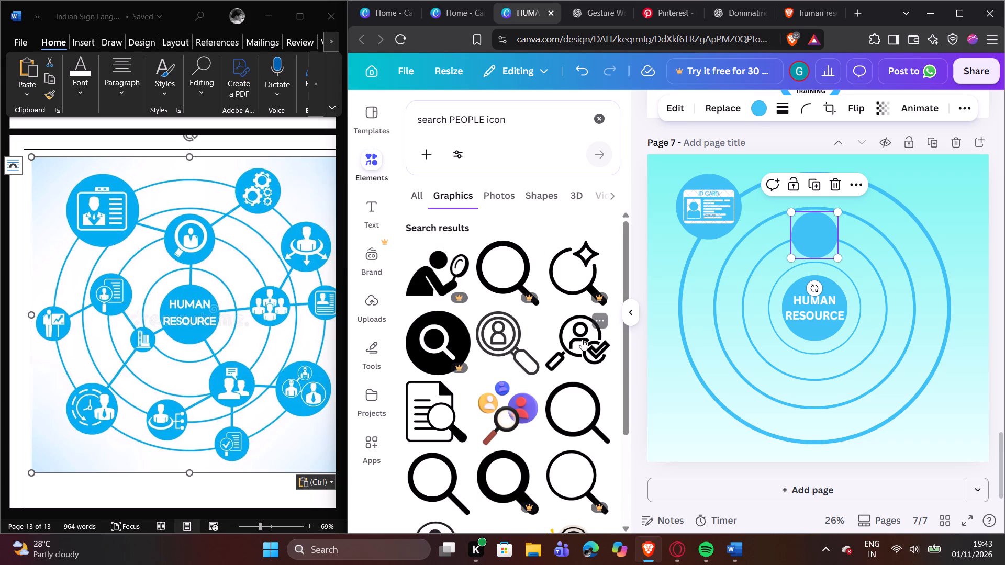
{"action": "scroll", "coordinate": [583, 339], "scroll_direction": "down", "scroll_amount": 3}
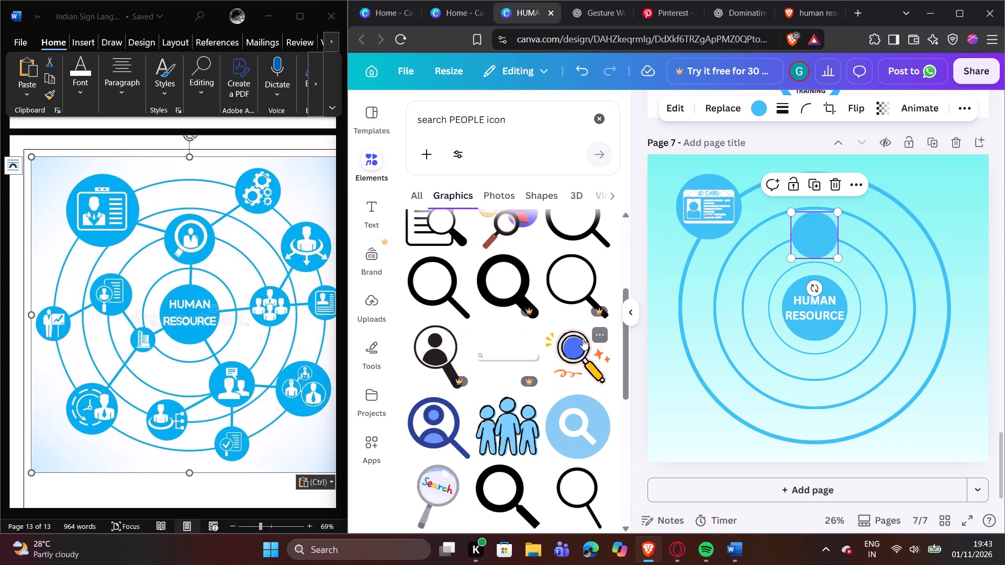
{"action": "scroll", "coordinate": [583, 338], "scroll_direction": "down", "scroll_amount": 5}
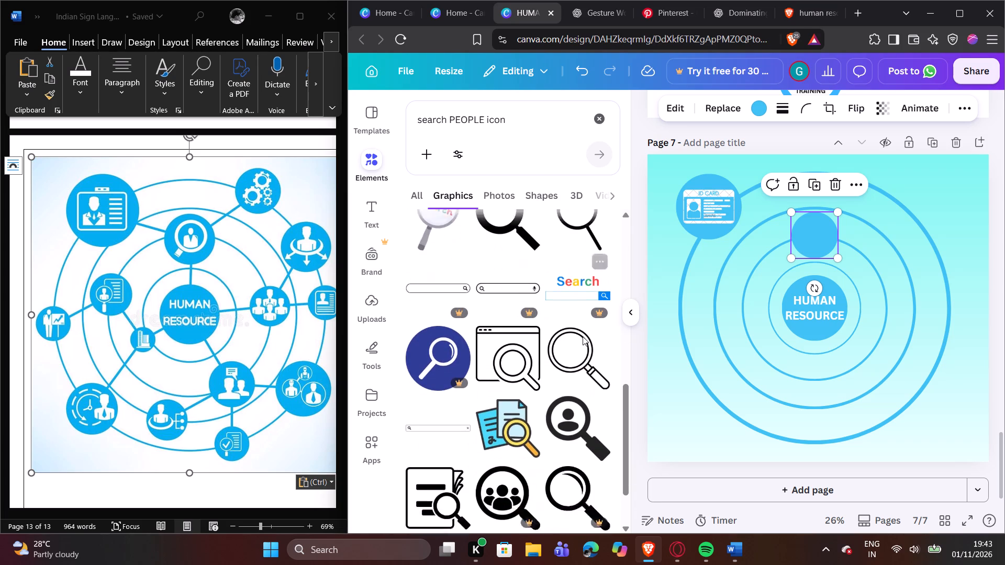
{"action": "left_click", "coordinate": [578, 379]}
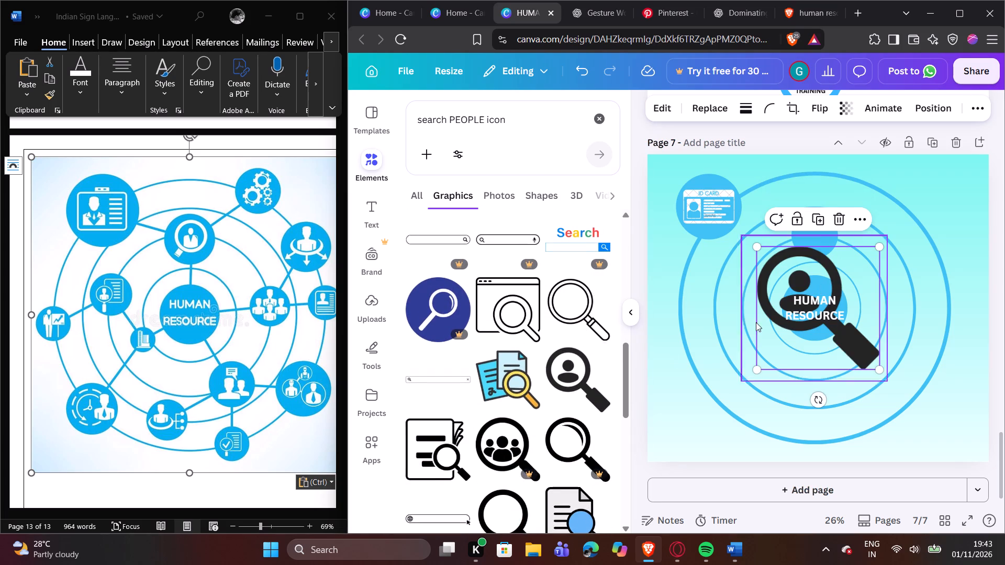
Flip the magnifier graphic horizontally so its handle points to the lower left.
{"action": "left_click", "coordinate": [850, 265]}
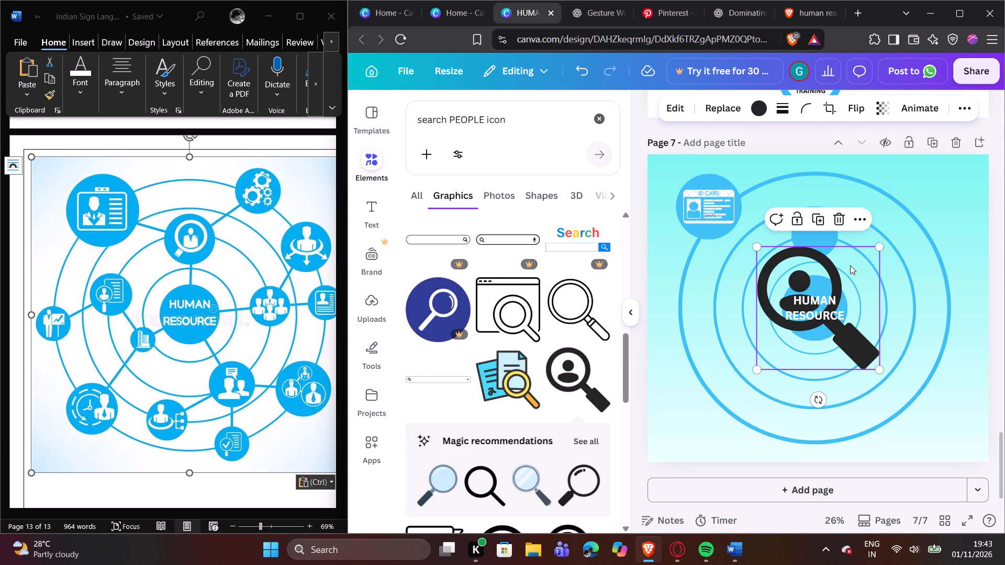
{"action": "left_click", "coordinate": [844, 270]}
{"action": "left_click", "coordinate": [853, 106]}
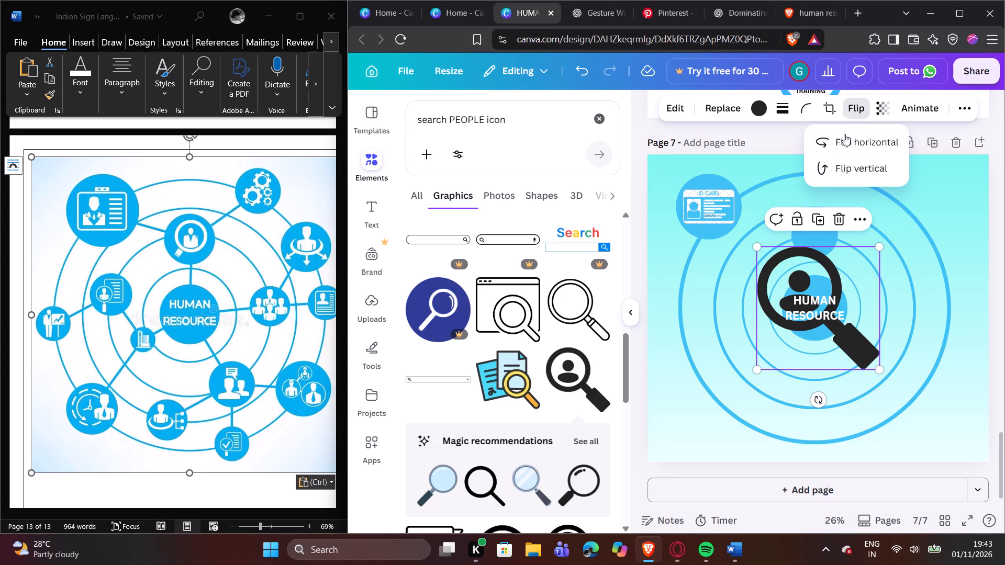
{"action": "left_click", "coordinate": [844, 146]}
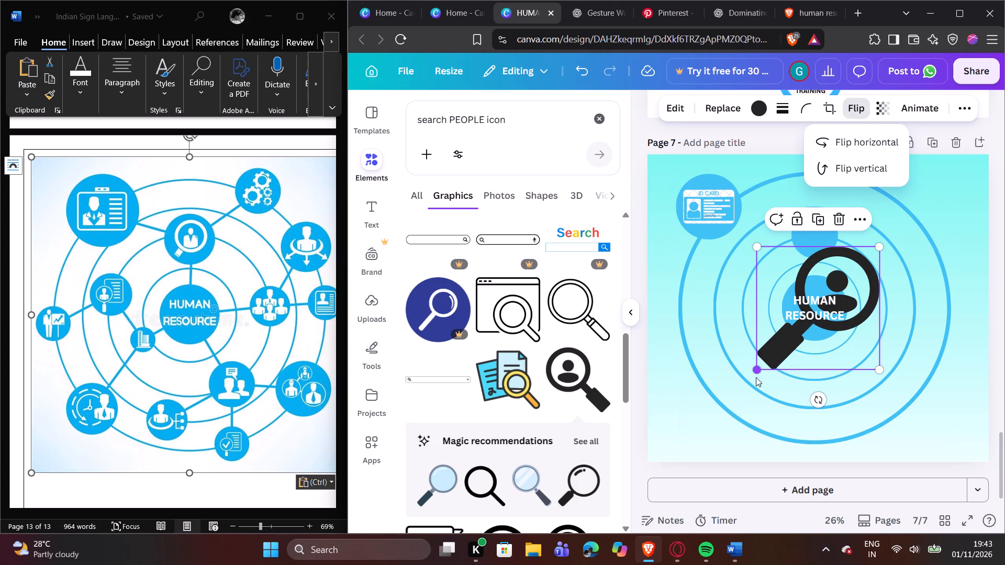
Shrink the magnifier graphic and place it inside the small blue circle above HUMAN RESOURCE.
{"action": "left_click_drag", "start_coordinate": [756, 370], "coordinate": [814, 257]}
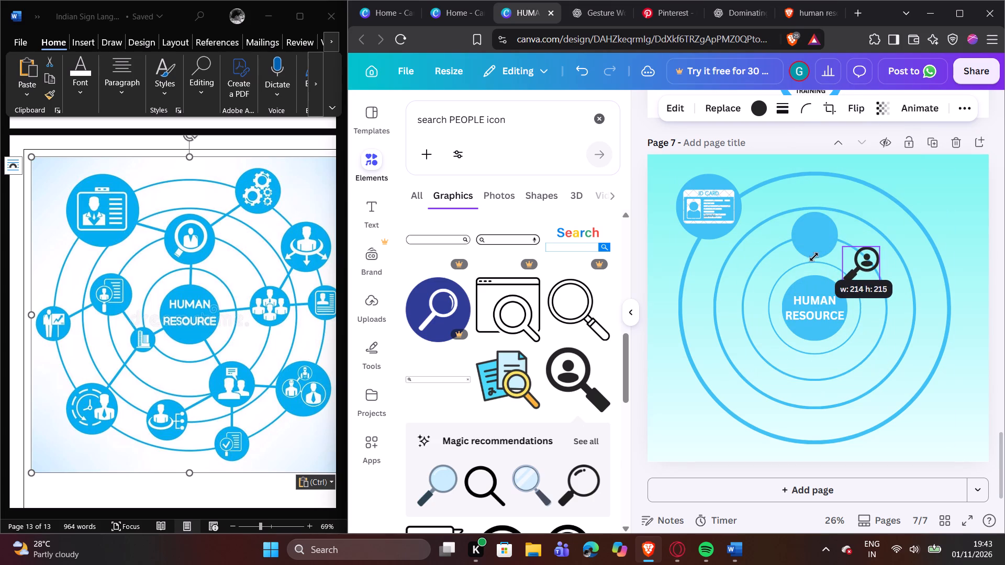
{"action": "left_click_drag", "start_coordinate": [814, 257], "coordinate": [819, 253]}
{"action": "left_click", "coordinate": [952, 222]}
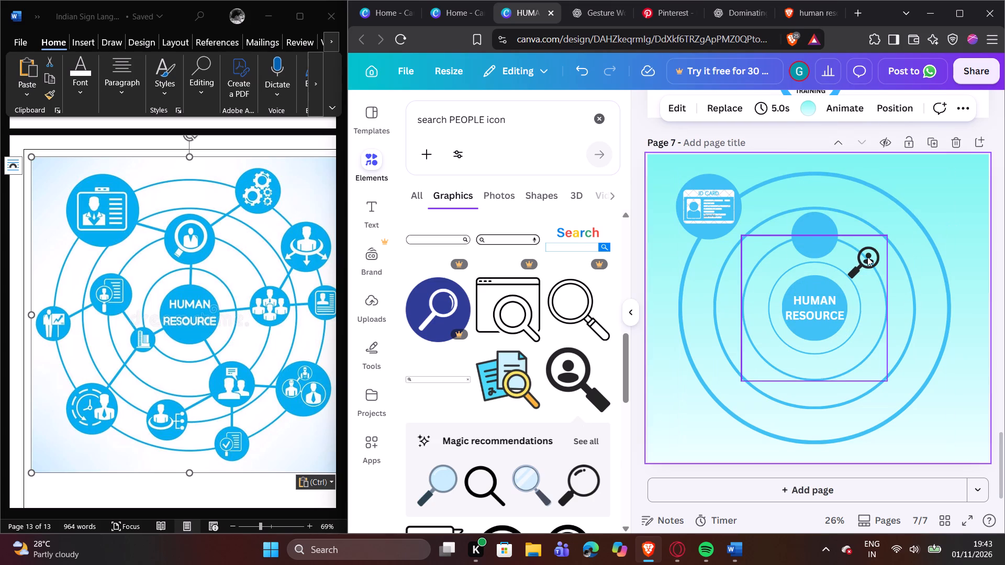
{"action": "left_click_drag", "start_coordinate": [863, 257], "coordinate": [815, 227]}
{"action": "left_click", "coordinate": [801, 246]}
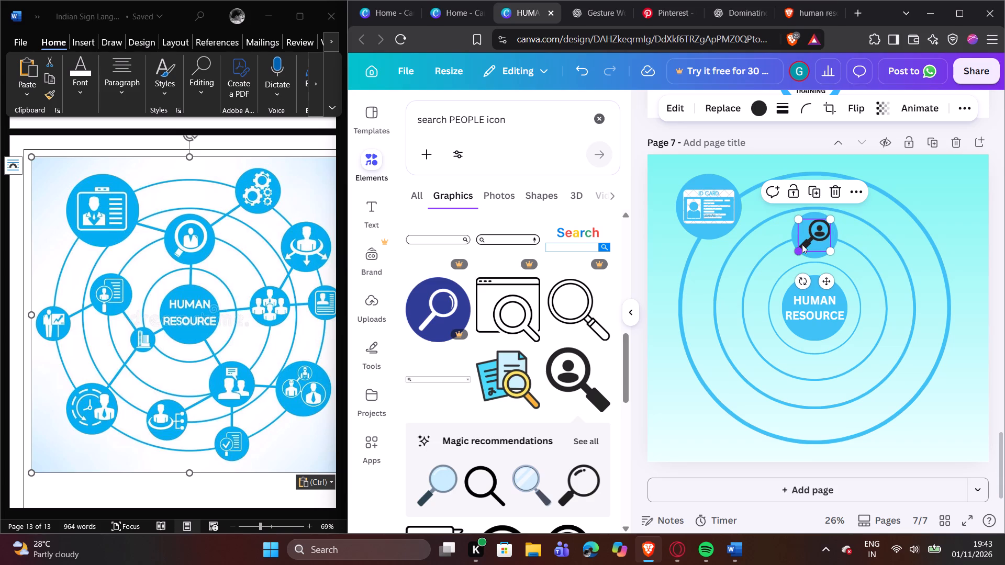
{"action": "left_click", "coordinate": [963, 194]}
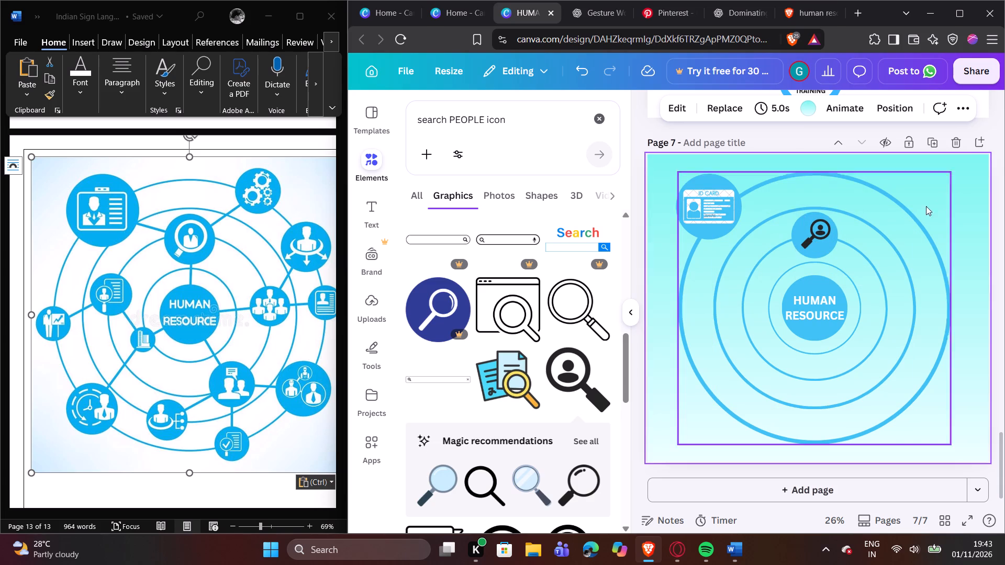
Recolour the magnifier graphic white.
{"action": "left_click", "coordinate": [818, 233]}
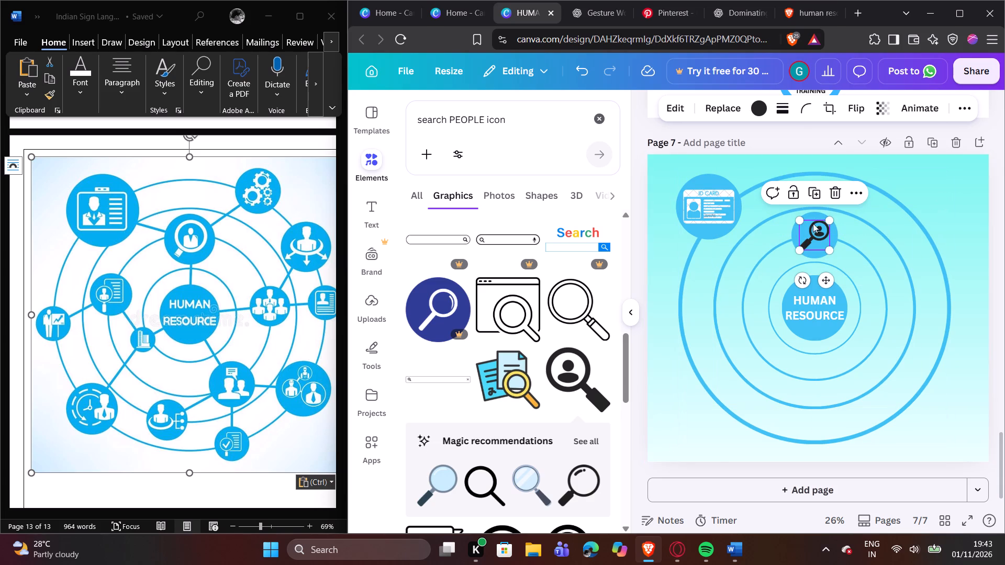
{"action": "left_click", "coordinate": [764, 107]}
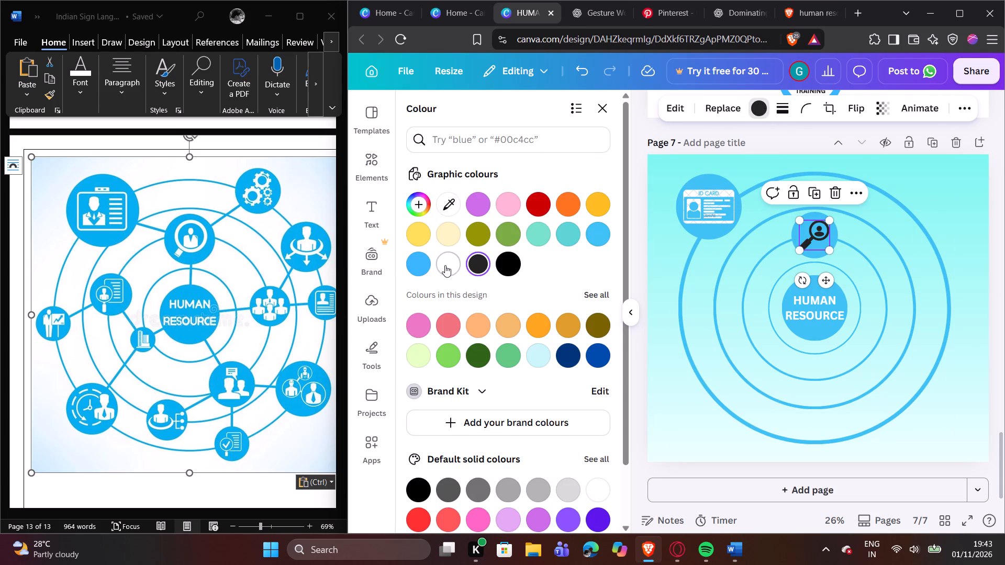
{"action": "left_click", "coordinate": [445, 264]}
{"action": "left_click", "coordinate": [967, 177]}
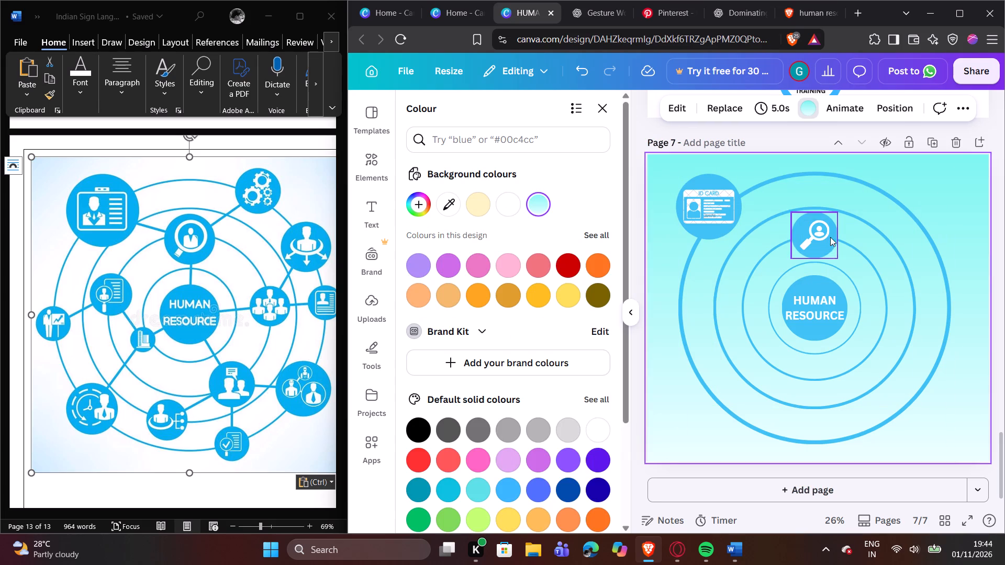
Shrink the blue circle behind the magnifier slightly and recentre the white magnifier graphic within it.
{"action": "left_click", "coordinate": [809, 218]}
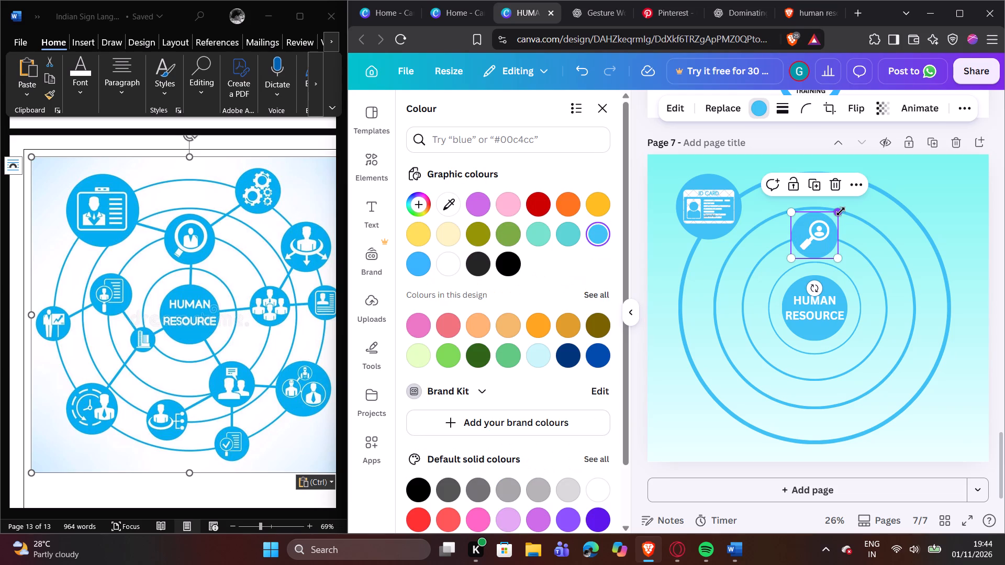
{"action": "left_click", "coordinate": [841, 211]}
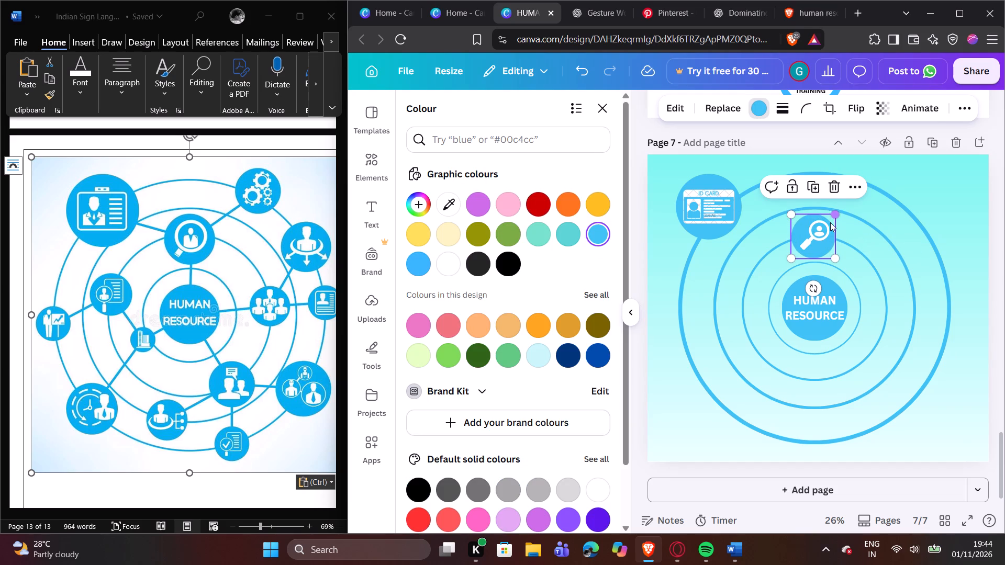
{"action": "left_click", "coordinate": [821, 232]}
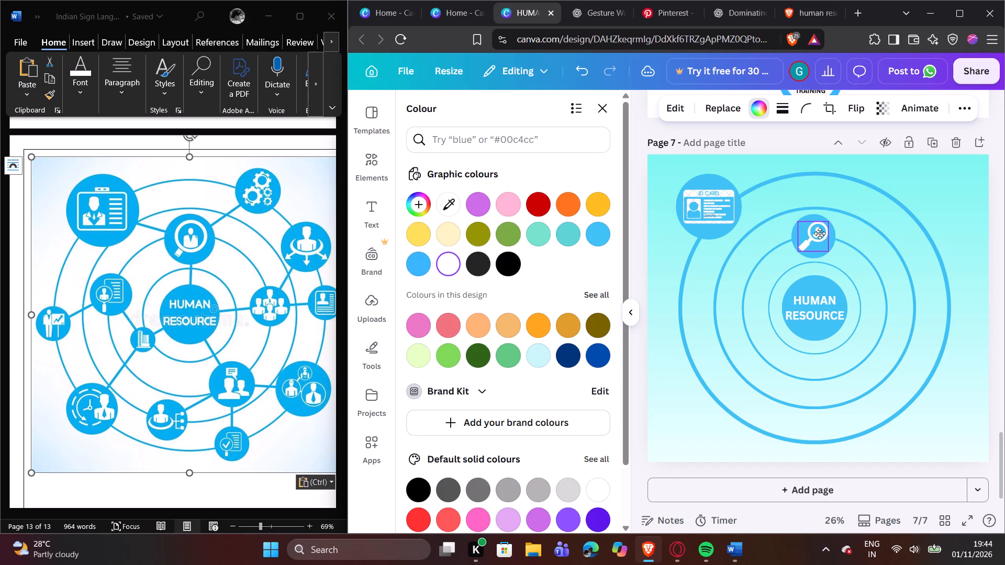
{"action": "left_click", "coordinate": [831, 224]}
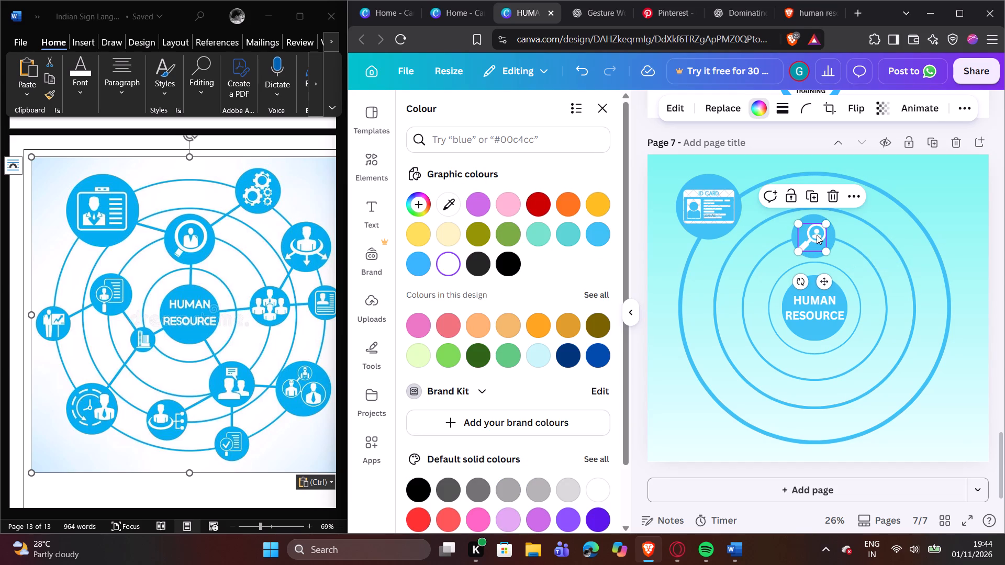
{"action": "left_click", "coordinate": [814, 237]}
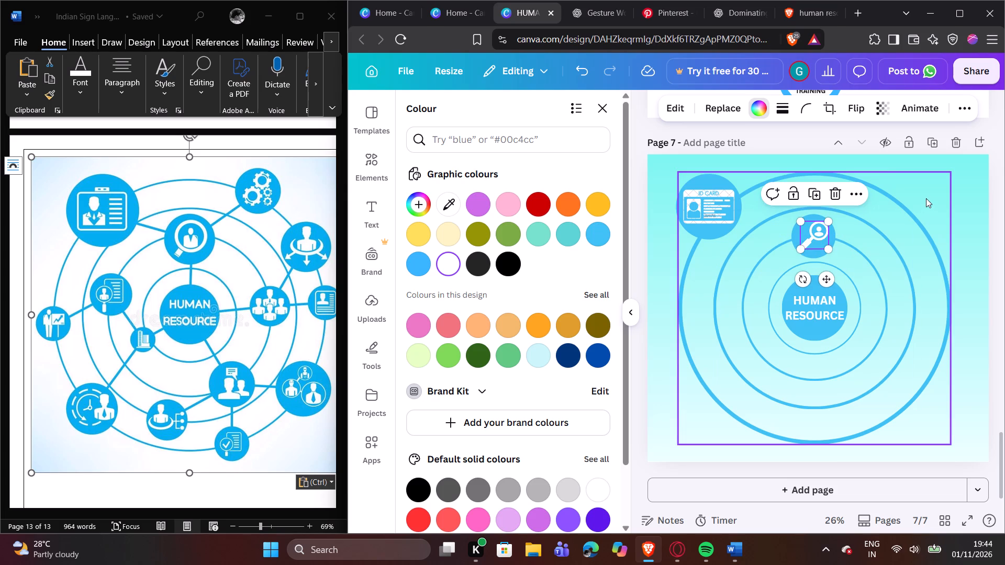
{"action": "left_click", "coordinate": [926, 197]}
{"action": "left_click", "coordinate": [822, 234]}
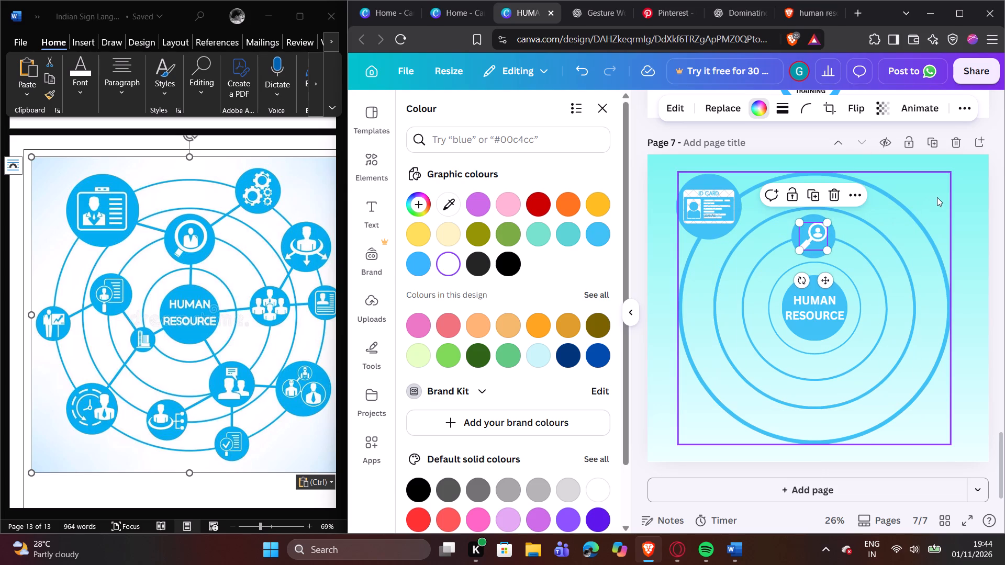
{"action": "left_click", "coordinate": [963, 197]}
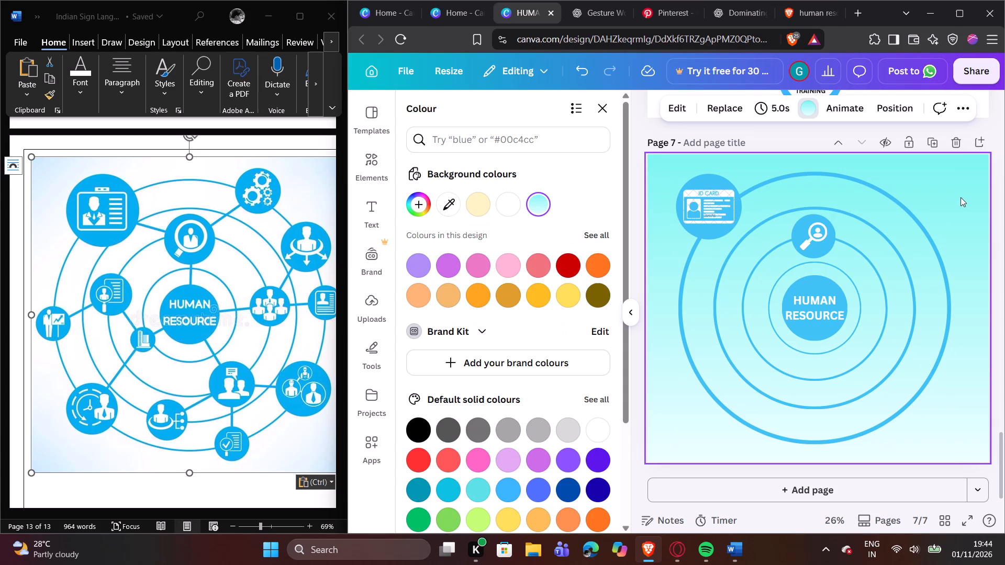
Duplicate the blue circle behind the magnifier and place the copy on the upper-right part of the outermost ring.
{"action": "left_click", "coordinate": [834, 248]}
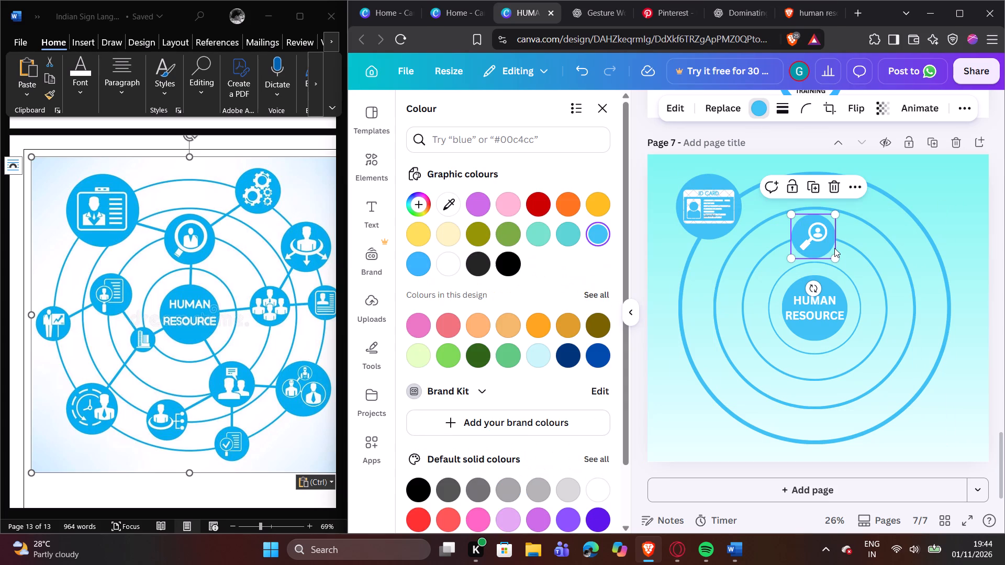
{"action": "left_click", "coordinate": [810, 189]}
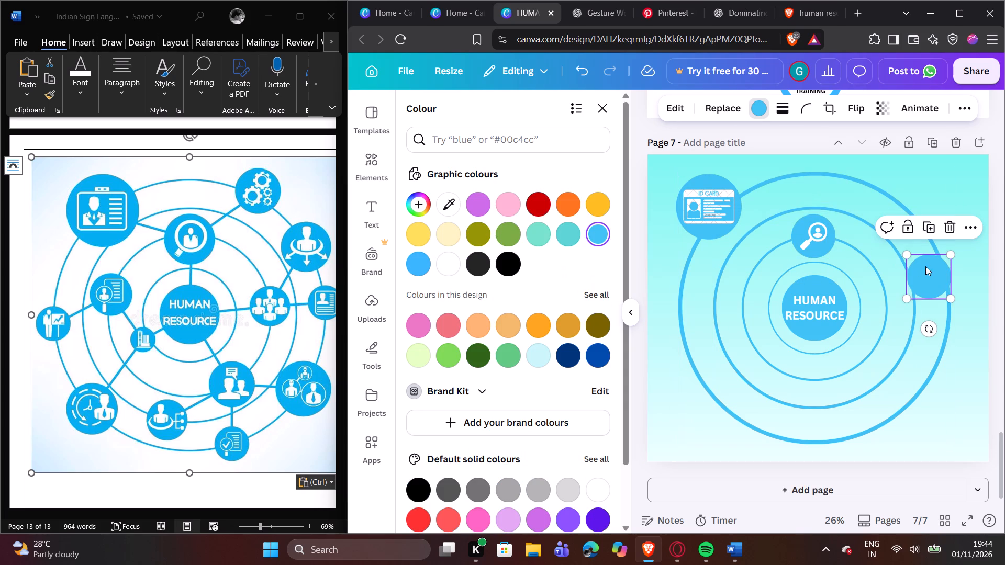
{"action": "left_click_drag", "start_coordinate": [926, 266], "coordinate": [880, 182]}
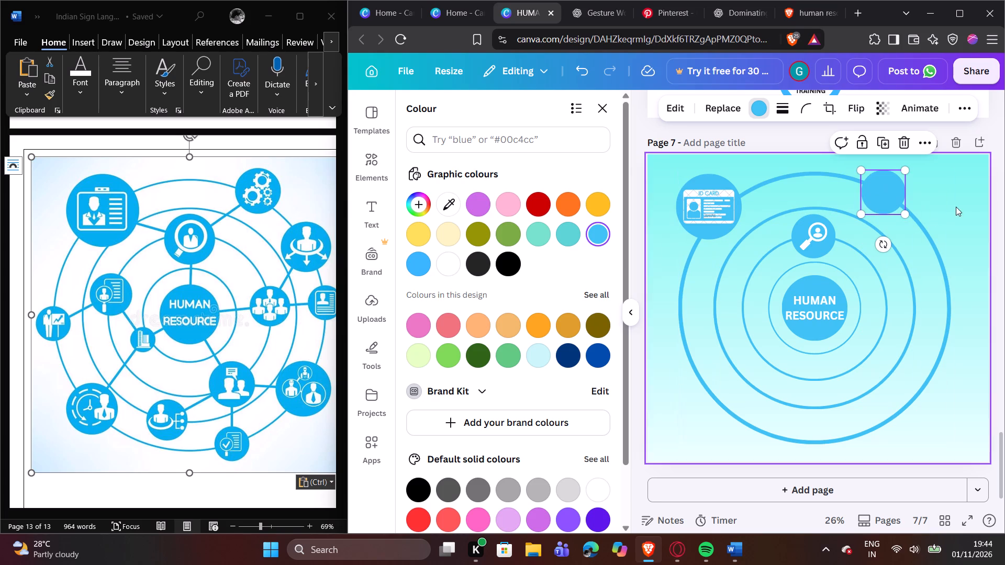
Enlarge the plain blue circle on the outermost ring's upper-right part slightly and nudge it so it sits centred over the ring line.
{"action": "left_click", "coordinate": [967, 194]}
{"action": "left_click", "coordinate": [889, 188]}
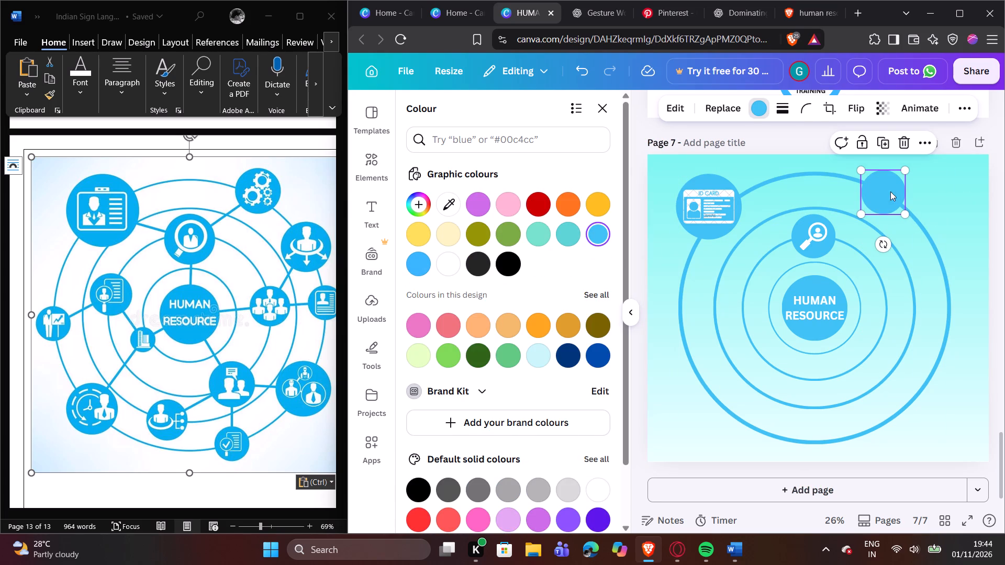
{"action": "left_click_drag", "start_coordinate": [864, 210], "coordinate": [858, 214]}
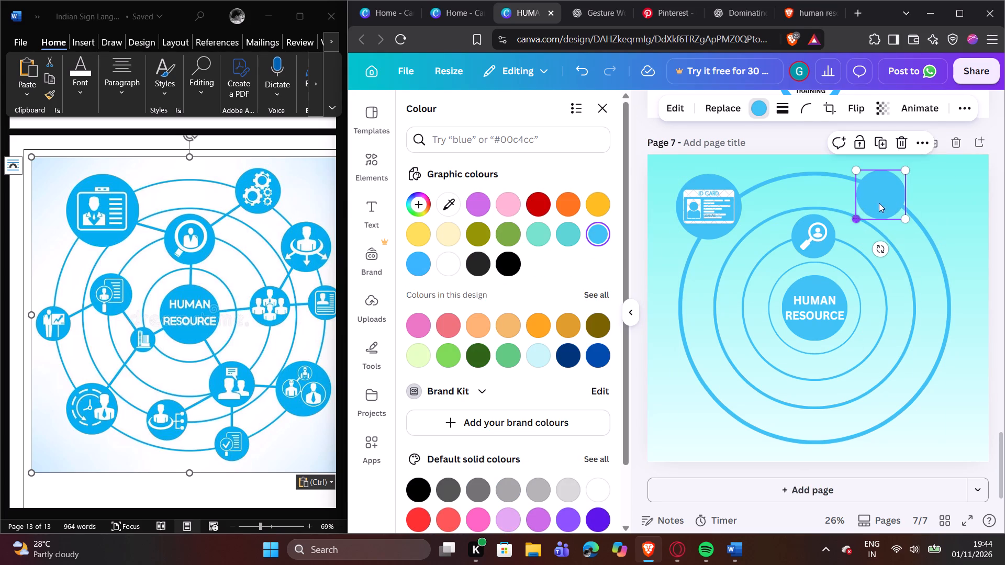
{"action": "left_click", "coordinate": [884, 193]}
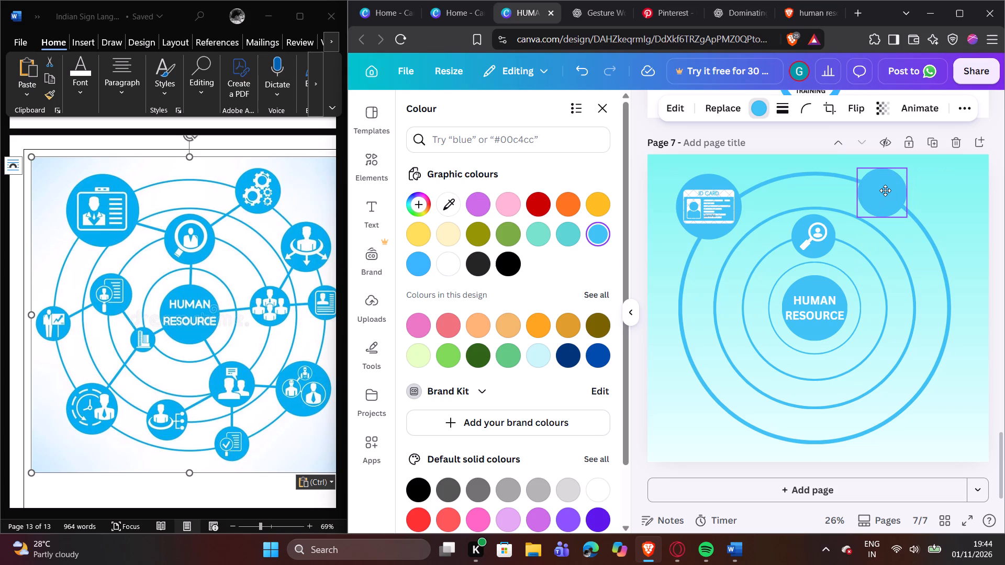
{"action": "left_click", "coordinate": [912, 213]}
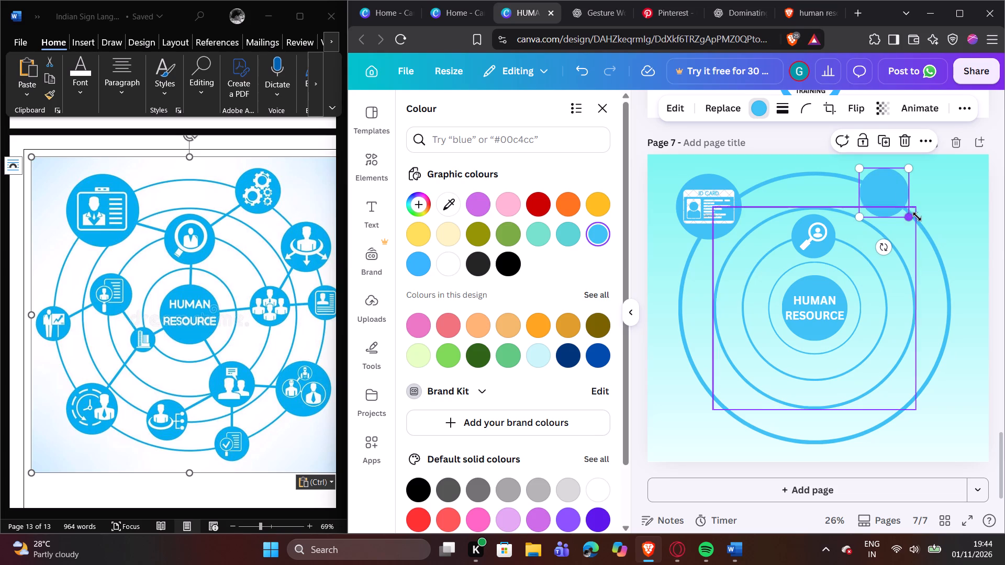
{"action": "left_click", "coordinate": [970, 201]}
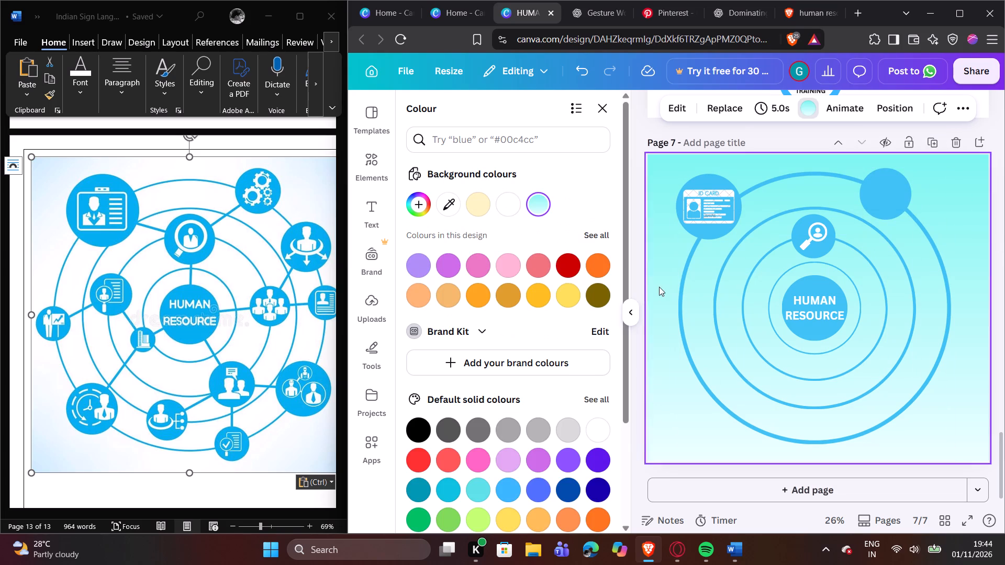
{"action": "left_click", "coordinate": [632, 309]}
{"action": "left_click", "coordinate": [464, 279]}
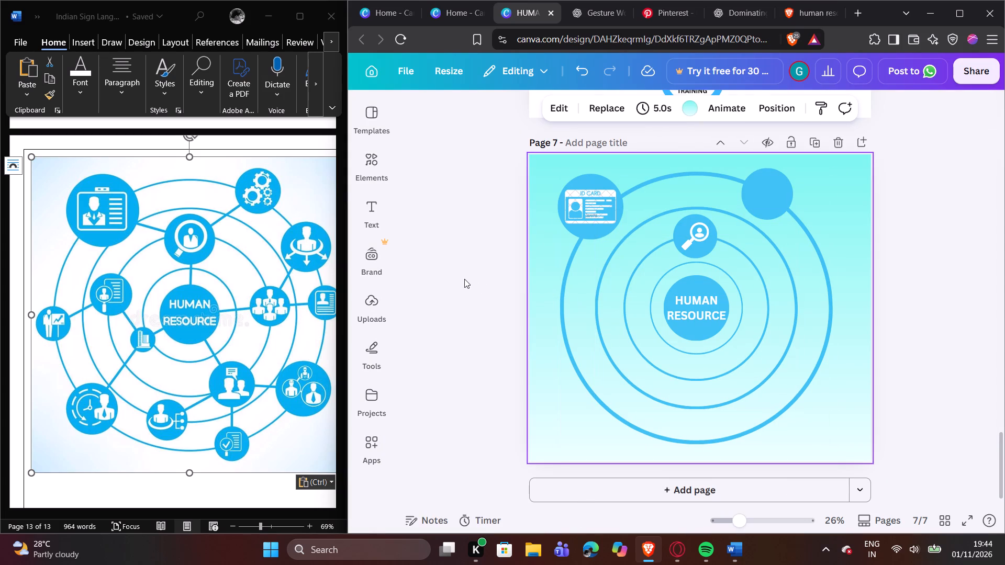
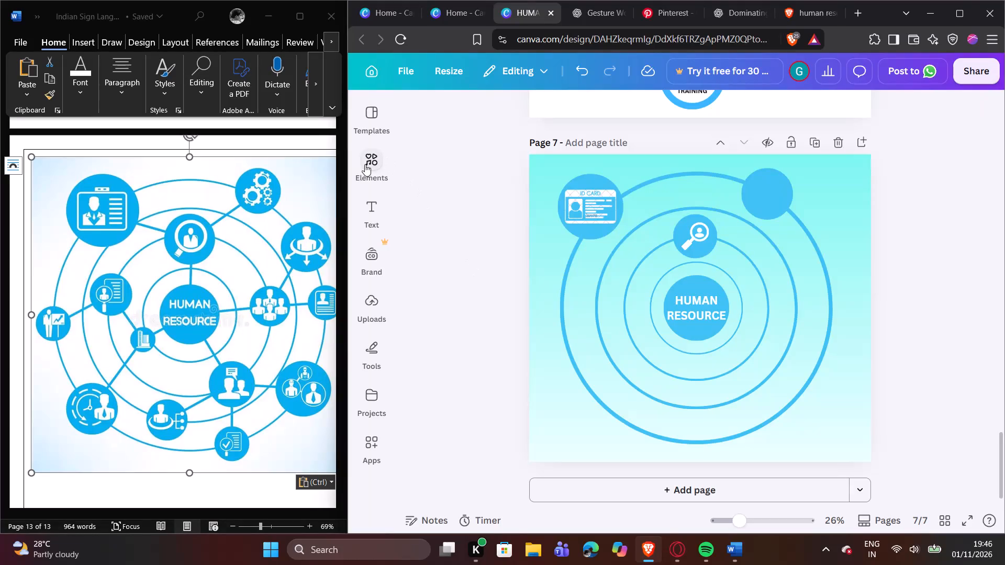
Search the elements for "settings" and insert the solid black three-gear graphic onto page 7.
{"action": "left_click", "coordinate": [362, 165]}
{"action": "left_click", "coordinate": [593, 116]}
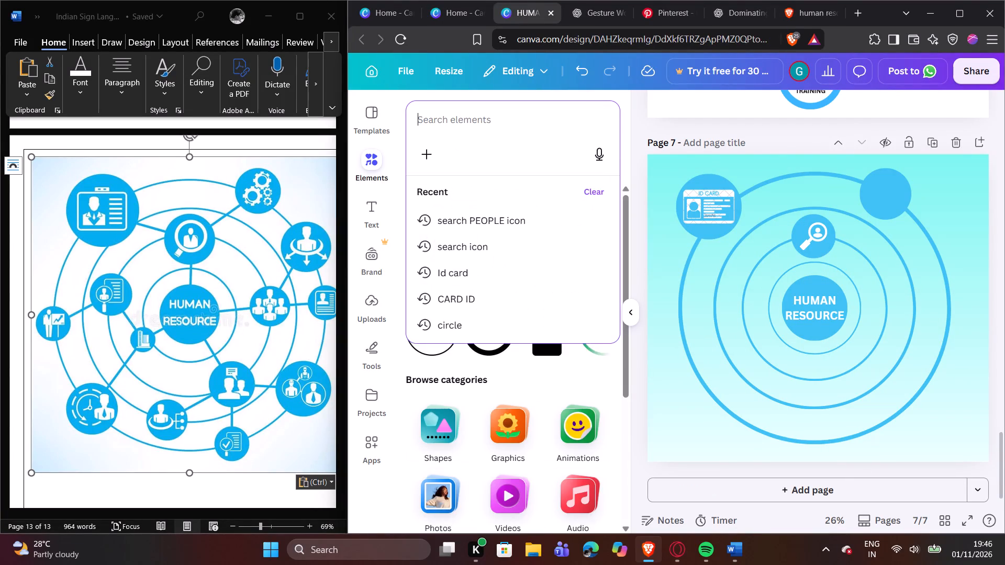
{"action": "type", "text": "SE"}
{"action": "type", "text": "TT"}
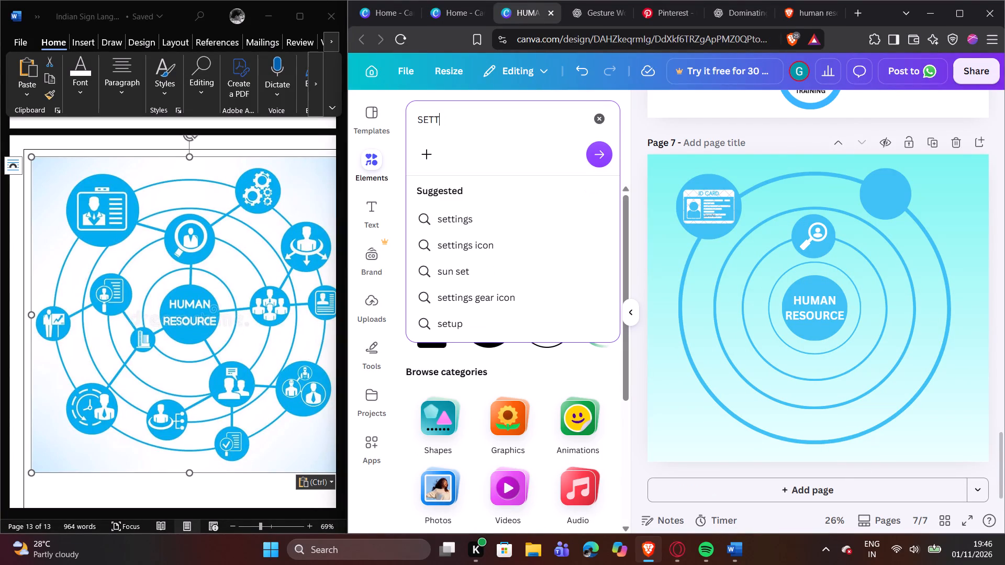
{"action": "left_click", "coordinate": [506, 206]}
{"action": "left_click", "coordinate": [497, 216]}
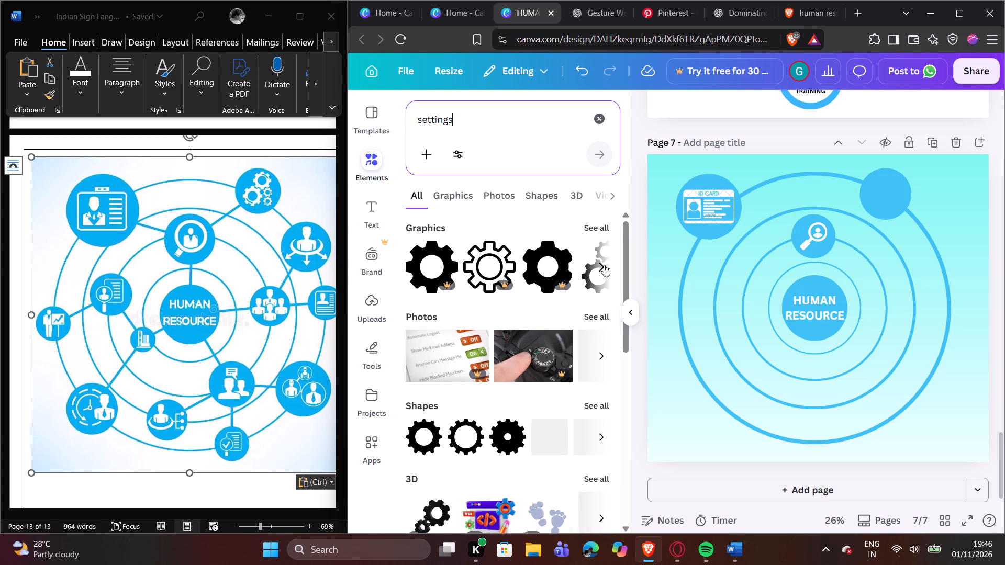
{"action": "left_click", "coordinate": [604, 264]}
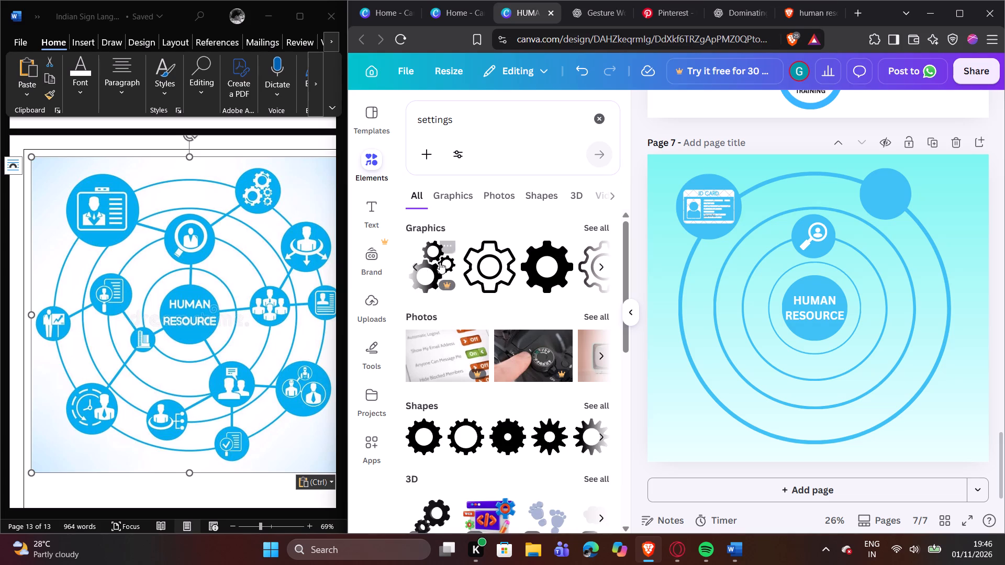
{"action": "left_click", "coordinate": [454, 192]}
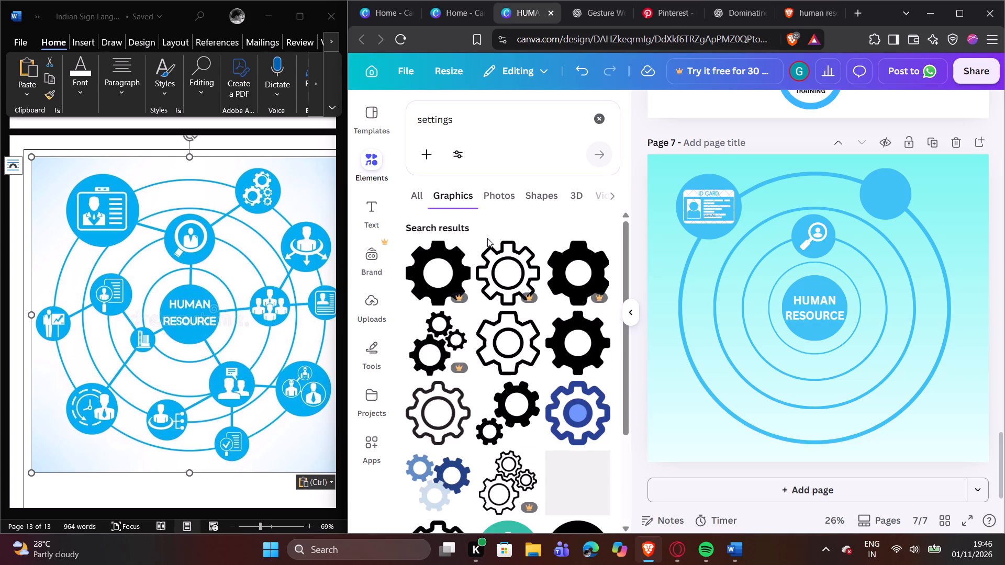
{"action": "scroll", "coordinate": [519, 266], "scroll_direction": "down", "scroll_amount": 1}
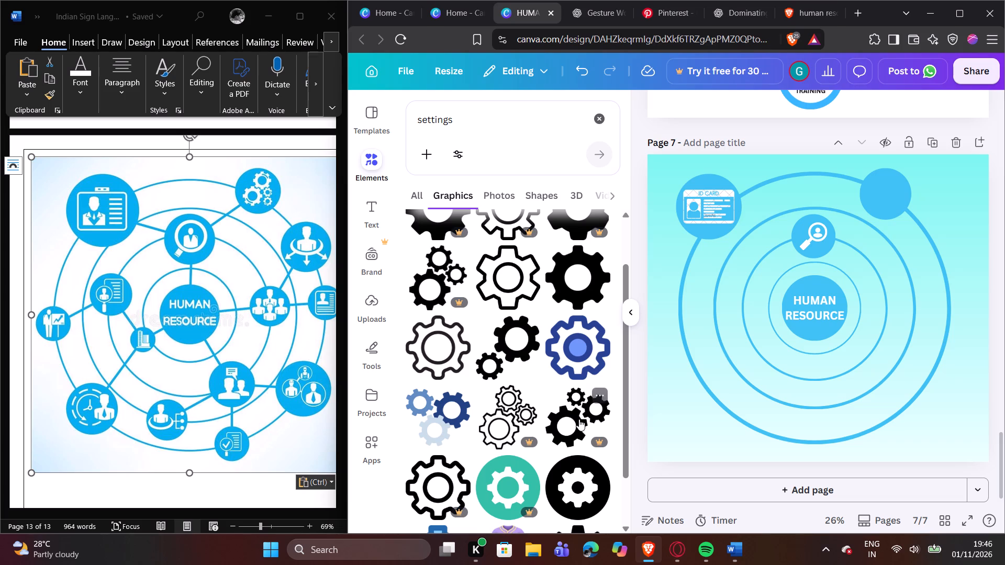
{"action": "left_click", "coordinate": [579, 419]}
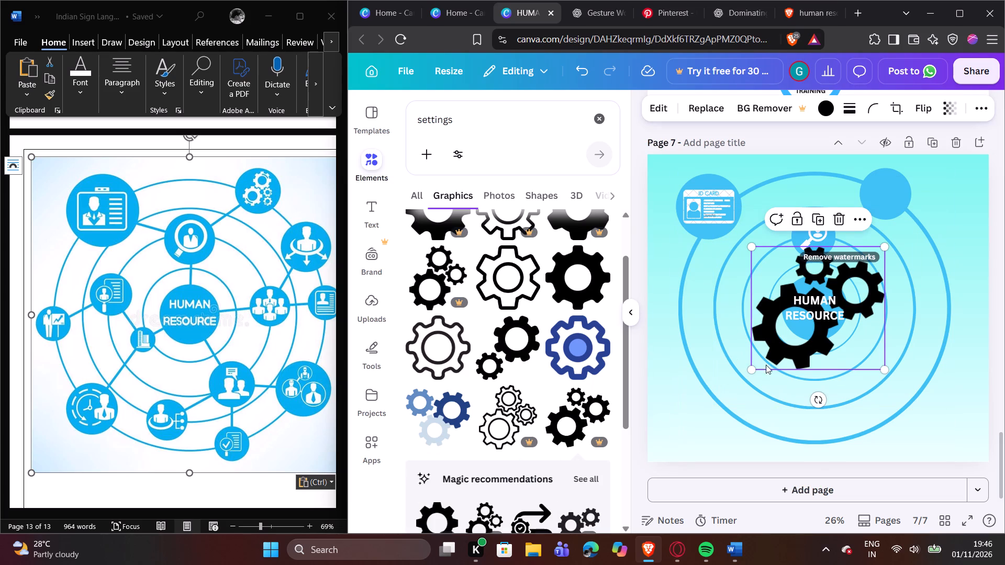
Shrink the three-gear graphic and centre it inside the plain blue circle on the outermost ring's upper-right part.
{"action": "left_click_drag", "start_coordinate": [751, 367], "coordinate": [841, 282]}
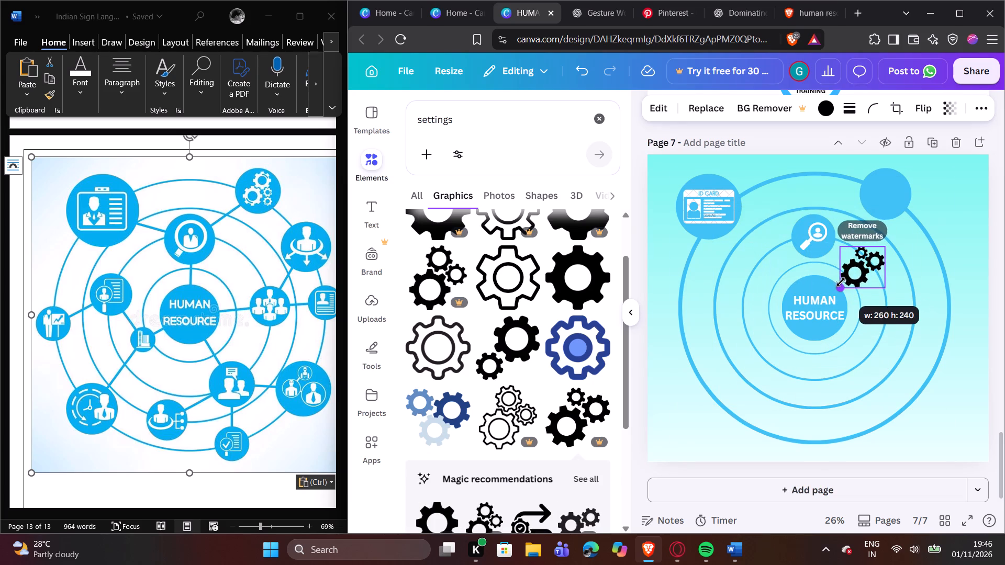
{"action": "left_click_drag", "start_coordinate": [841, 282], "coordinate": [845, 280]}
{"action": "left_click", "coordinate": [957, 203]}
{"action": "left_click_drag", "start_coordinate": [867, 263], "coordinate": [886, 193]}
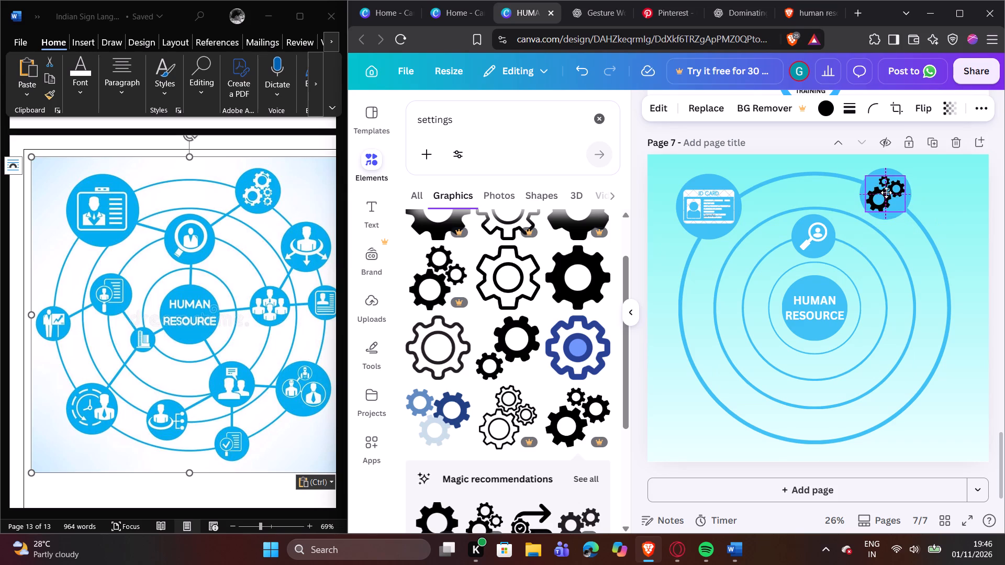
{"action": "left_click_drag", "start_coordinate": [886, 193], "coordinate": [886, 193]}
Recolour the three-gear graphic white and check that it sits centred in its blue circle.
{"action": "left_click", "coordinate": [828, 108]}
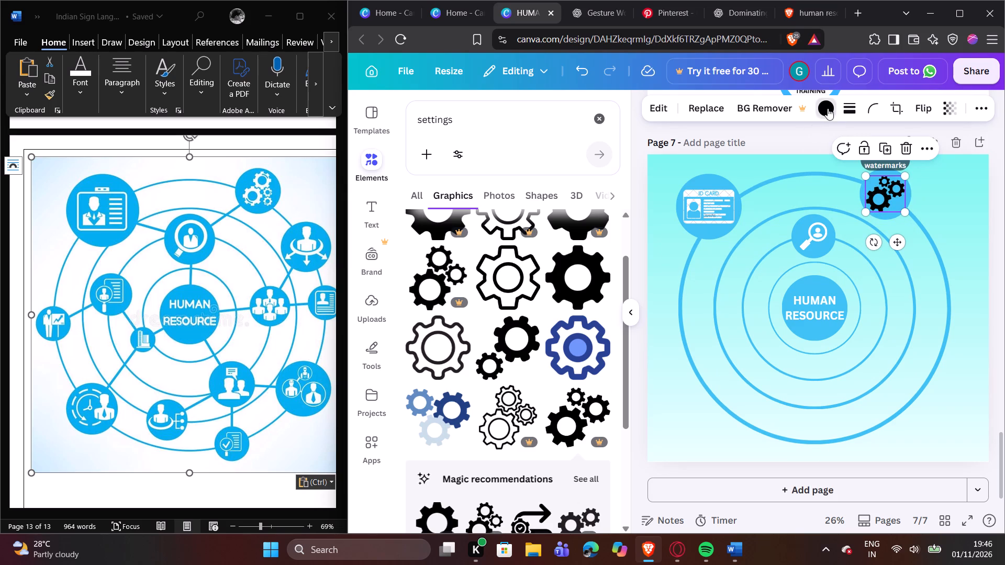
{"action": "left_click", "coordinate": [453, 255]}
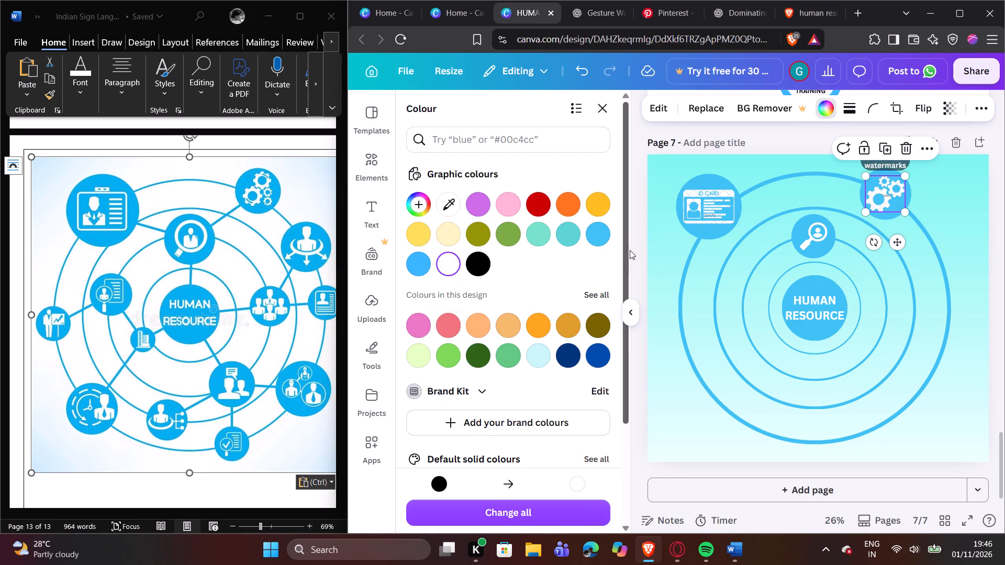
{"action": "left_click", "coordinate": [668, 249]}
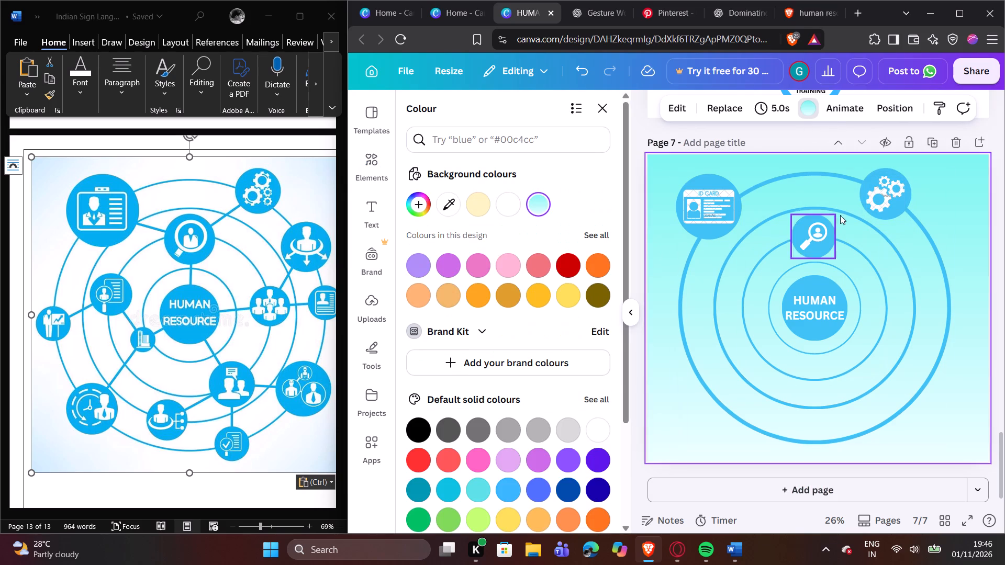
{"action": "left_click", "coordinate": [885, 189]}
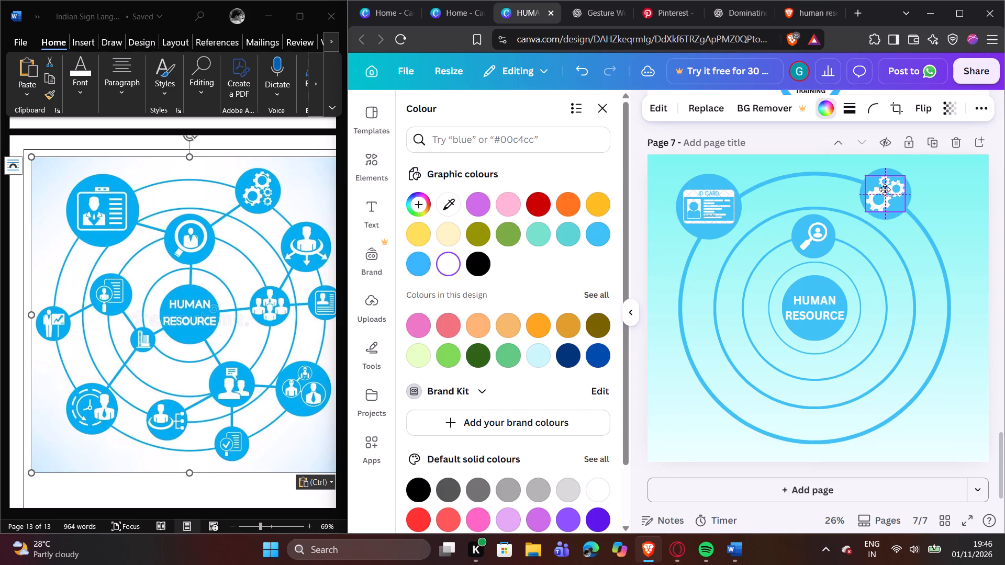
{"action": "left_click", "coordinate": [965, 192]}
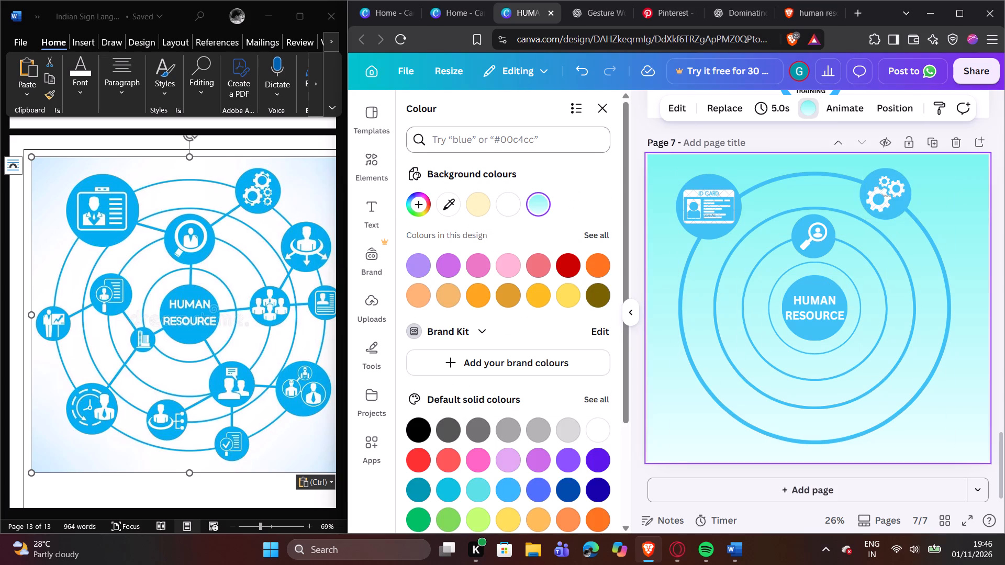
Search the elements for "LINE" and insert the straight line with a marker at each end.
{"action": "left_click", "coordinate": [363, 170]}
{"action": "left_click", "coordinate": [595, 115]}
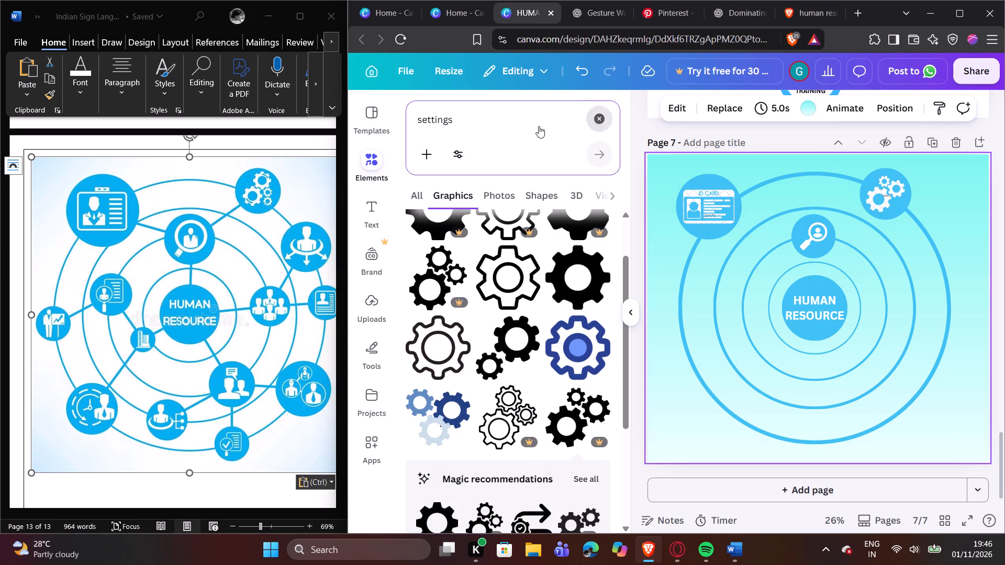
{"action": "type", "text": "LINE"}
{"action": "key", "text": "Return"}
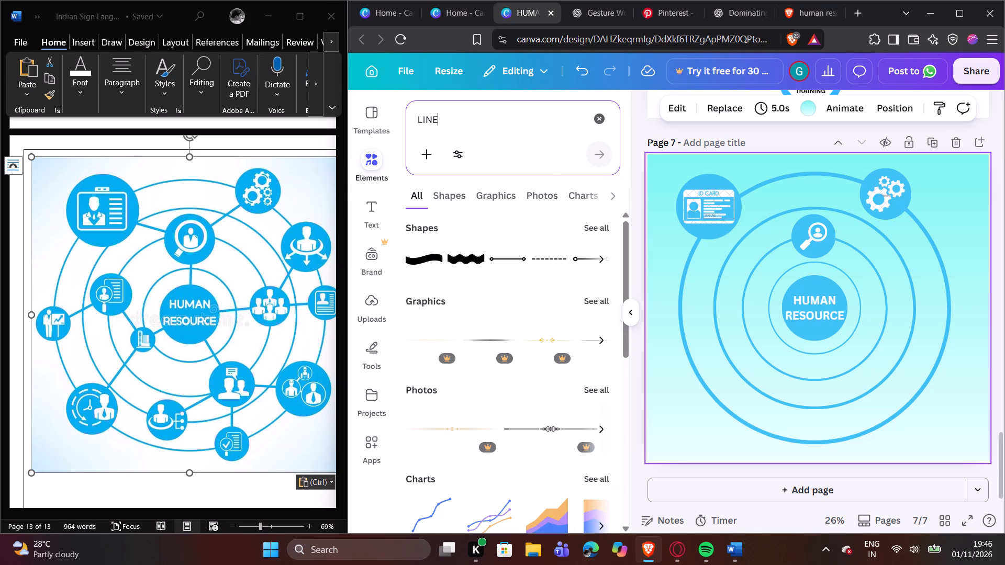
{"action": "left_click", "coordinate": [507, 256]}
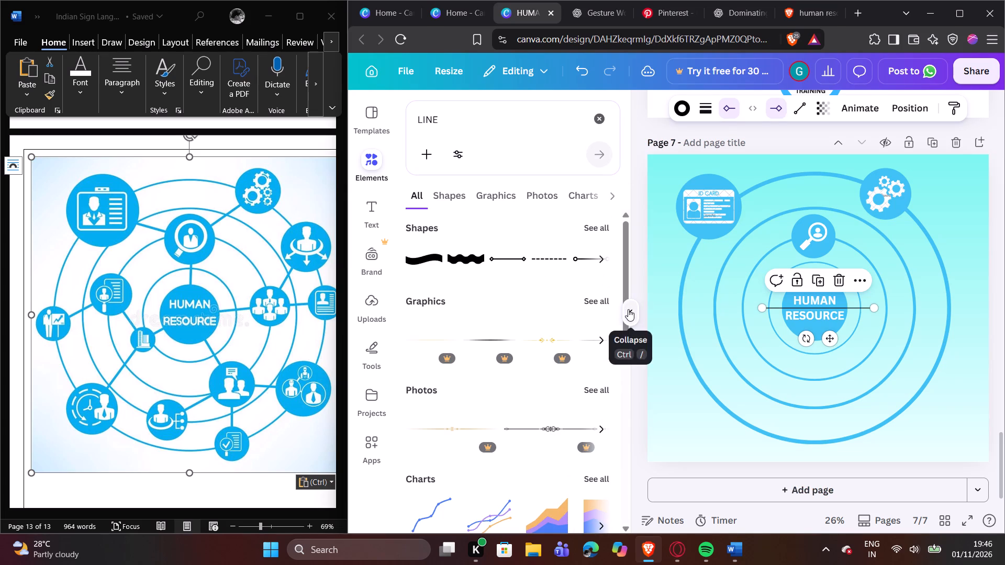
{"action": "left_click", "coordinate": [628, 309]}
Attach the line's ends so it runs from the ID card circle's right edge to the magnifier circle's left edge.
{"action": "left_click_drag", "start_coordinate": [645, 307], "coordinate": [628, 252]}
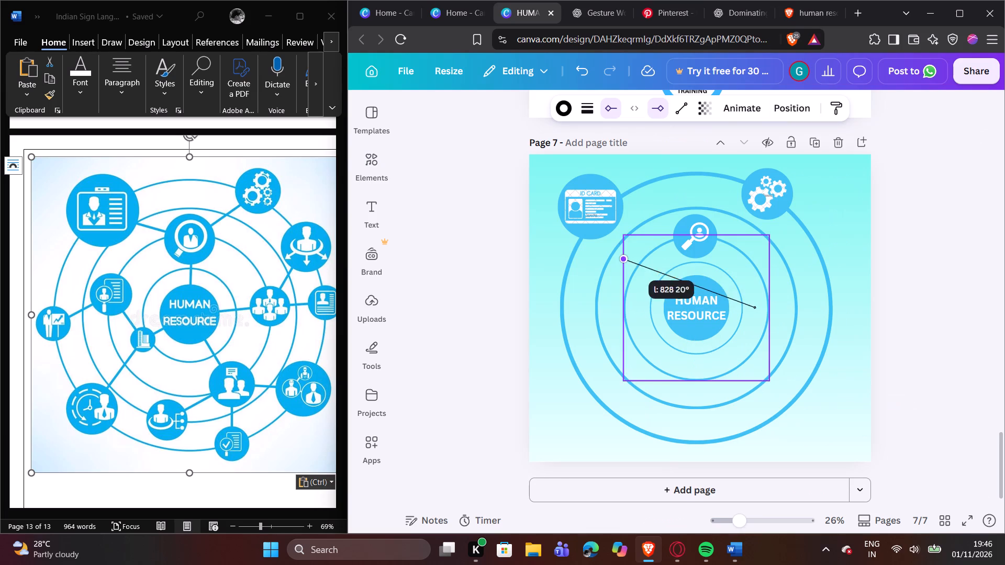
{"action": "left_click_drag", "start_coordinate": [628, 252], "coordinate": [621, 219]}
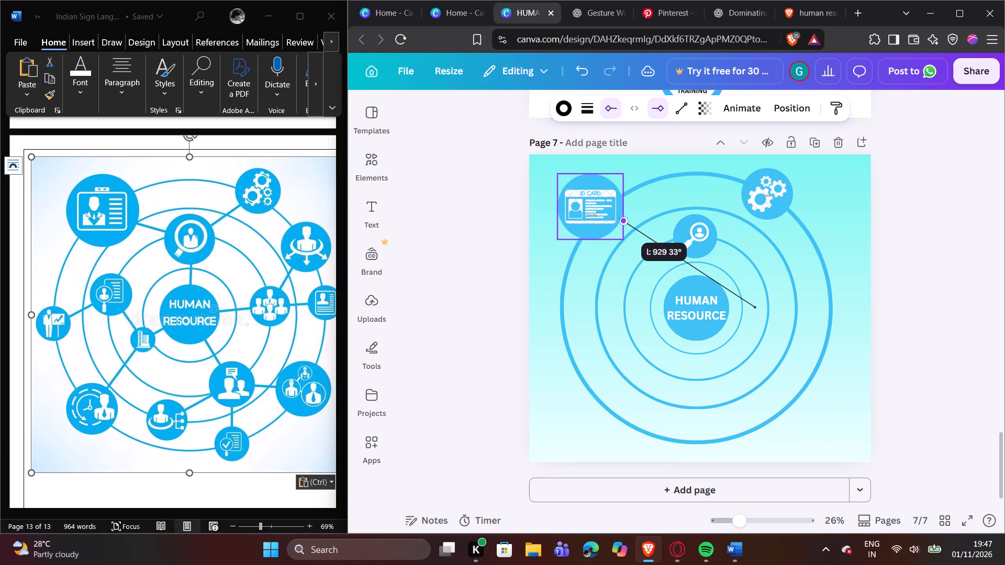
{"action": "left_click_drag", "start_coordinate": [621, 219], "coordinate": [620, 218]}
{"action": "left_click_drag", "start_coordinate": [755, 304], "coordinate": [695, 246]}
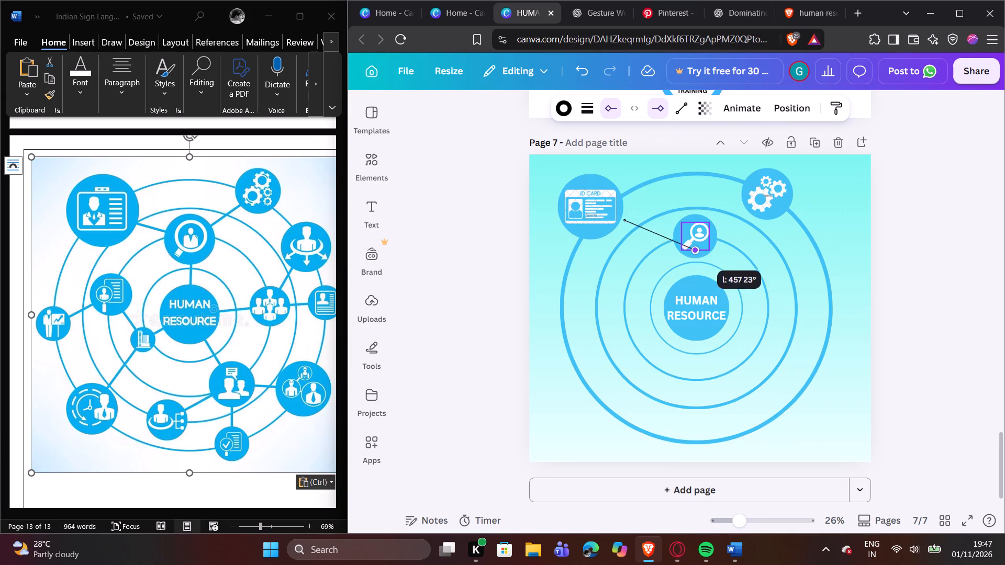
{"action": "left_click_drag", "start_coordinate": [695, 246], "coordinate": [673, 219]}
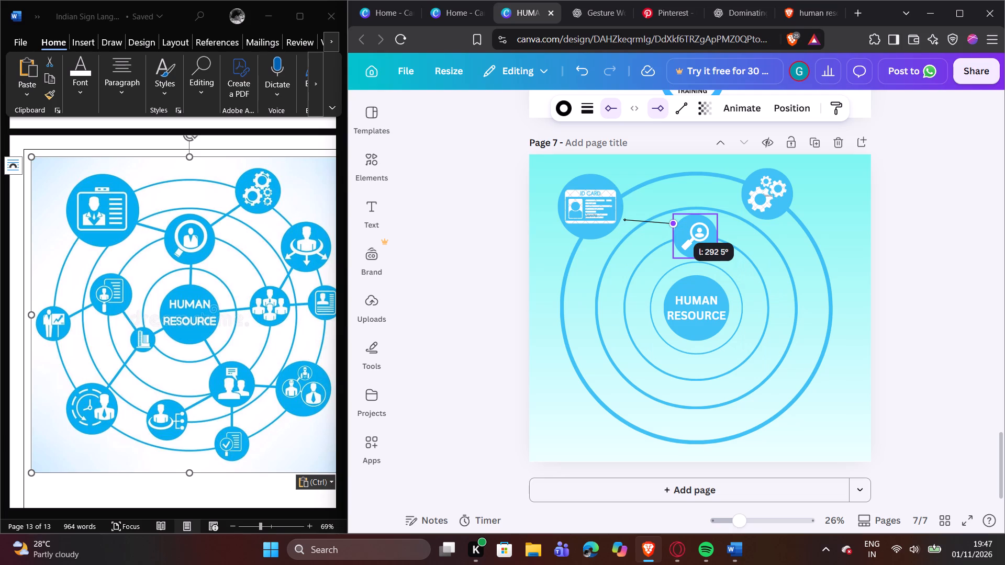
{"action": "left_click_drag", "start_coordinate": [673, 219], "coordinate": [667, 225]}
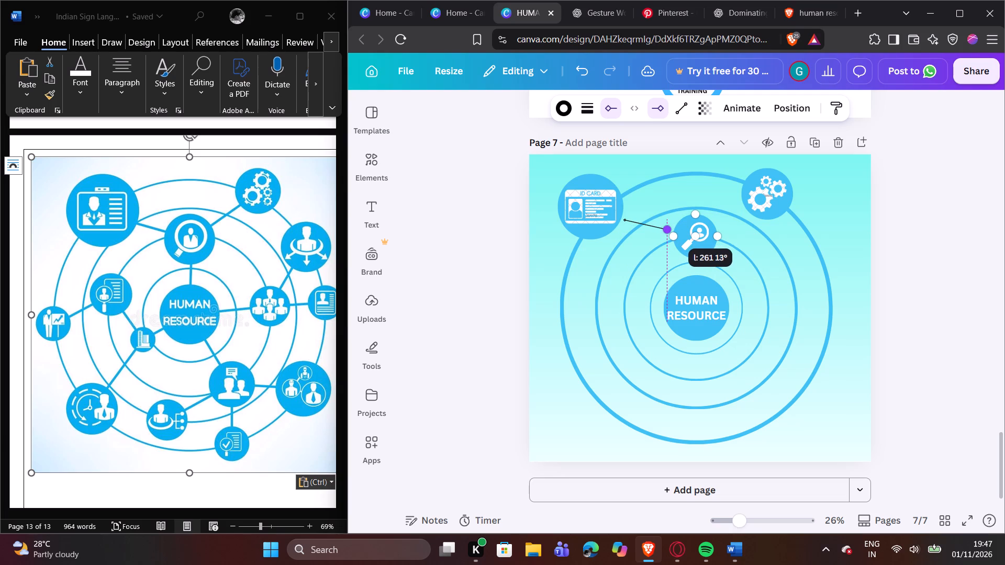
{"action": "left_click_drag", "start_coordinate": [667, 225], "coordinate": [672, 227]}
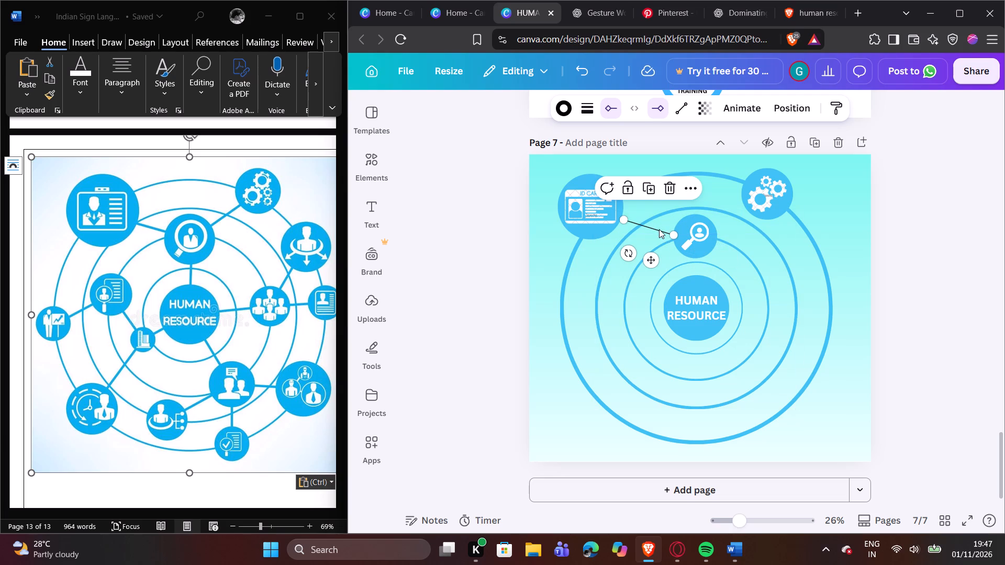
{"action": "left_click_drag", "start_coordinate": [625, 222], "coordinate": [626, 224]}
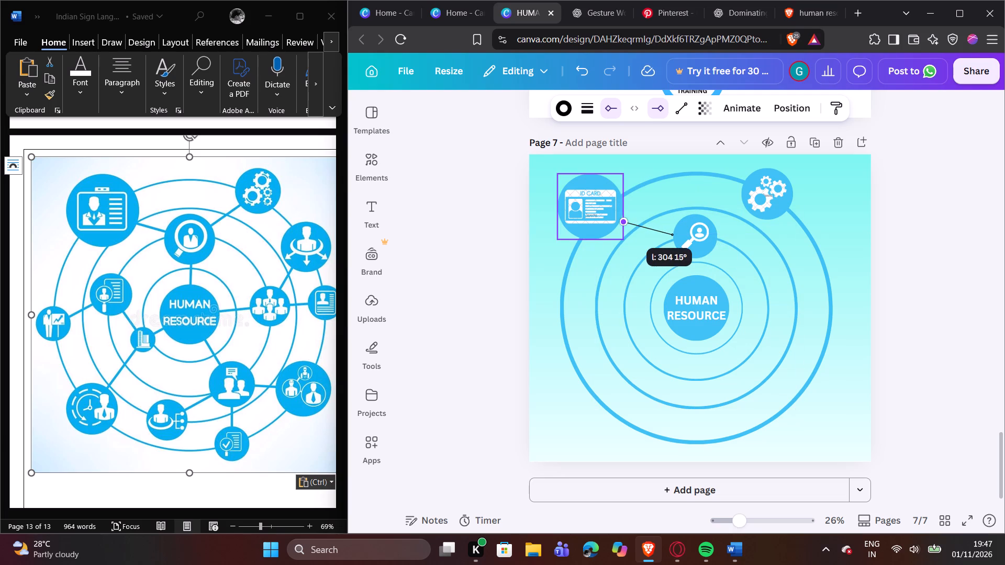
{"action": "left_click_drag", "start_coordinate": [626, 224], "coordinate": [627, 218]}
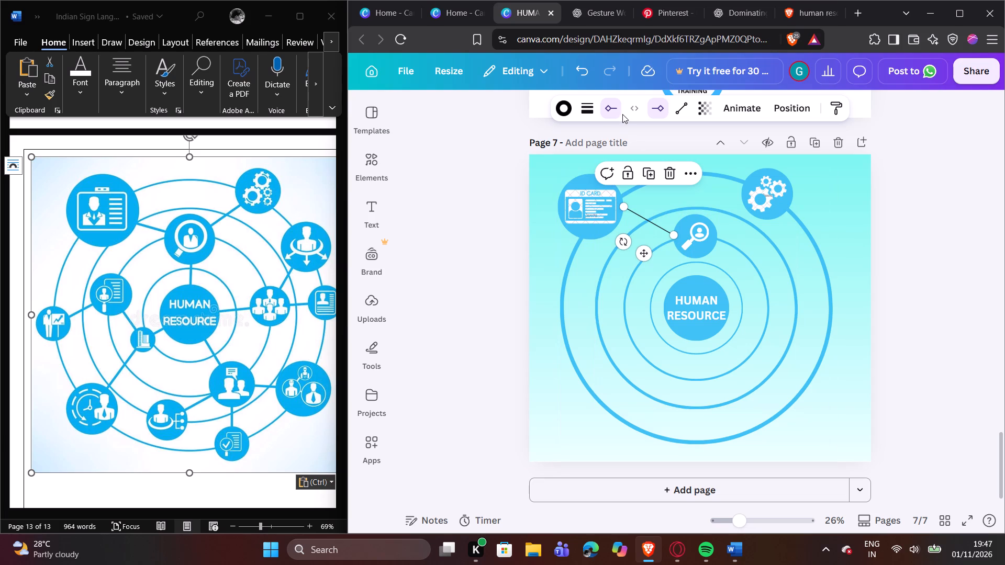
Remove the end markers from both the start and the end of the connecting line.
{"action": "left_click", "coordinate": [611, 108]}
{"action": "left_click", "coordinate": [551, 143]}
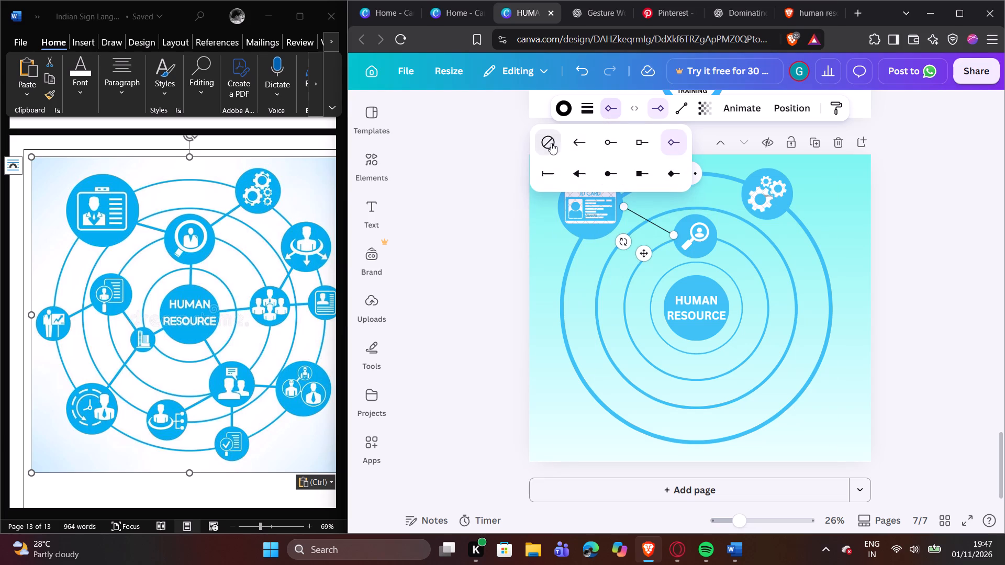
{"action": "left_click", "coordinate": [657, 109]}
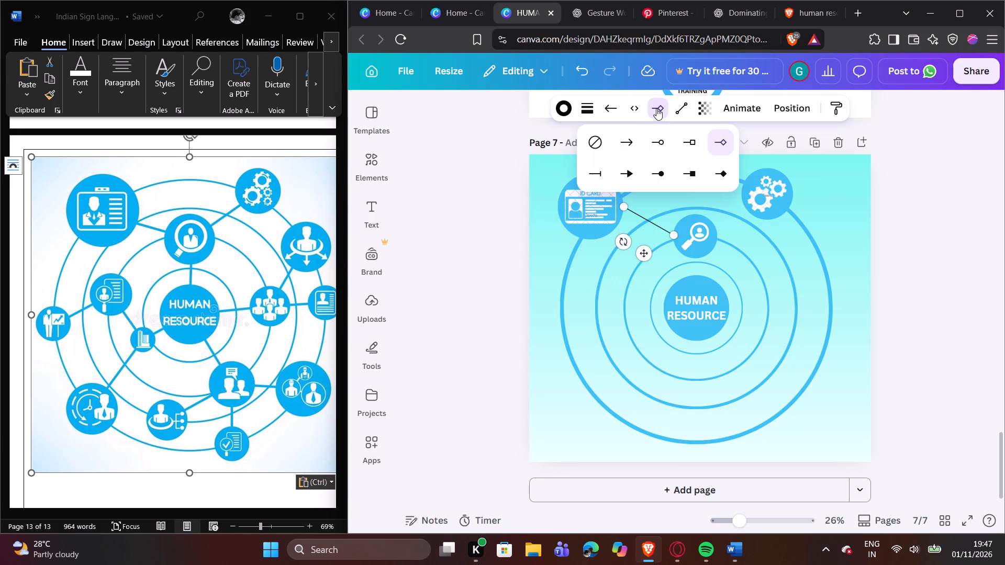
{"action": "left_click", "coordinate": [599, 145]}
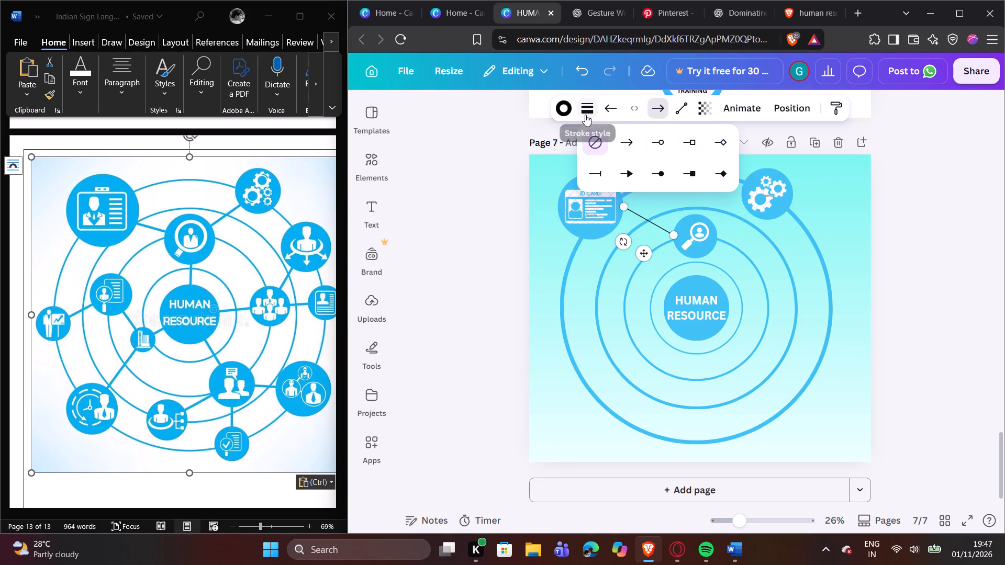
Set the connecting line's stroke weight to 20.
{"action": "left_click", "coordinate": [585, 114]}
{"action": "left_click_drag", "start_coordinate": [513, 218], "coordinate": [517, 219]}
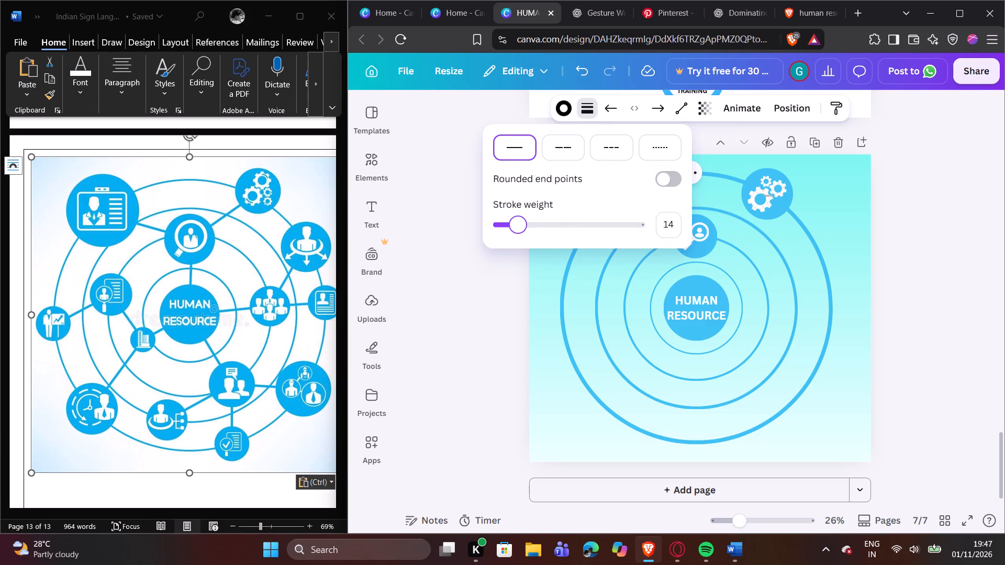
{"action": "left_click_drag", "start_coordinate": [517, 219], "coordinate": [522, 219]}
{"action": "left_click", "coordinate": [525, 225]}
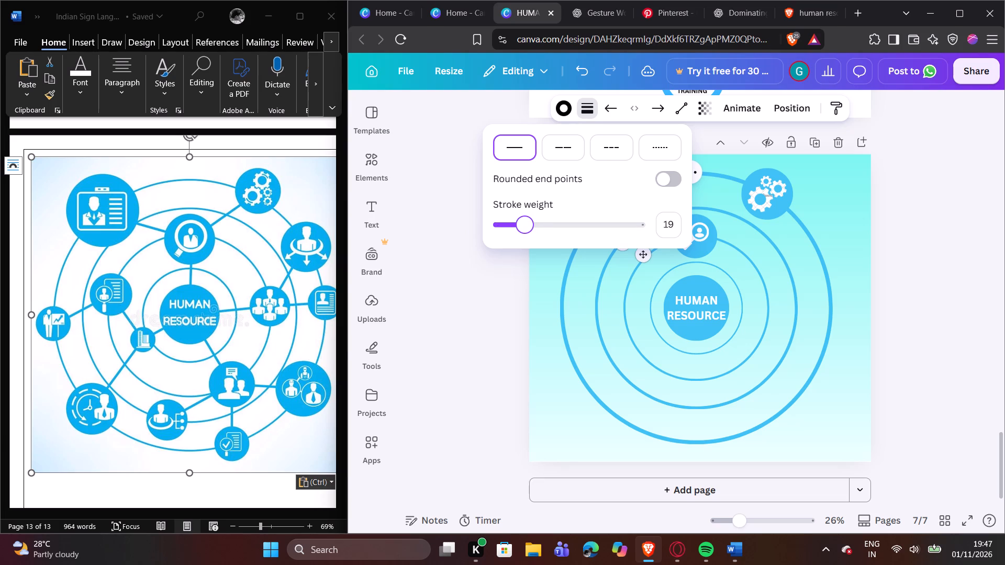
{"action": "left_click", "coordinate": [524, 225]}
{"action": "left_click", "coordinate": [489, 293]}
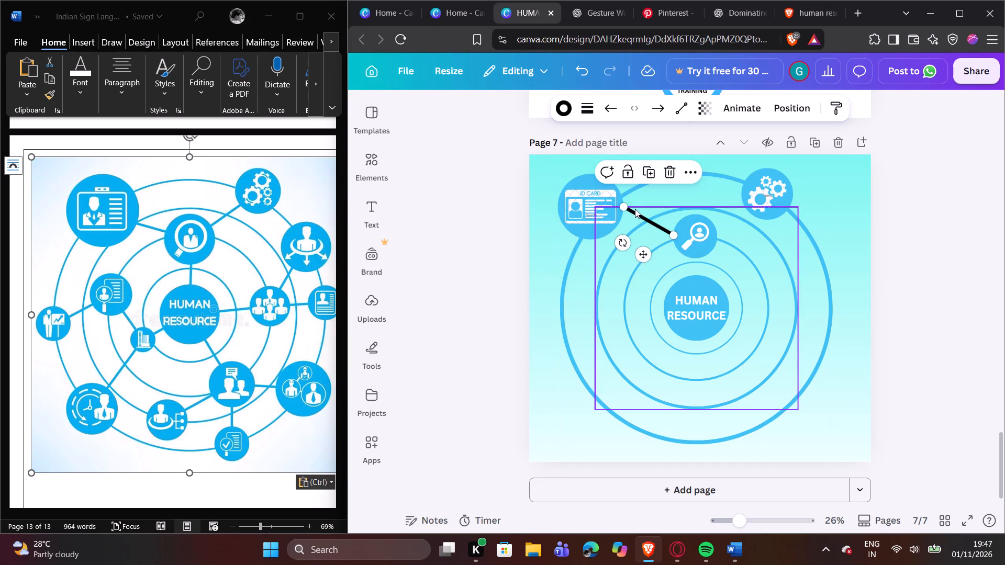
Move the connecting line's ID card end slightly lower along that circle's right edge.
{"action": "left_click_drag", "start_coordinate": [624, 208], "coordinate": [619, 223]}
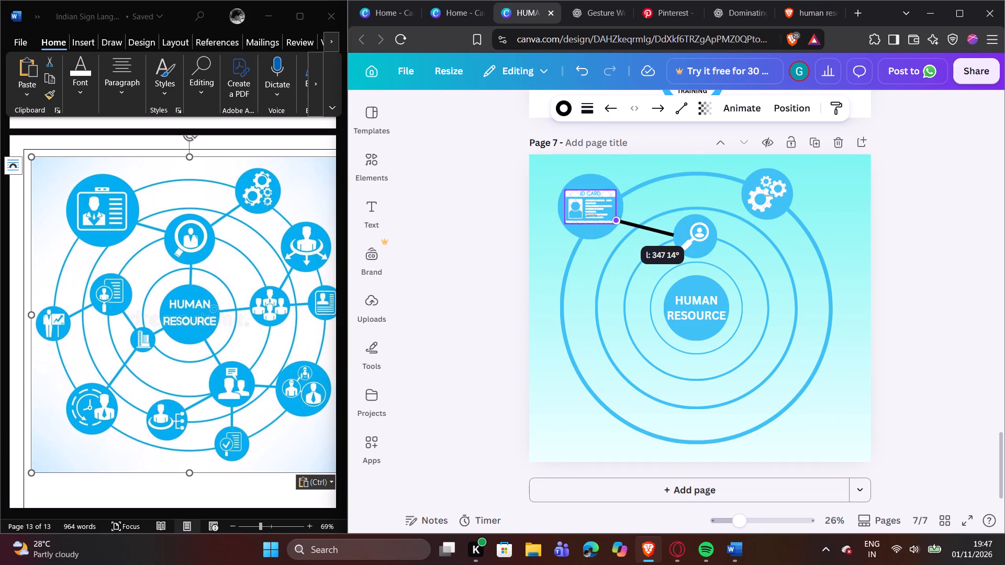
{"action": "left_click_drag", "start_coordinate": [619, 223], "coordinate": [622, 218]}
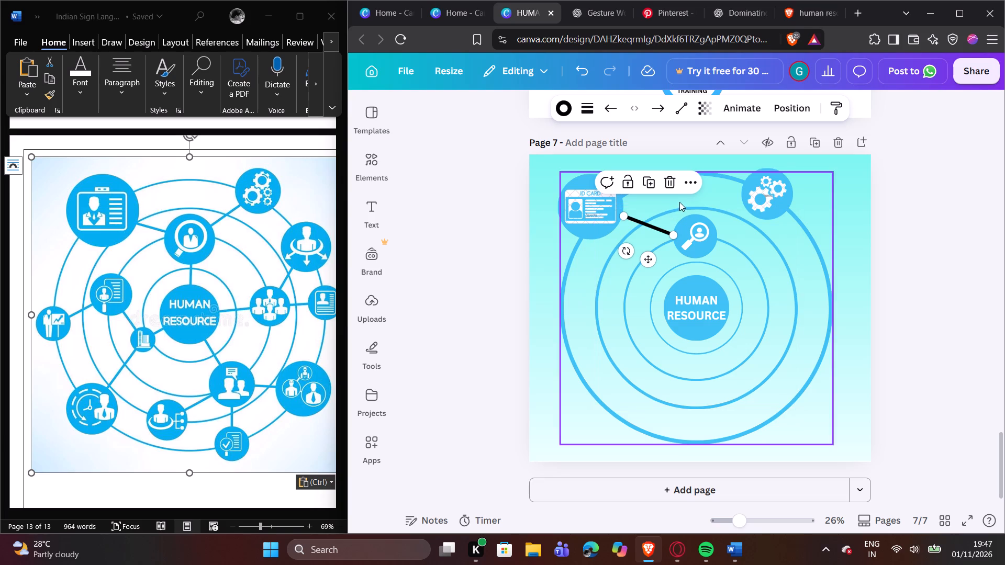
Recolour the connecting line from the border colours in the same blue as the circles and rings.
{"action": "left_click", "coordinate": [567, 108]}
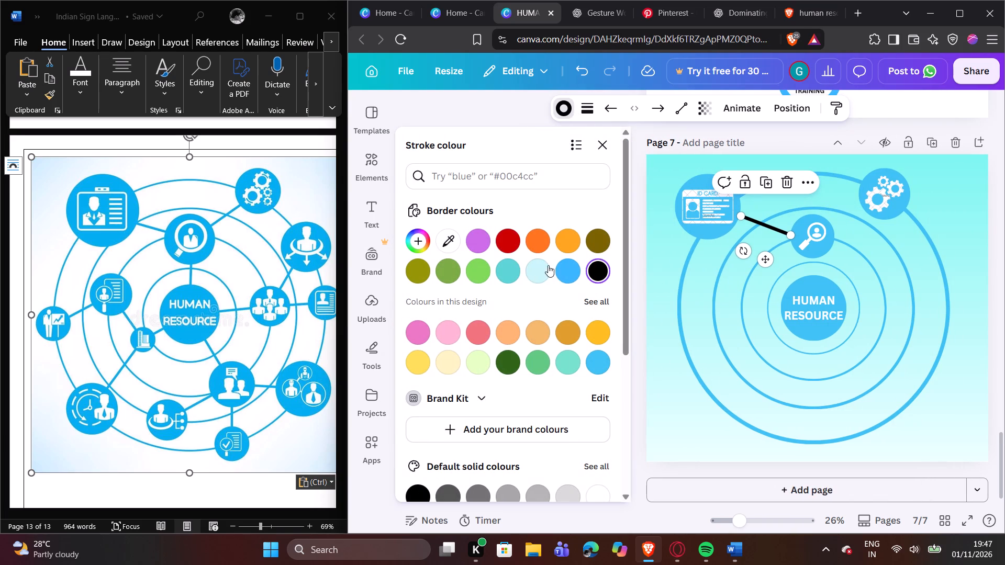
{"action": "left_click", "coordinate": [566, 276]}
{"action": "left_click", "coordinate": [660, 190]}
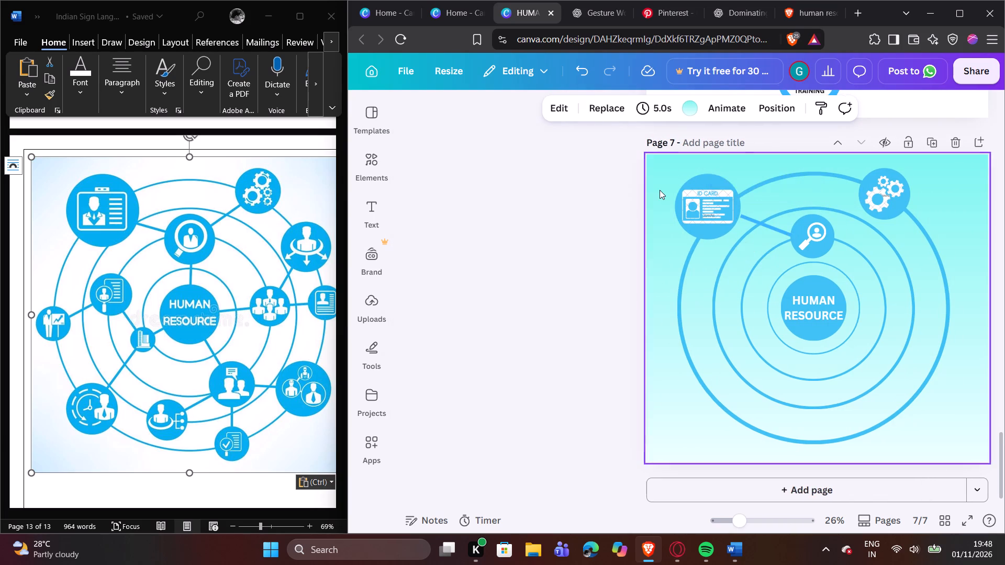
Extend the connecting line's ID card end slightly into the circle so no gap remains between them.
{"action": "left_click", "coordinate": [628, 220]}
{"action": "left_click_drag", "start_coordinate": [623, 216], "coordinate": [620, 216]}
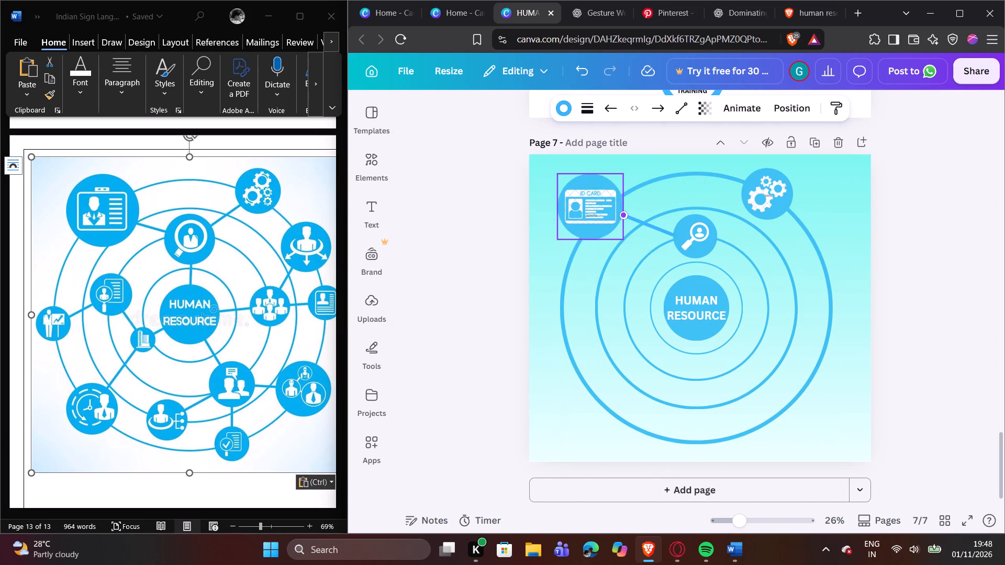
{"action": "left_click_drag", "start_coordinate": [620, 216], "coordinate": [617, 216]}
{"action": "left_click", "coordinate": [649, 141]}
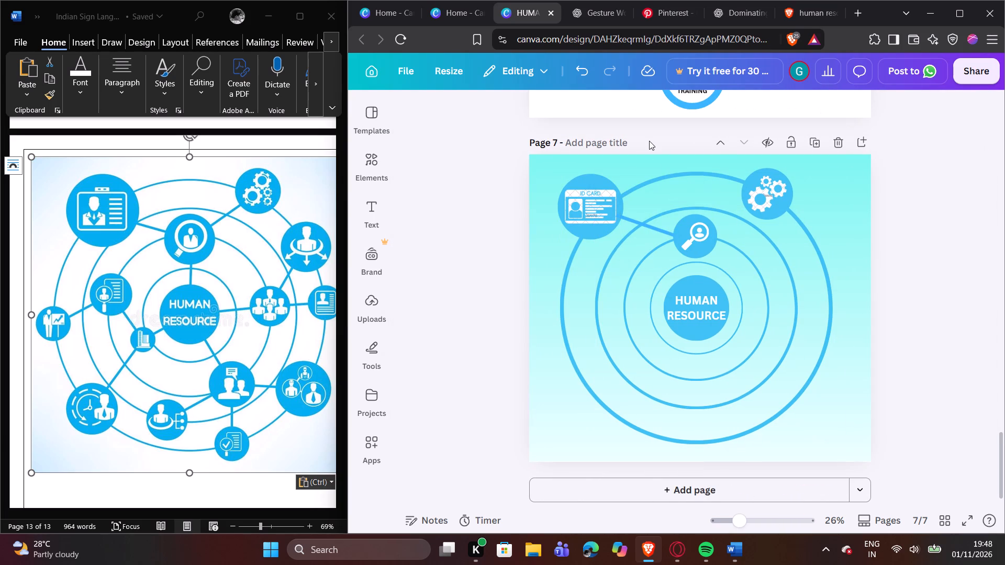
{"action": "left_click", "coordinate": [625, 218]}
{"action": "left_click", "coordinate": [595, 215]}
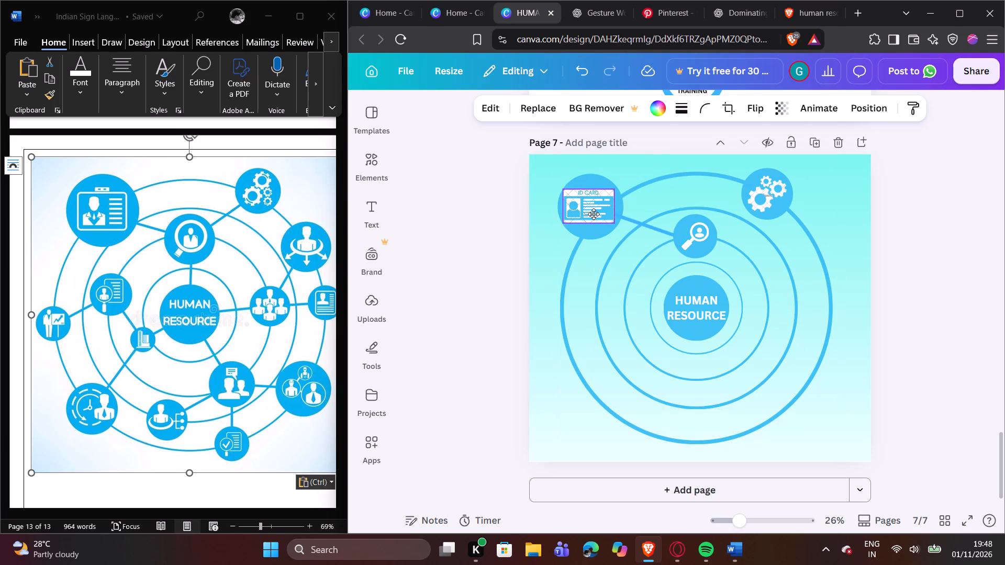
{"action": "left_click", "coordinate": [515, 212]}
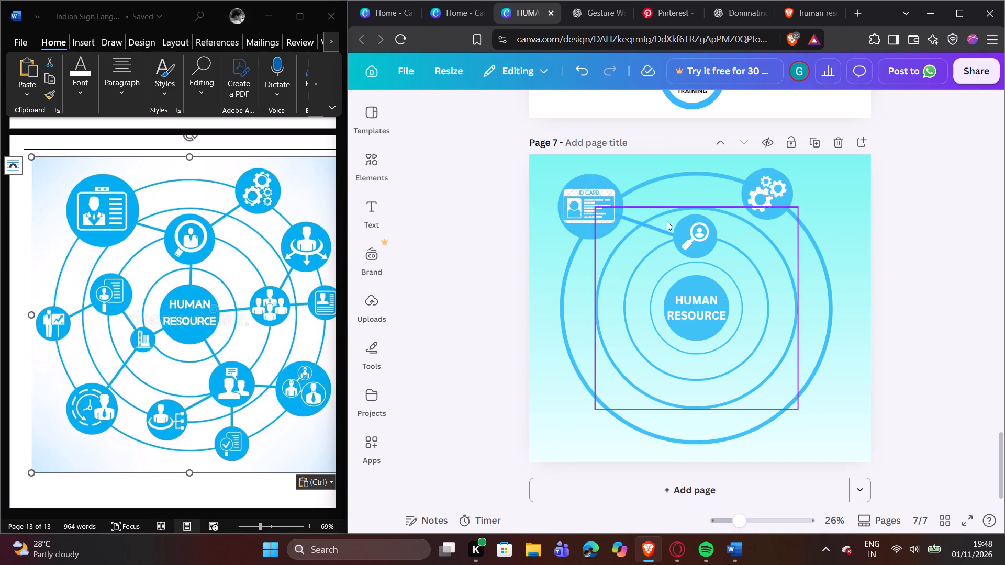
Duplicate the blue connecting line and run the copy from the magnifier circle's right edge to the gears circle's lower-left edge.
{"action": "left_click", "coordinate": [646, 228]}
{"action": "left_click", "coordinate": [640, 177]}
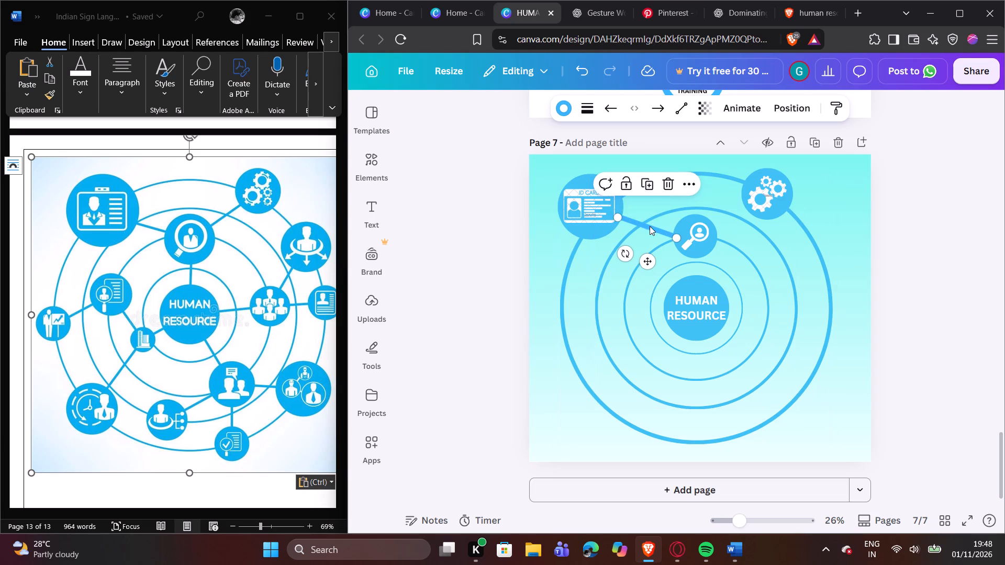
{"action": "left_click_drag", "start_coordinate": [649, 229], "coordinate": [753, 242]}
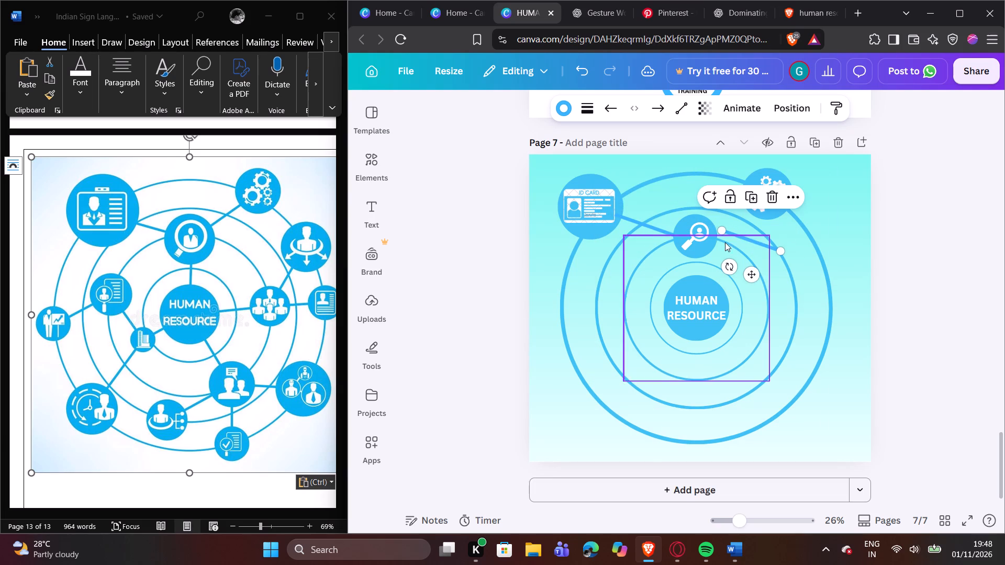
{"action": "left_click", "coordinate": [720, 233]}
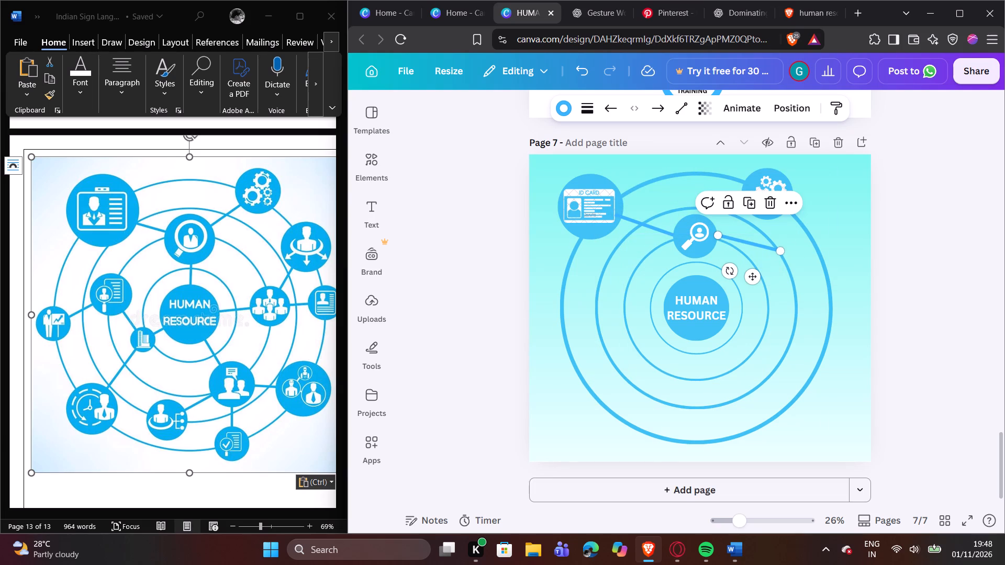
{"action": "left_click_drag", "start_coordinate": [783, 255], "coordinate": [750, 220]}
{"action": "left_click", "coordinate": [872, 210]}
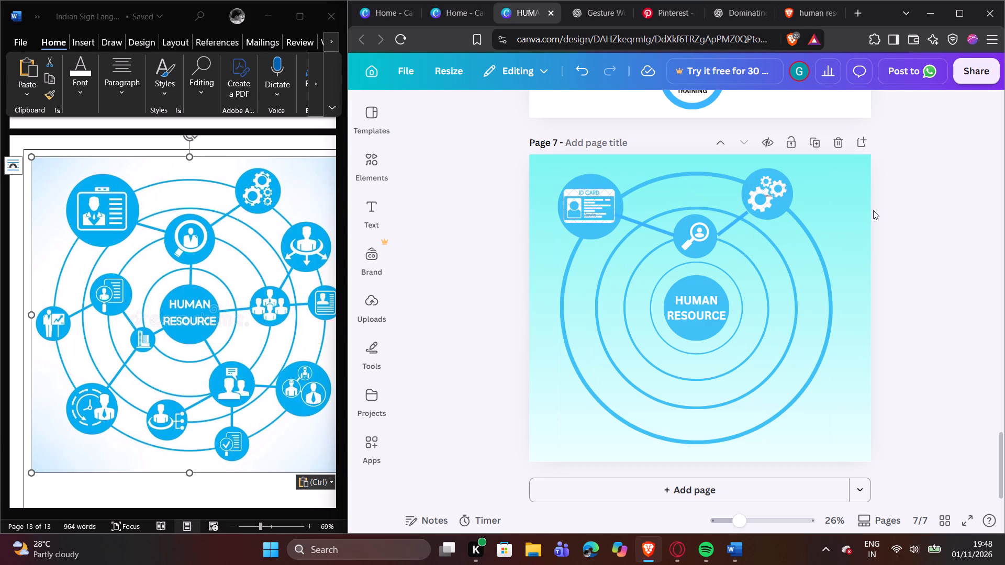
Extend both ends of the copied line slightly into the gears circle and the magnifier circle.
{"action": "left_click", "coordinate": [745, 212]}
{"action": "left_click_drag", "start_coordinate": [750, 212], "coordinate": [751, 212]}
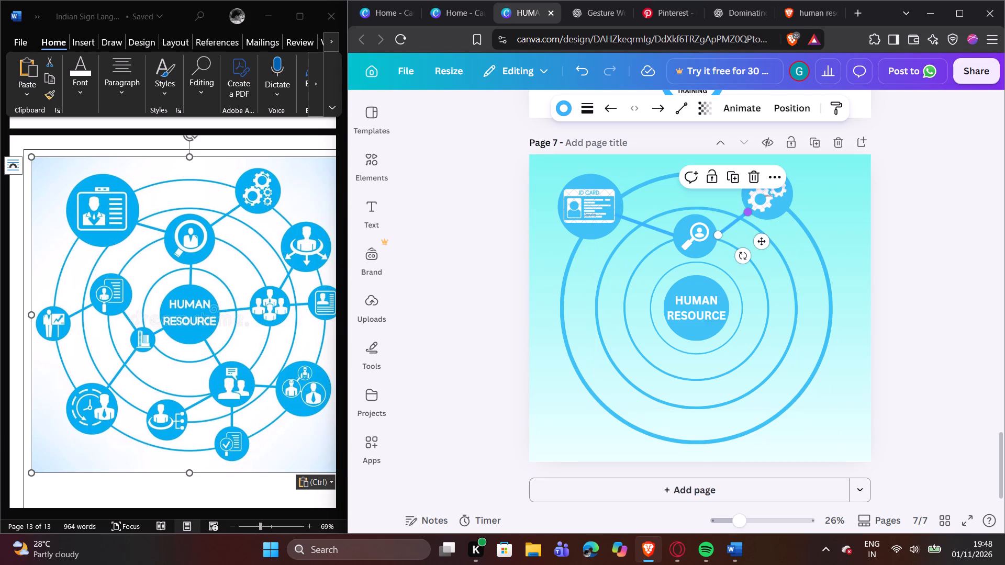
{"action": "left_click_drag", "start_coordinate": [751, 212], "coordinate": [750, 207]}
{"action": "left_click", "coordinate": [909, 195]}
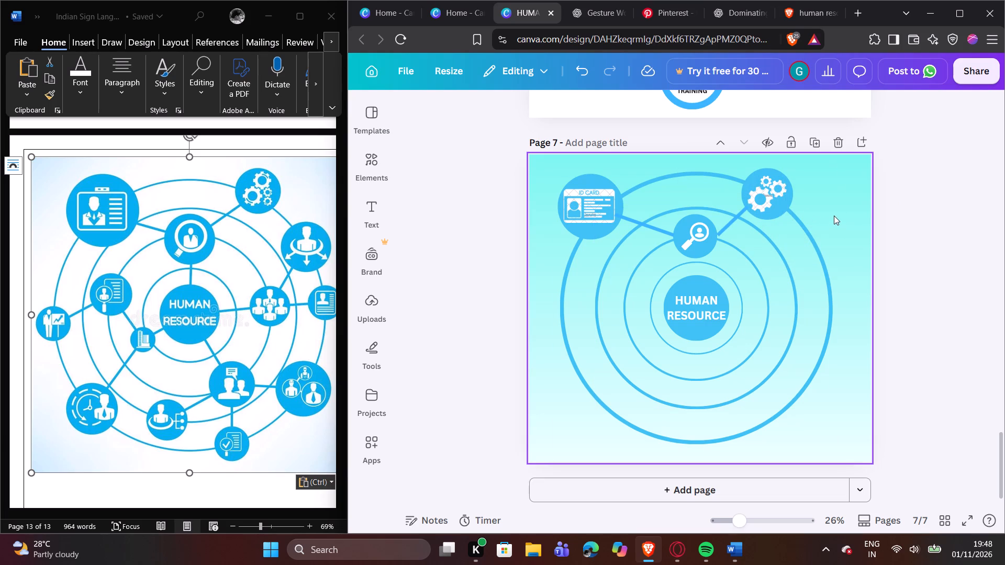
{"action": "left_click", "coordinate": [722, 227]}
{"action": "left_click", "coordinate": [718, 233]}
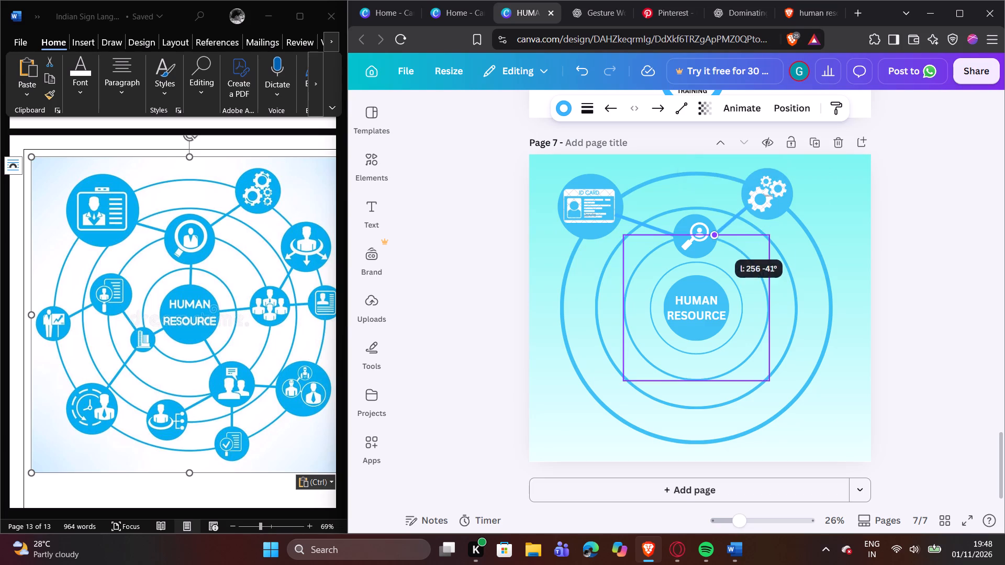
{"action": "left_click", "coordinate": [895, 224]}
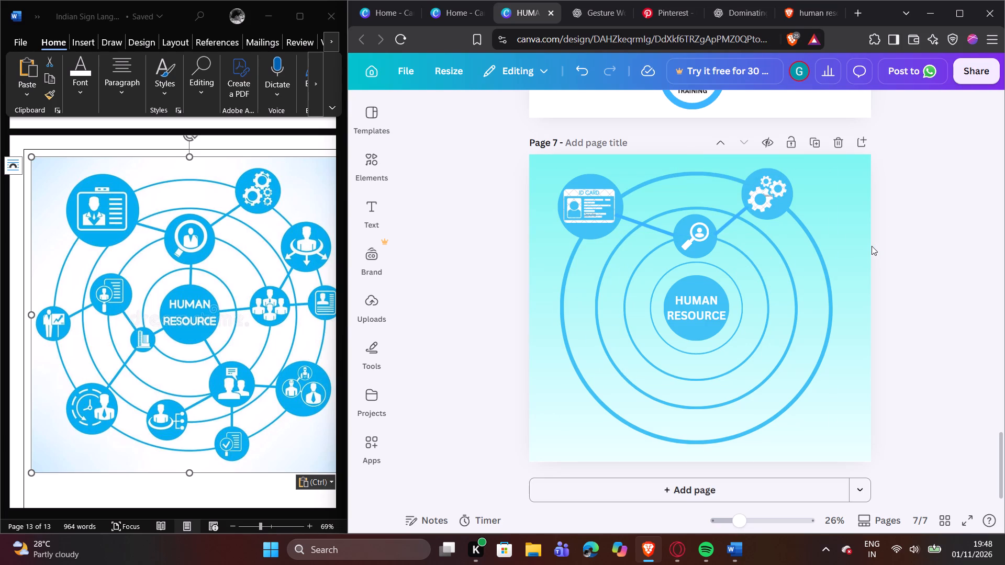
Duplicate the magnifier's blue circle, place the copy on the upper left of the second-smallest ring, and shrink it slightly.
{"action": "left_click", "coordinate": [703, 248]}
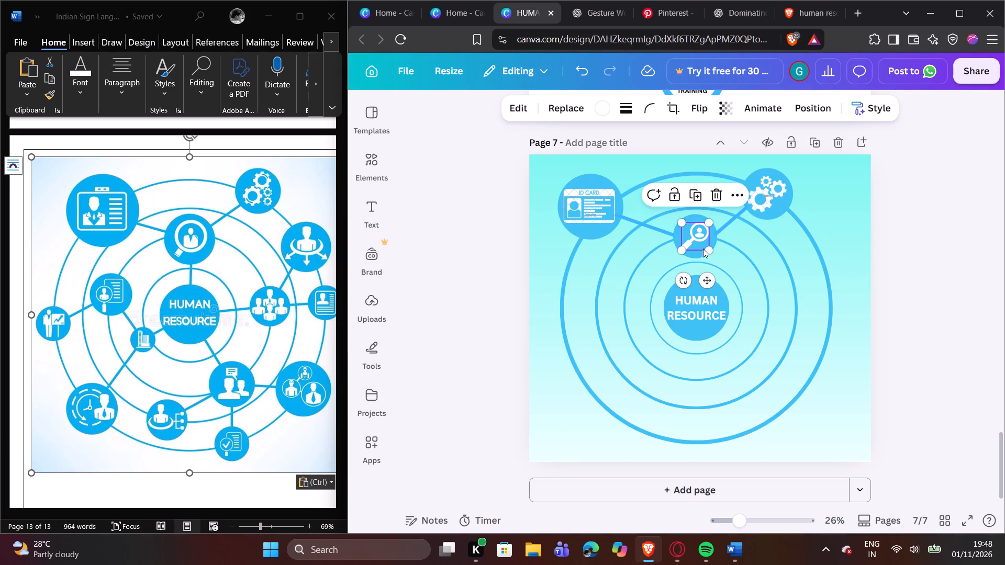
{"action": "left_click", "coordinate": [704, 258]}
{"action": "left_click", "coordinate": [703, 253]}
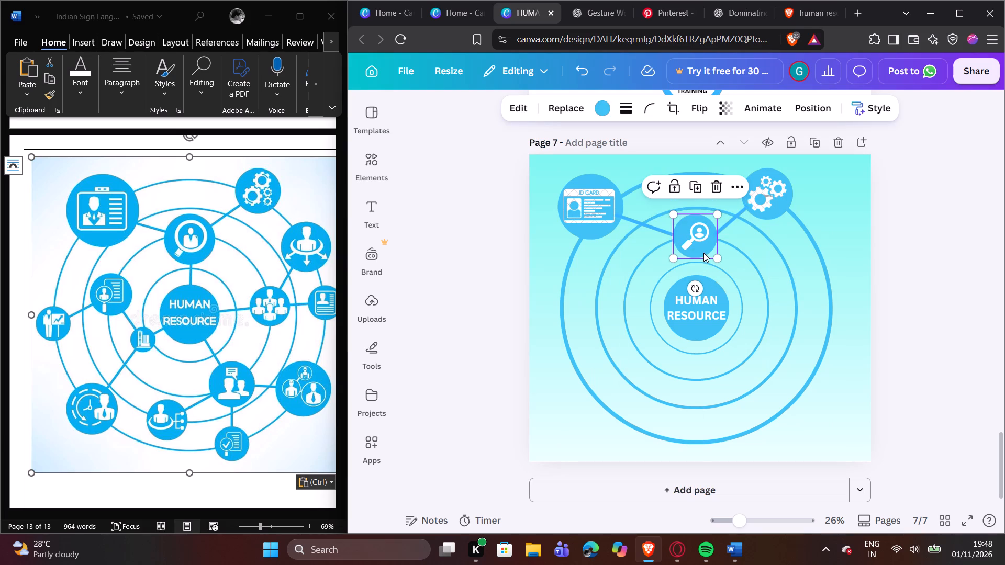
{"action": "left_click", "coordinate": [694, 178]}
{"action": "left_click_drag", "start_coordinate": [697, 234], "coordinate": [696, 236]}
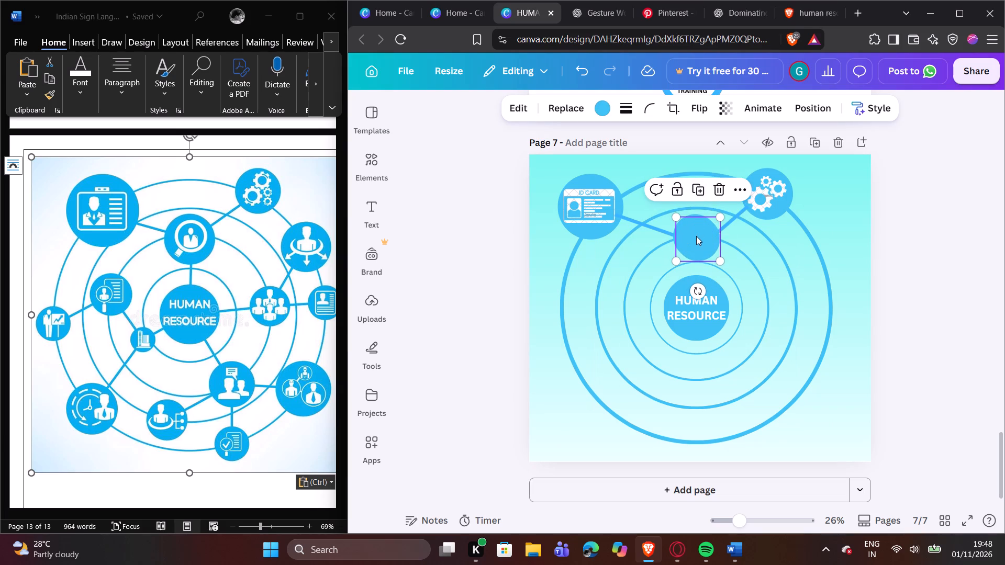
{"action": "left_click_drag", "start_coordinate": [696, 236], "coordinate": [627, 302]}
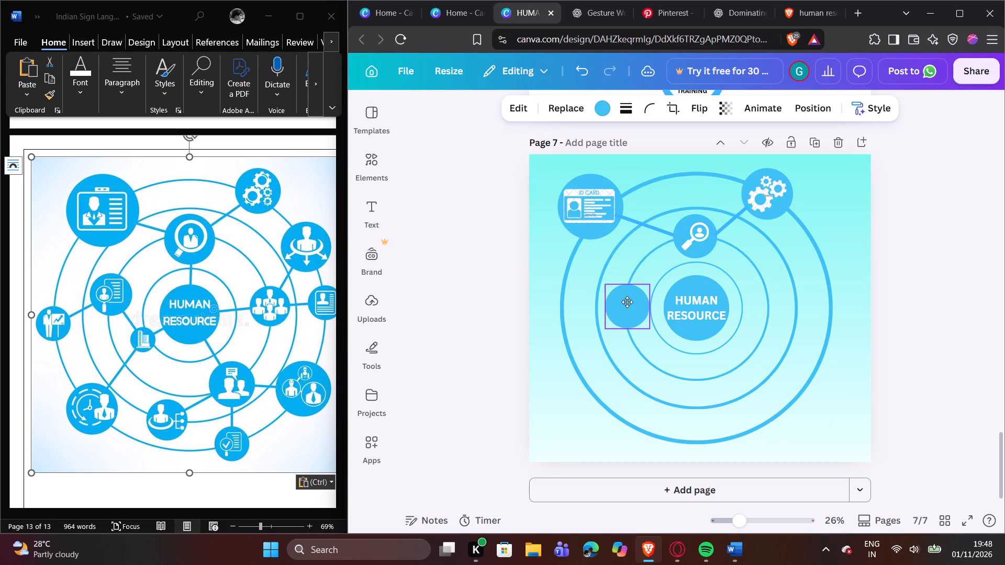
{"action": "left_click_drag", "start_coordinate": [627, 302], "coordinate": [634, 284]}
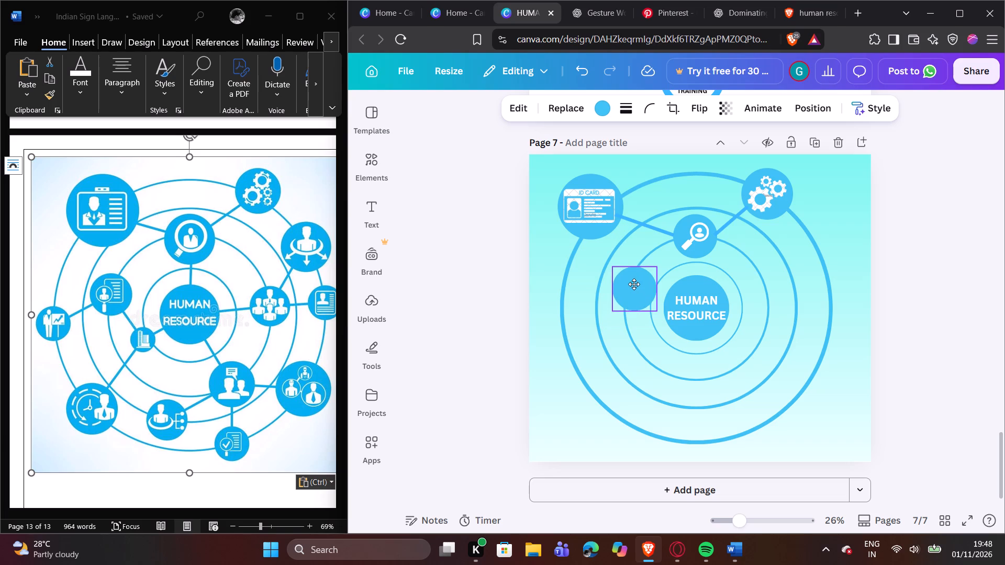
{"action": "left_click_drag", "start_coordinate": [634, 284], "coordinate": [630, 278]}
{"action": "left_click_drag", "start_coordinate": [606, 302], "coordinate": [612, 298]}
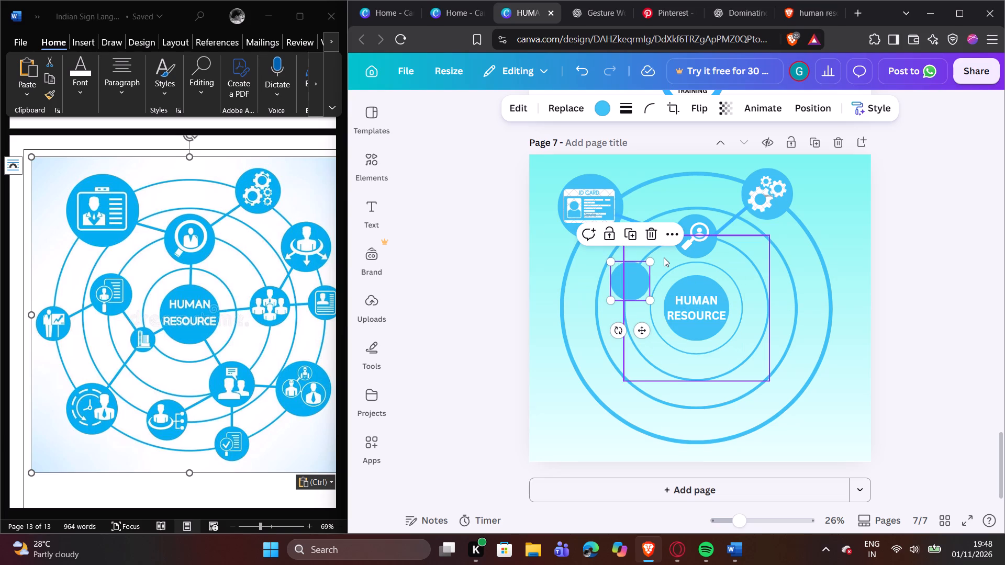
{"action": "left_click", "coordinate": [664, 257]}
{"action": "left_click", "coordinate": [532, 258]}
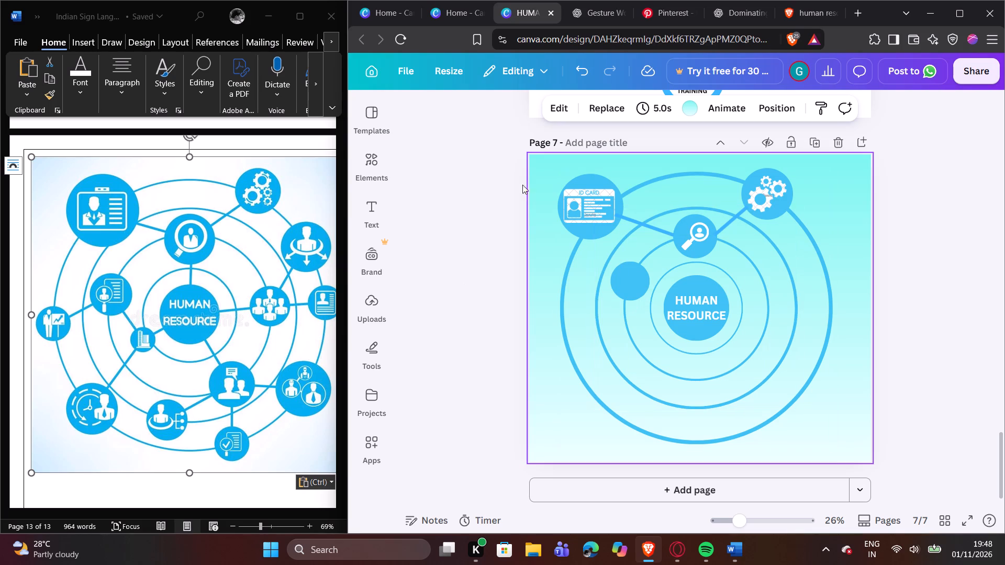
Search the elements for "RESOURECES", keep that exact spelling instead of the corrected one, and show only graphics.
{"action": "left_click", "coordinate": [372, 165]}
{"action": "left_click", "coordinate": [597, 120]}
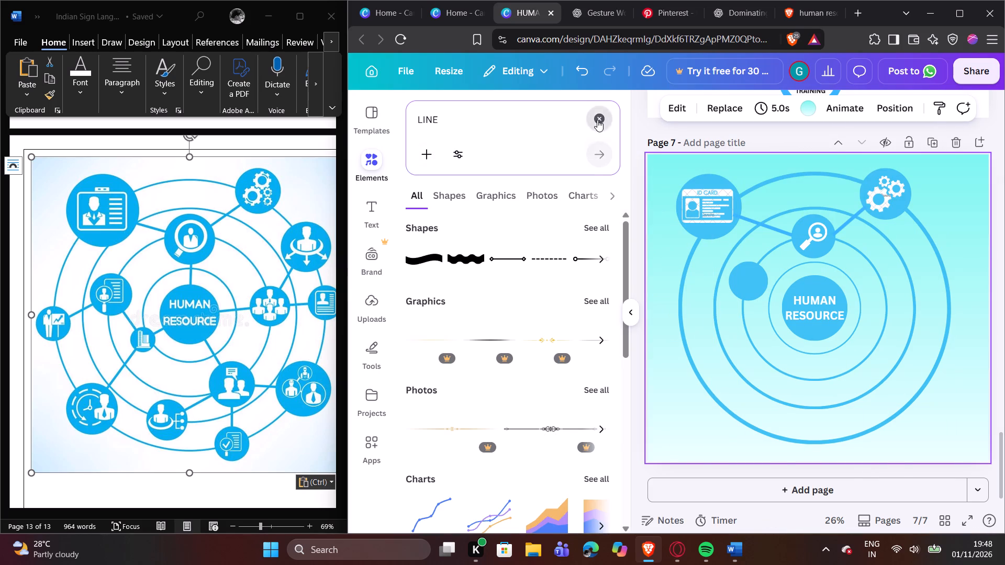
{"action": "left_click", "coordinate": [513, 120]}
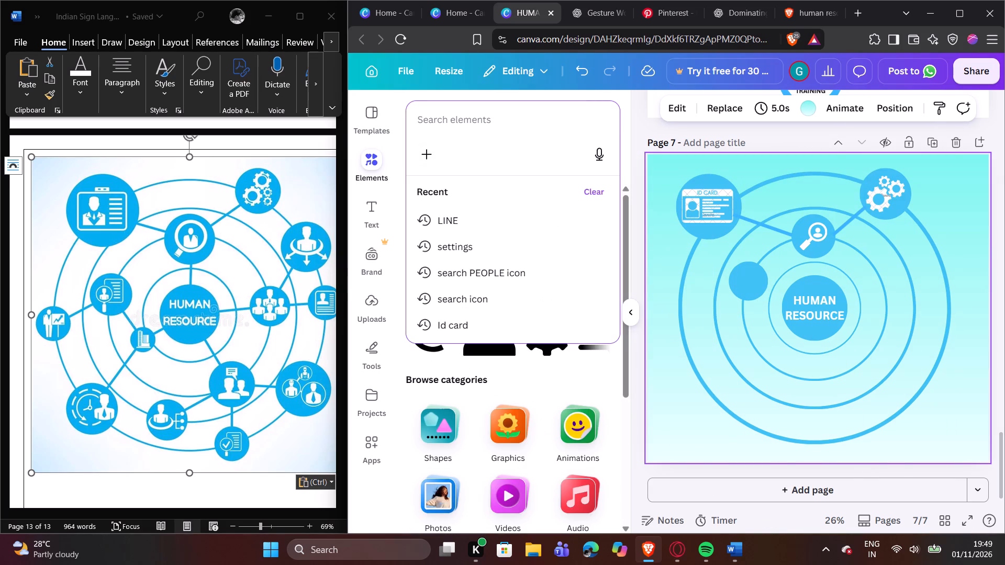
{"action": "type", "text": "RESOURECES"}
{"action": "key", "text": "Return"}
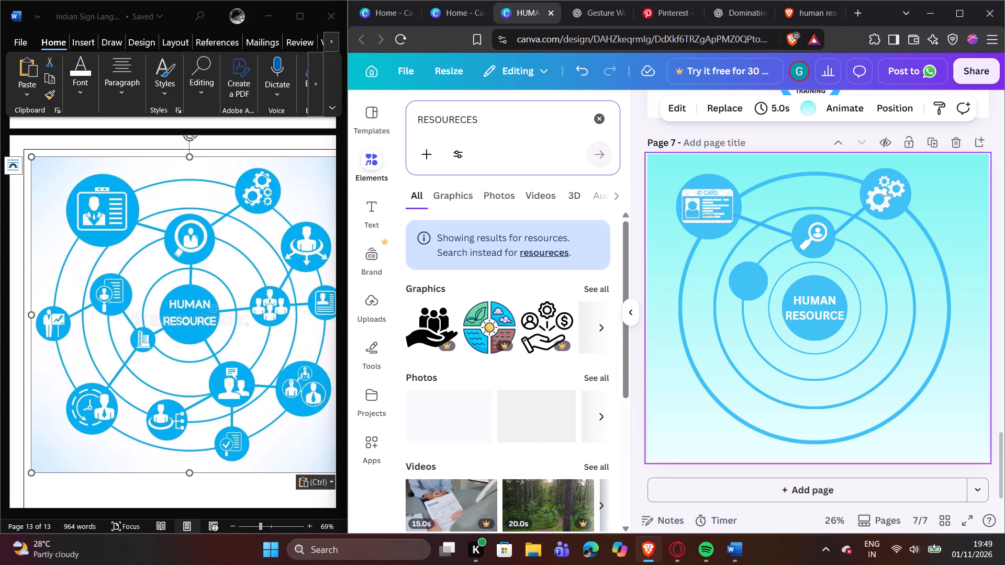
{"action": "left_click", "coordinate": [538, 246]}
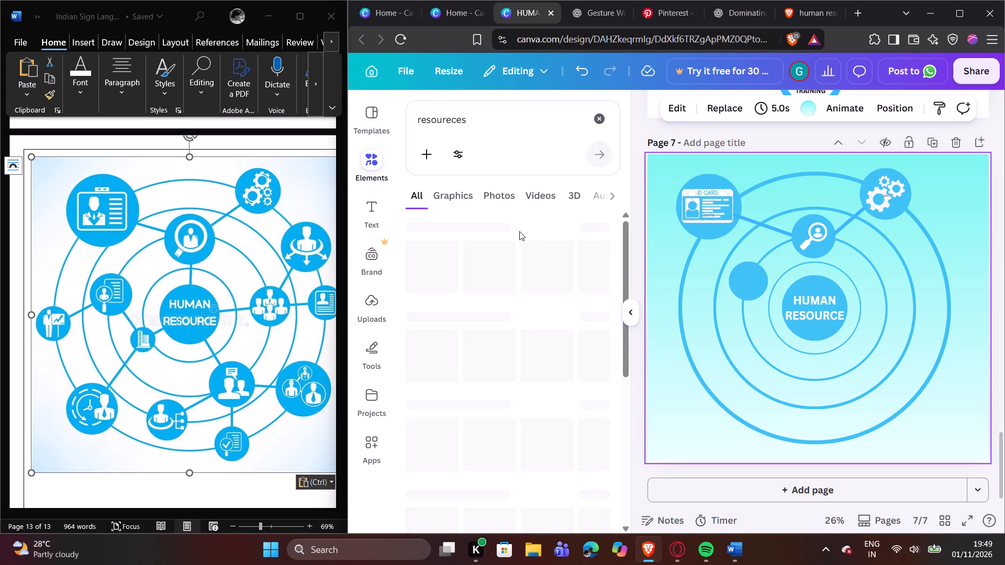
{"action": "left_click", "coordinate": [457, 197]}
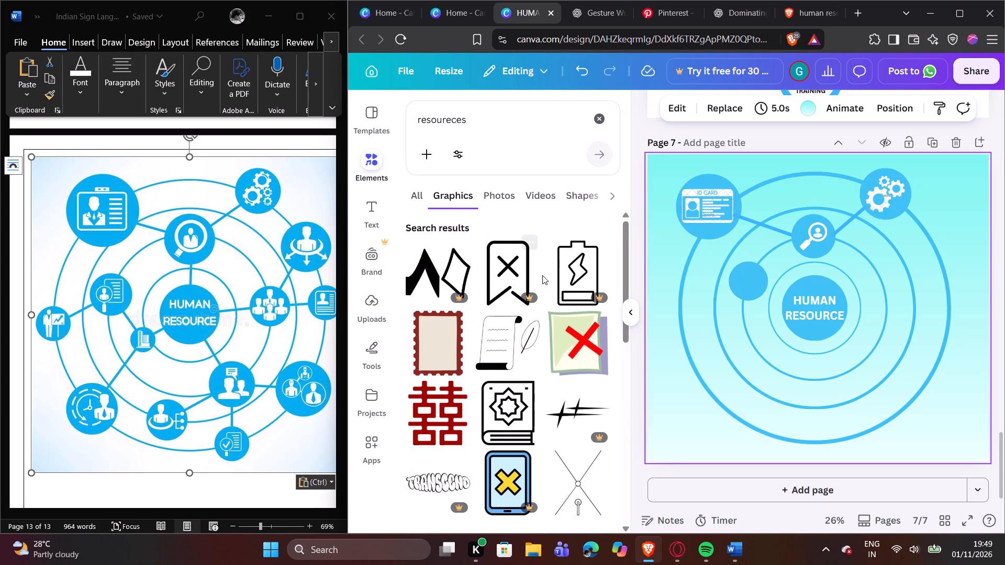
Insert the suggested premium graphic of a hand holding a gear, light bulb and dollar coin.
{"action": "scroll", "coordinate": [512, 382], "scroll_direction": "down", "scroll_amount": 2}
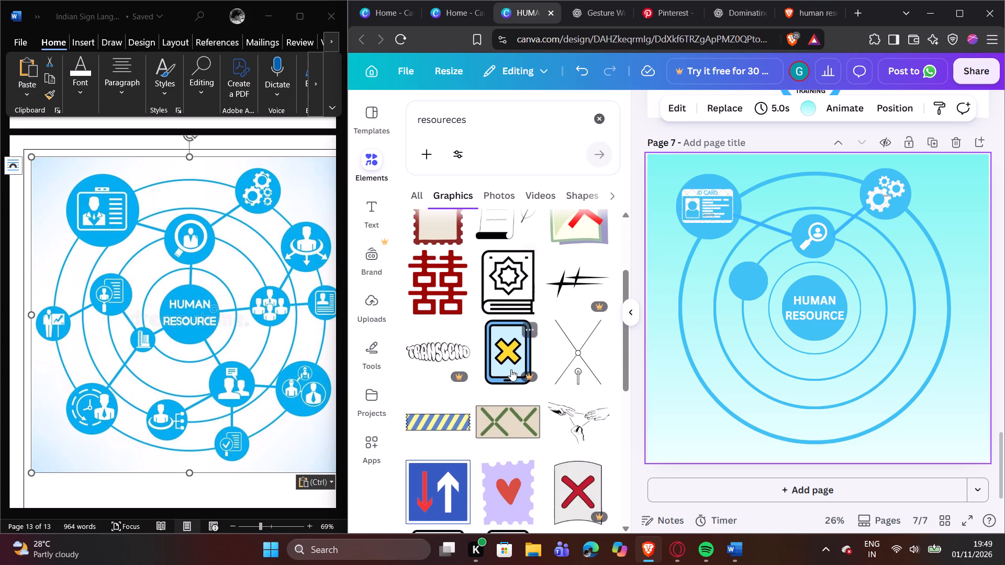
{"action": "scroll", "coordinate": [520, 350], "scroll_direction": "down", "scroll_amount": 6}
{"action": "scroll", "coordinate": [528, 341], "scroll_direction": "up", "scroll_amount": 1}
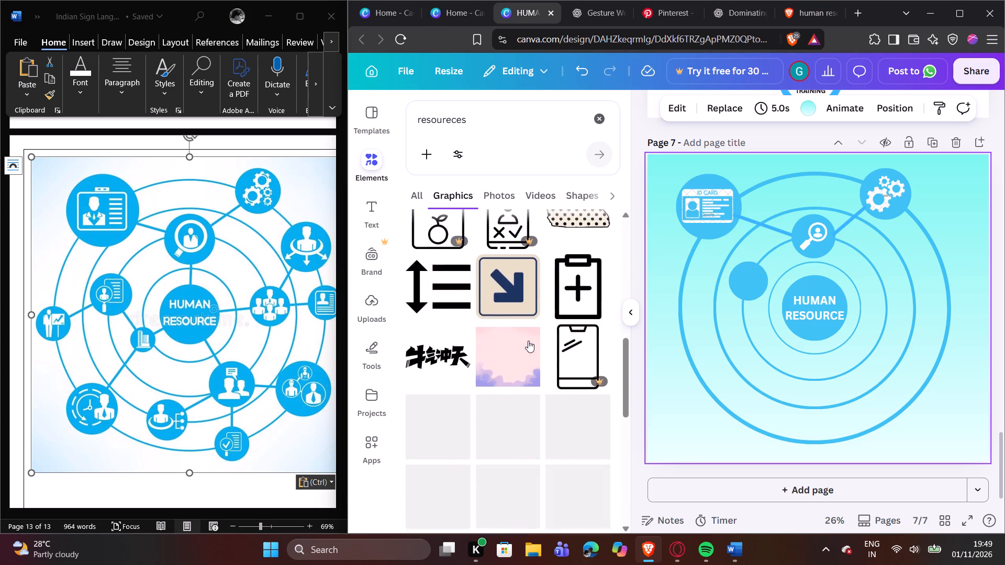
{"action": "scroll", "coordinate": [528, 340], "scroll_direction": "down", "scroll_amount": 2}
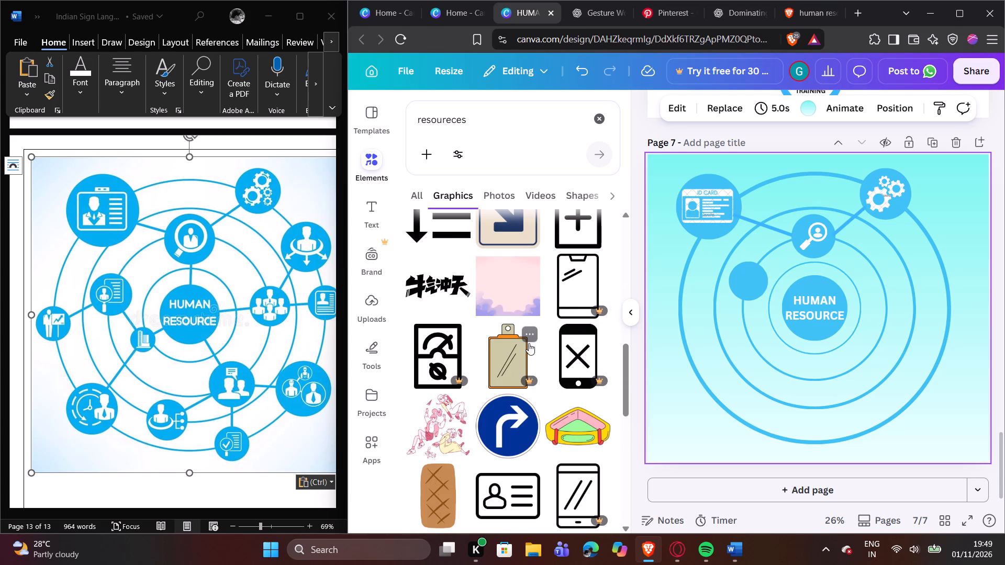
{"action": "scroll", "coordinate": [529, 343], "scroll_direction": "down", "scroll_amount": 6}
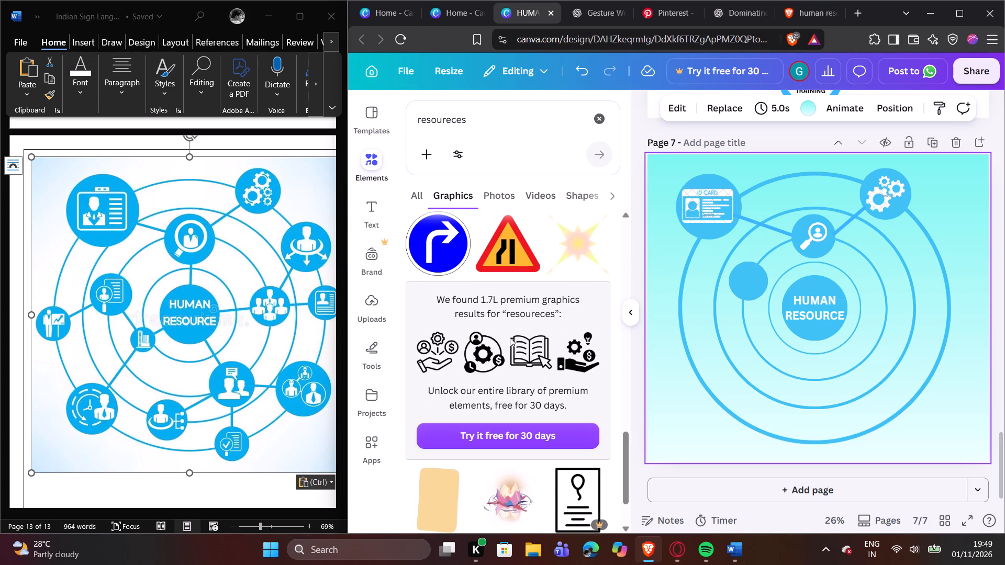
{"action": "left_click", "coordinate": [585, 352]}
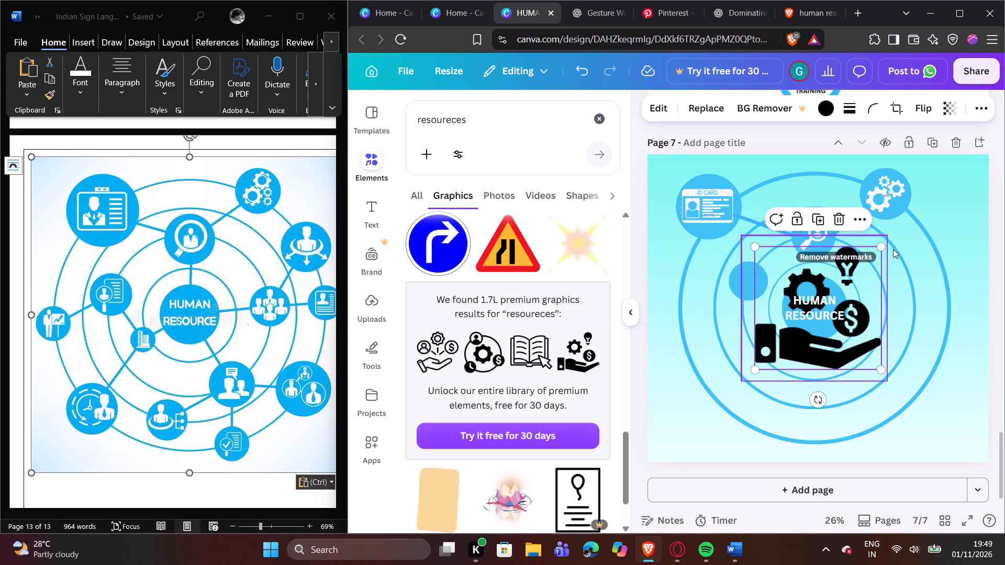
Shrink the hand-with-gear graphic and fit it inside the blue circle on the upper left of the second-smallest ring.
{"action": "left_click_drag", "start_coordinate": [883, 249], "coordinate": [797, 345]}
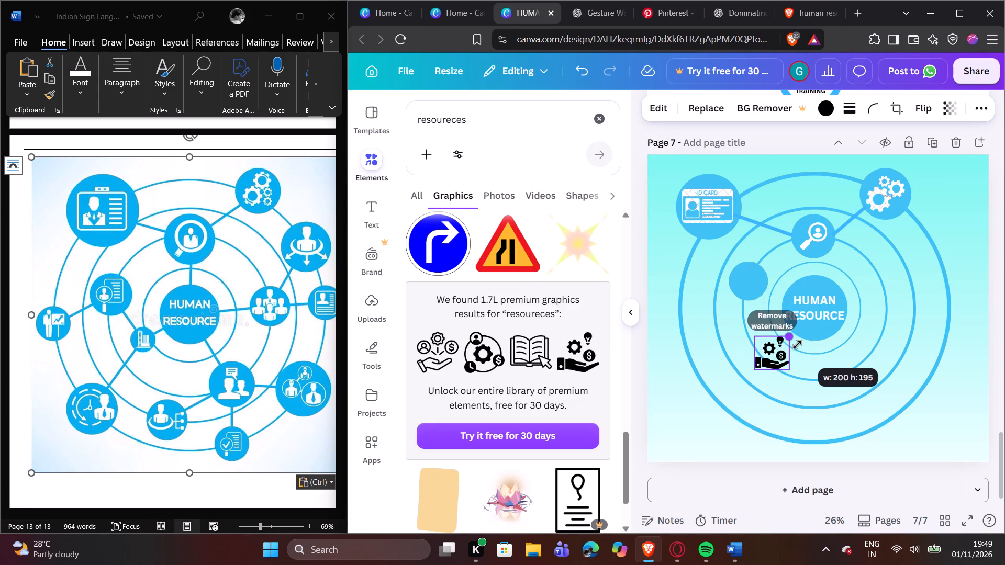
{"action": "left_click_drag", "start_coordinate": [797, 345], "coordinate": [799, 344]}
{"action": "left_click", "coordinate": [972, 223]}
{"action": "left_click_drag", "start_coordinate": [764, 361], "coordinate": [744, 304]}
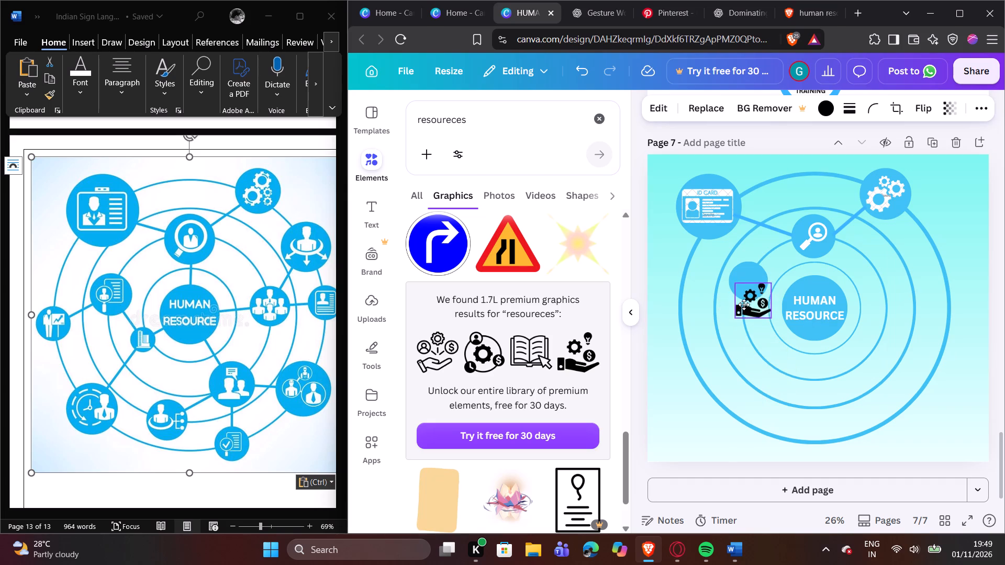
{"action": "left_click_drag", "start_coordinate": [744, 304], "coordinate": [739, 289]}
{"action": "left_click_drag", "start_coordinate": [769, 261], "coordinate": [765, 268]}
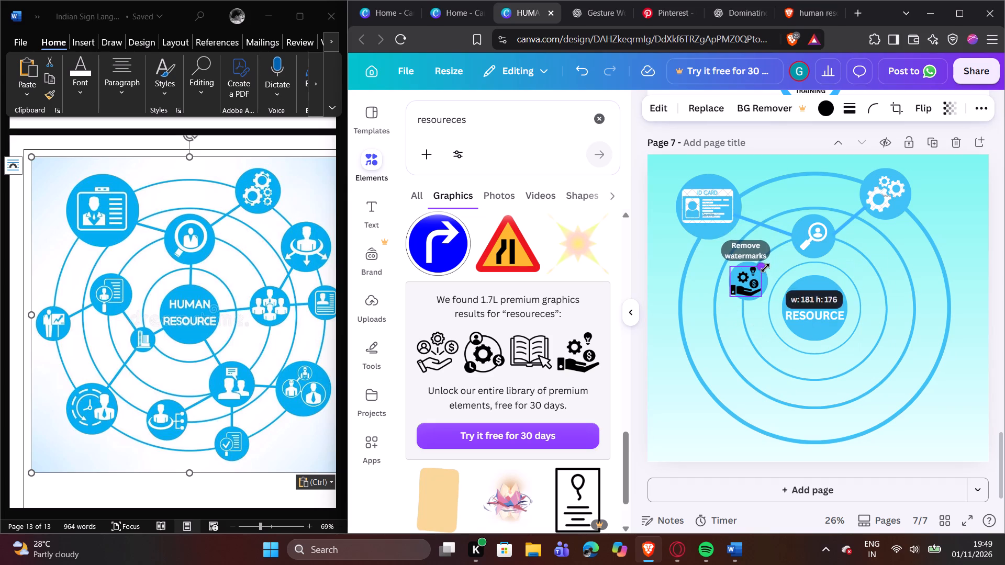
{"action": "left_click_drag", "start_coordinate": [765, 268], "coordinate": [765, 268]}
{"action": "left_click", "coordinate": [675, 261]}
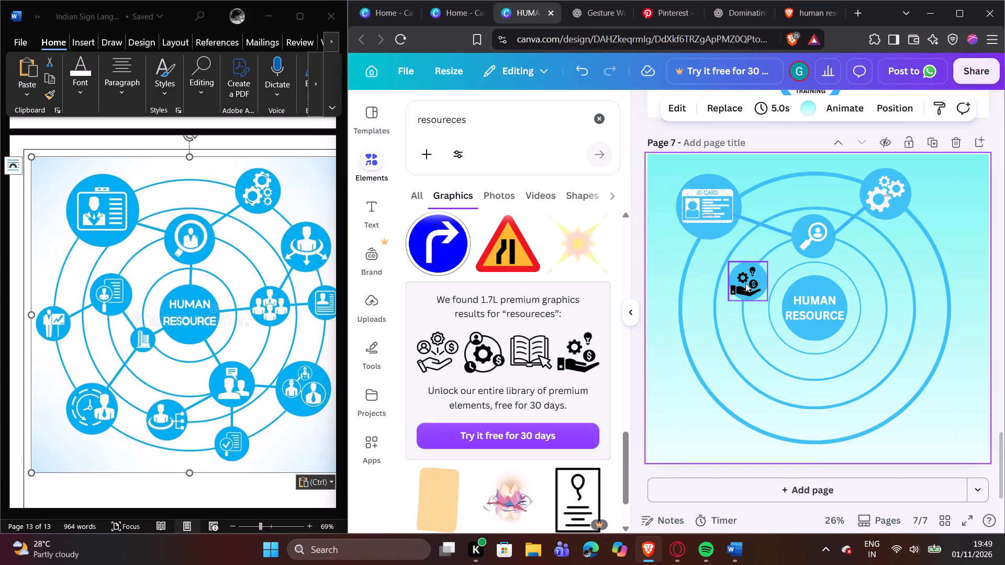
{"action": "left_click", "coordinate": [746, 283]}
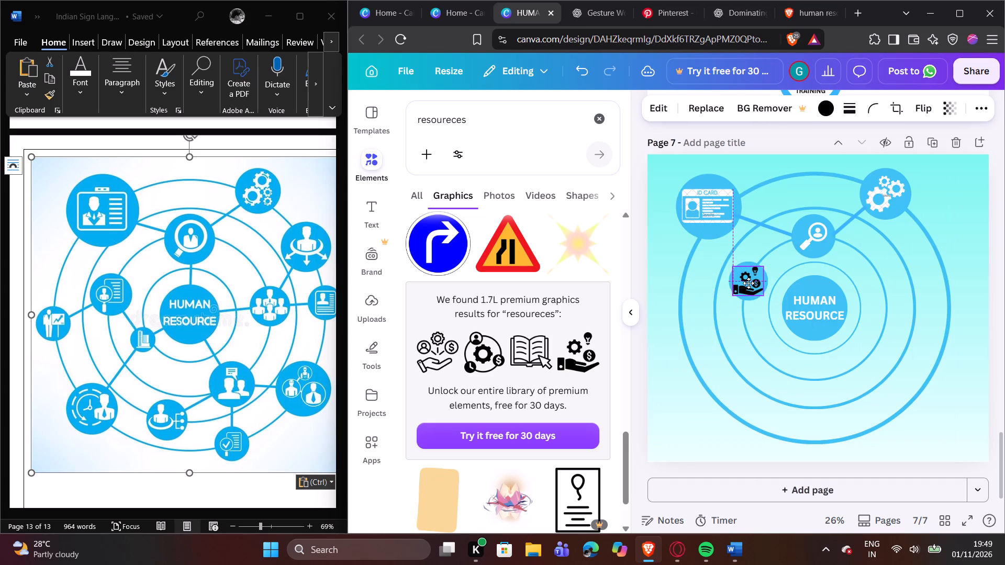
{"action": "left_click_drag", "start_coordinate": [734, 294], "coordinate": [740, 294]}
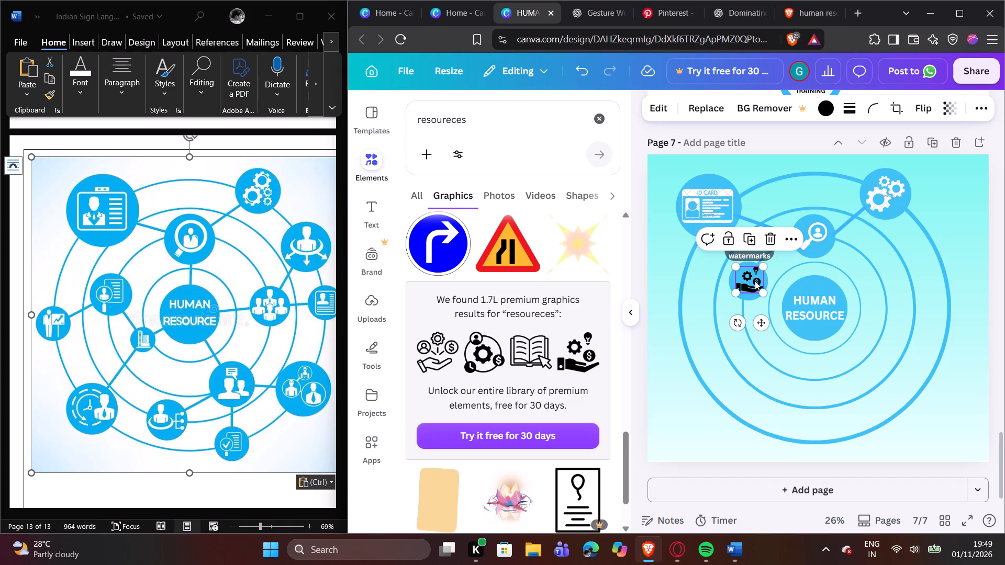
{"action": "left_click", "coordinate": [755, 281]}
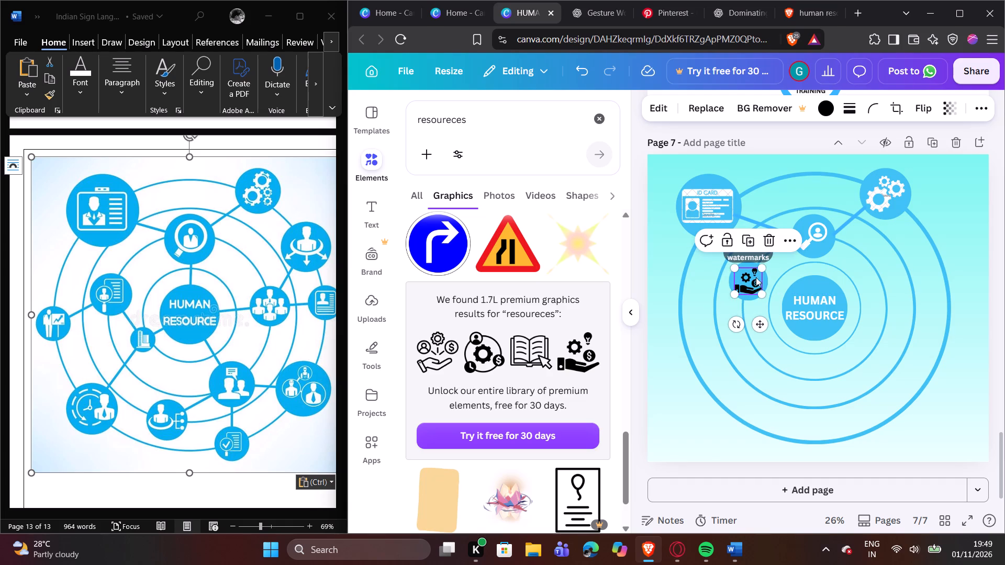
Recolour the hand-with-gear graphic from black to white.
{"action": "left_click", "coordinate": [828, 105]}
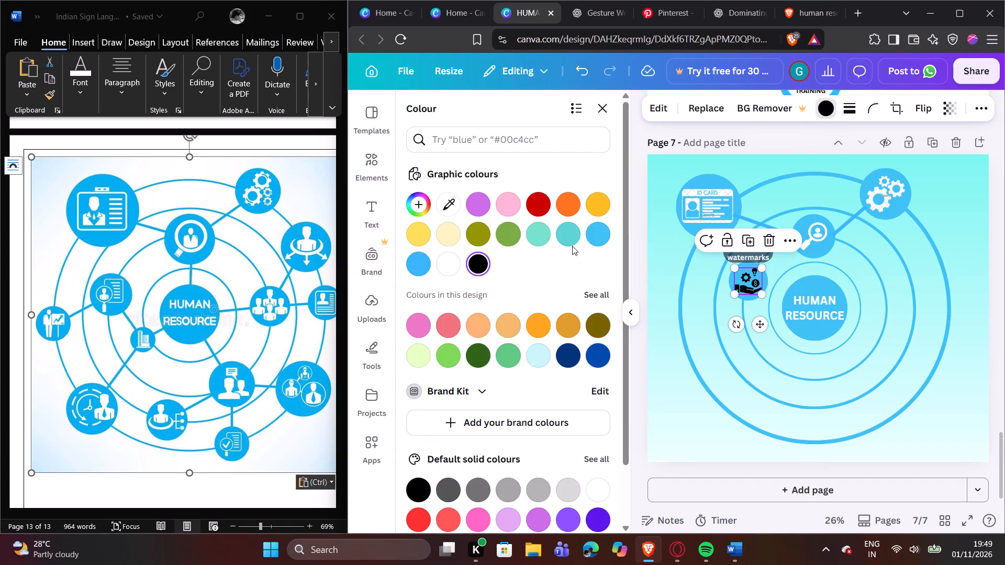
{"action": "left_click", "coordinate": [453, 258]}
{"action": "left_click", "coordinate": [755, 159]}
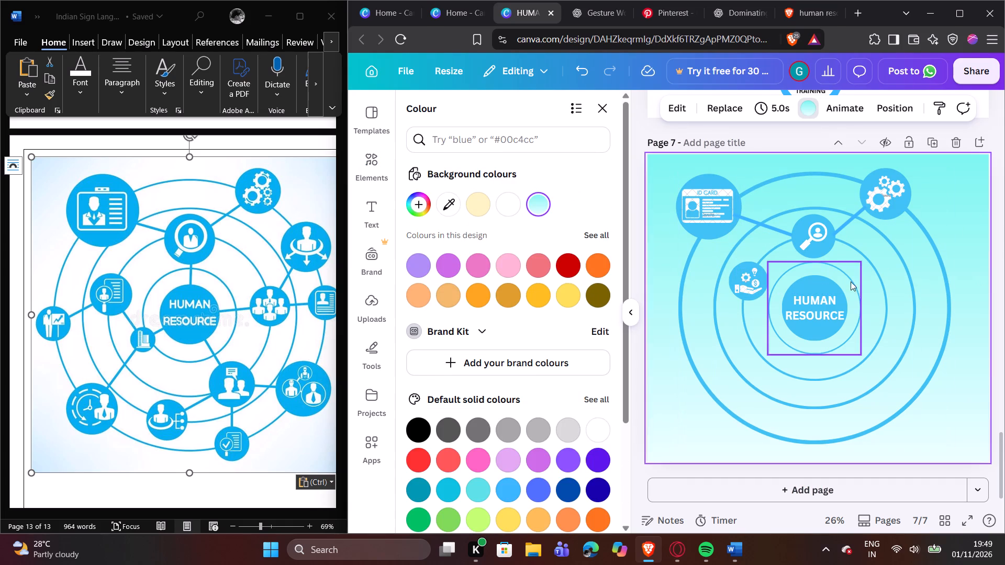
Duplicate the hand graphic's blue circle, place the copy on the left side of the outermost ring, and shrink it slightly.
{"action": "left_click", "coordinate": [746, 265]}
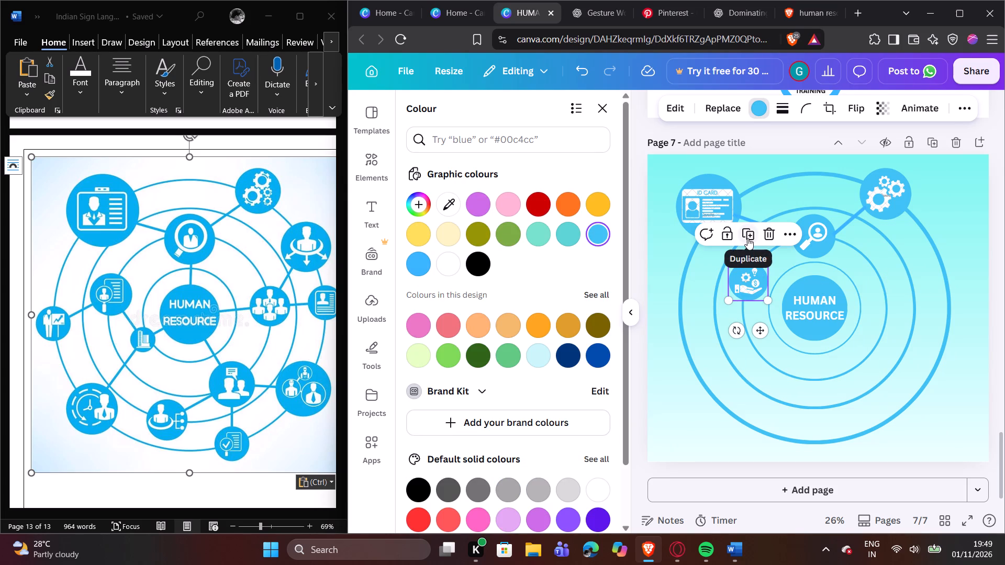
{"action": "left_click", "coordinate": [747, 237]}
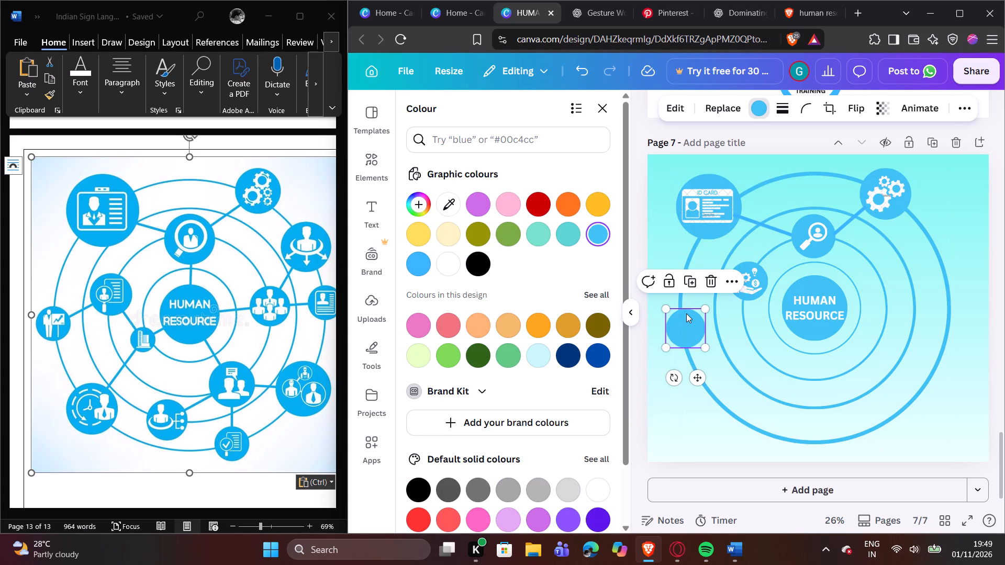
{"action": "left_click_drag", "start_coordinate": [689, 333], "coordinate": [689, 326]}
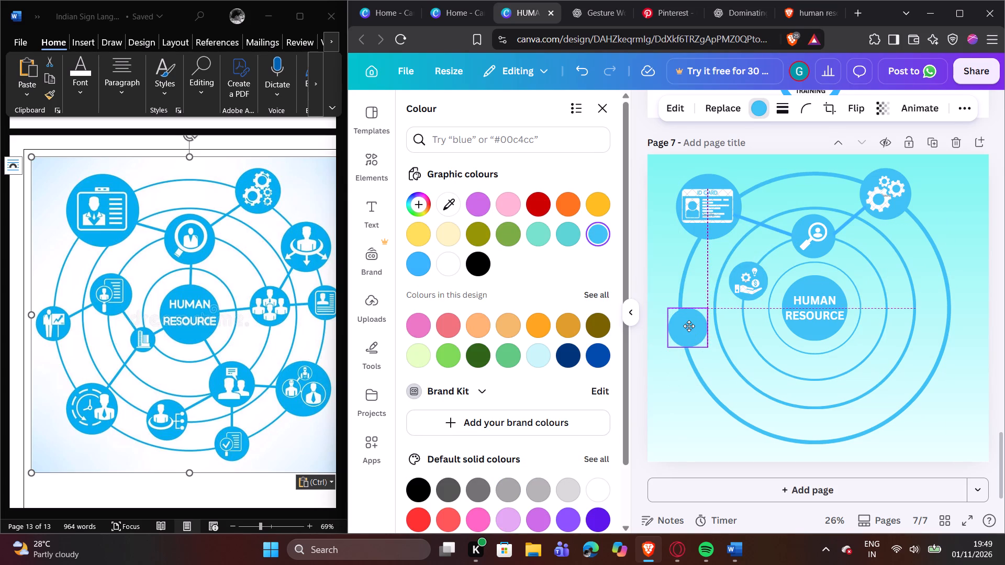
{"action": "left_click_drag", "start_coordinate": [689, 326], "coordinate": [686, 323]}
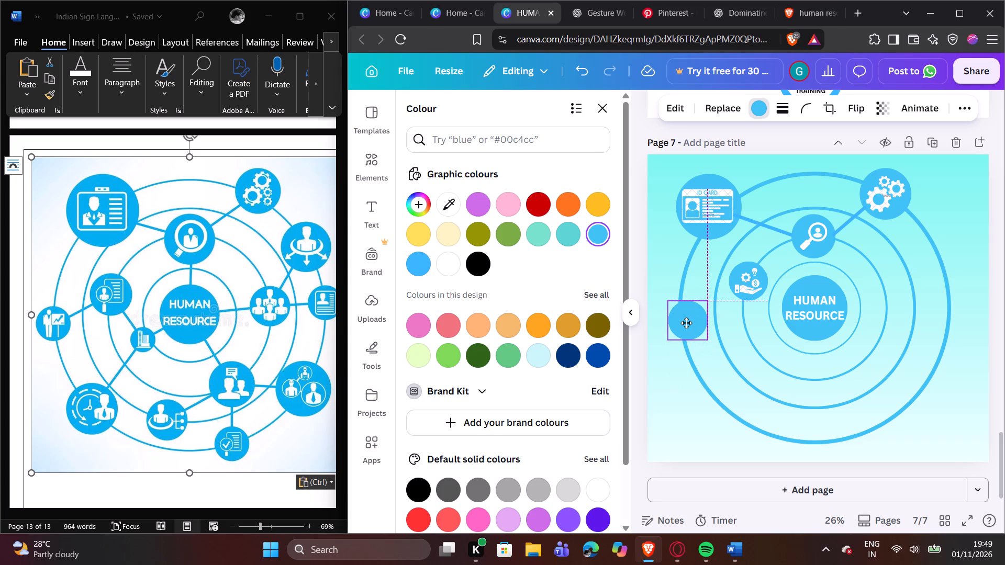
{"action": "left_click_drag", "start_coordinate": [686, 323], "coordinate": [686, 322]}
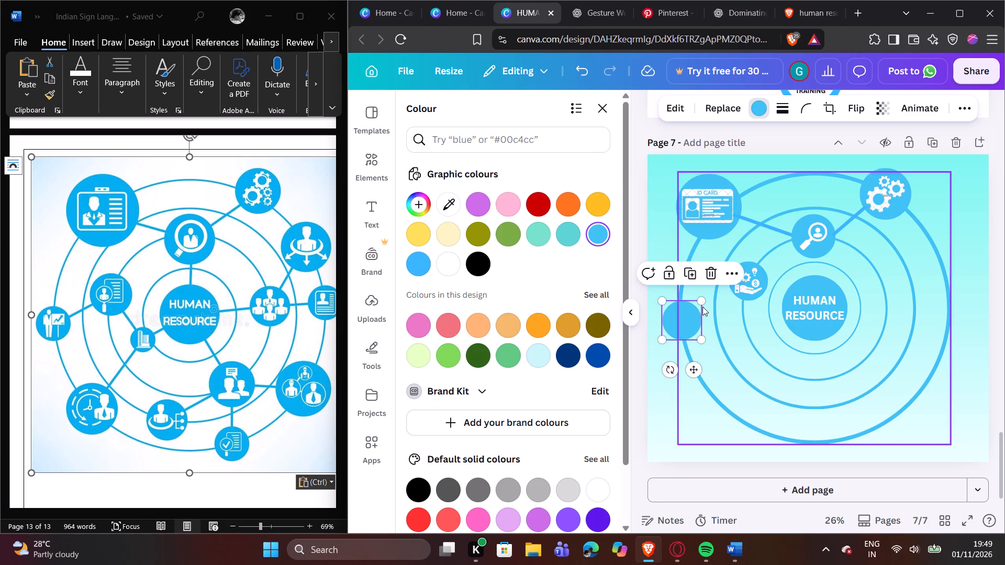
{"action": "left_click_drag", "start_coordinate": [704, 298], "coordinate": [699, 306]}
{"action": "left_click", "coordinate": [701, 315]}
{"action": "left_click", "coordinate": [684, 320]}
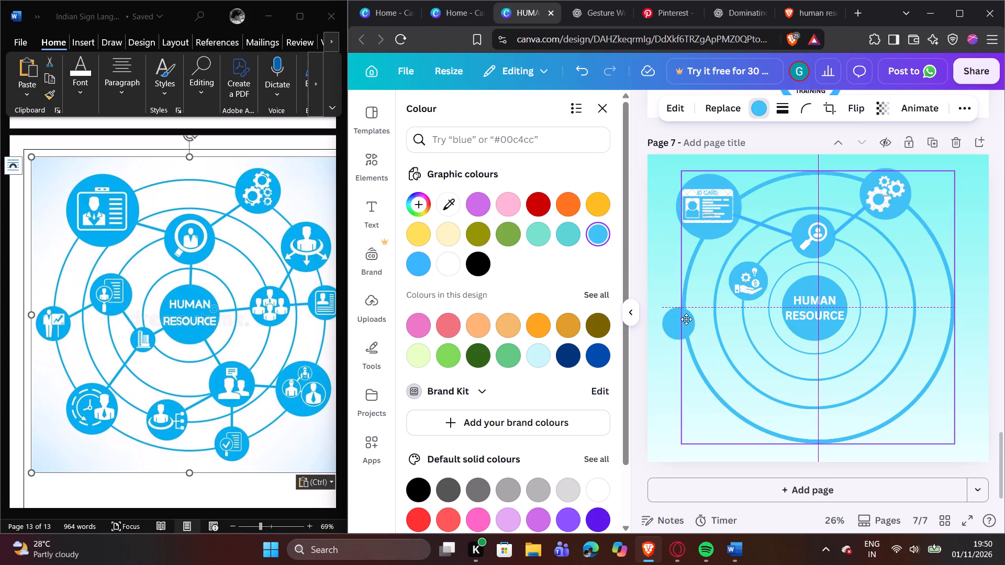
{"action": "left_click", "coordinate": [579, 72]}
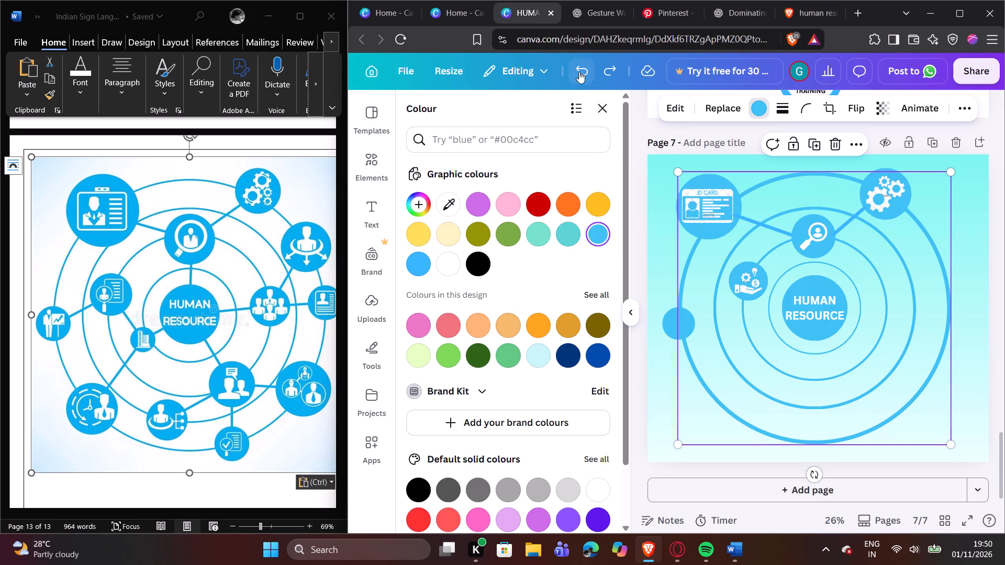
Lock the four concentric rings and the blue centre circle in place.
{"action": "left_click", "coordinate": [736, 417]}
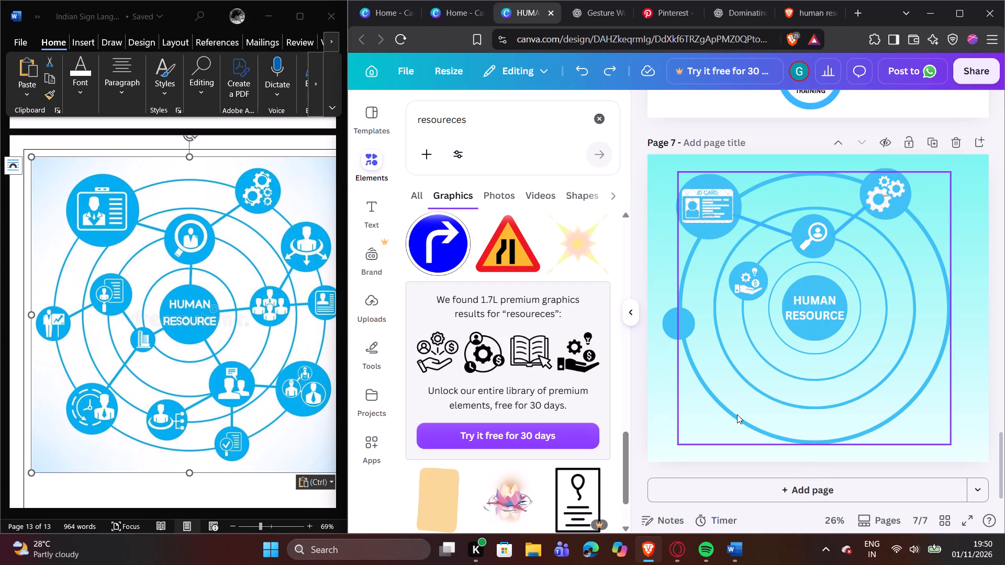
{"action": "left_click", "coordinate": [737, 414]}
{"action": "left_click", "coordinate": [795, 142]}
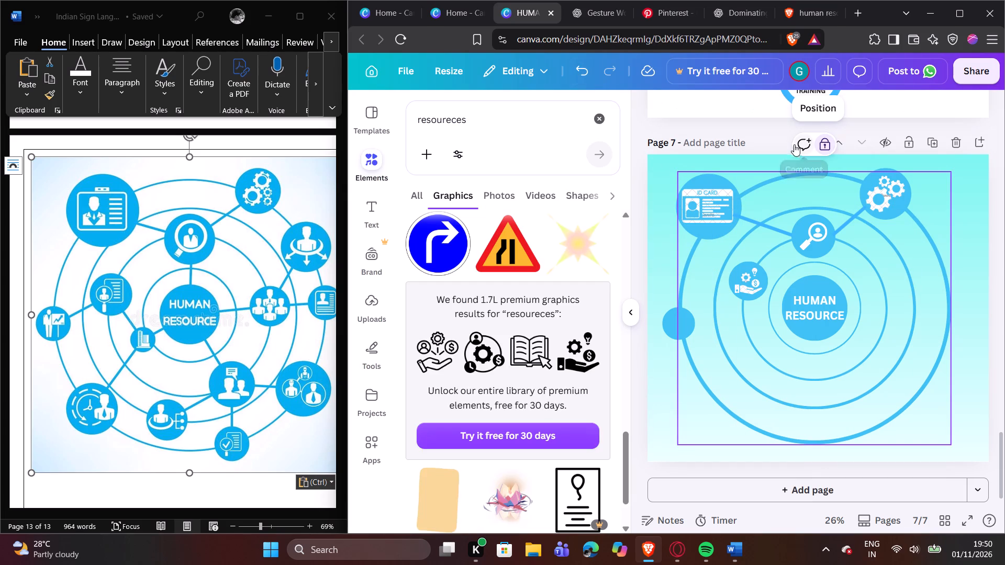
{"action": "left_click", "coordinate": [738, 354]}
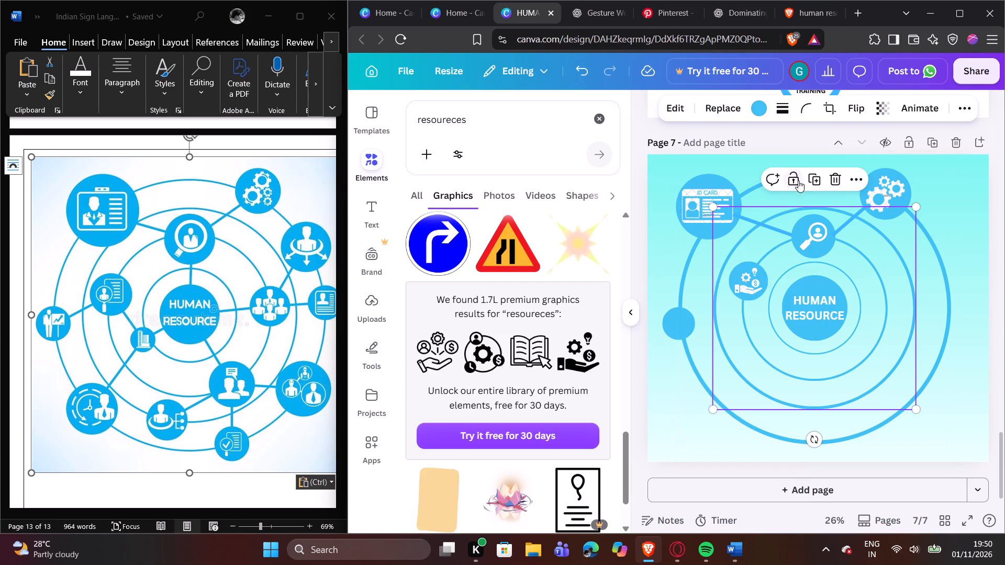
{"action": "left_click", "coordinate": [798, 179]}
{"action": "left_click", "coordinate": [753, 345]}
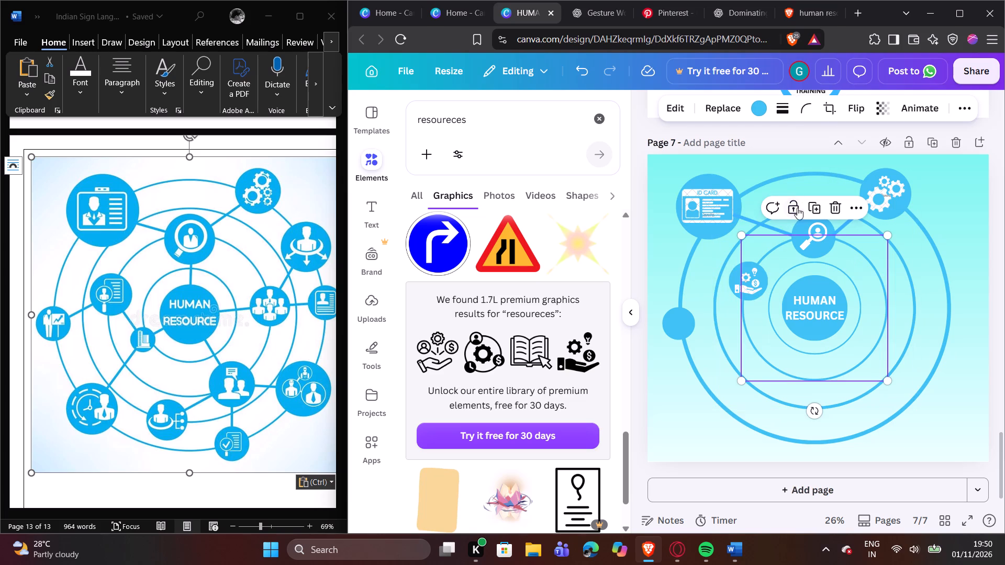
{"action": "left_click", "coordinate": [797, 205]}
{"action": "left_click", "coordinate": [777, 322]}
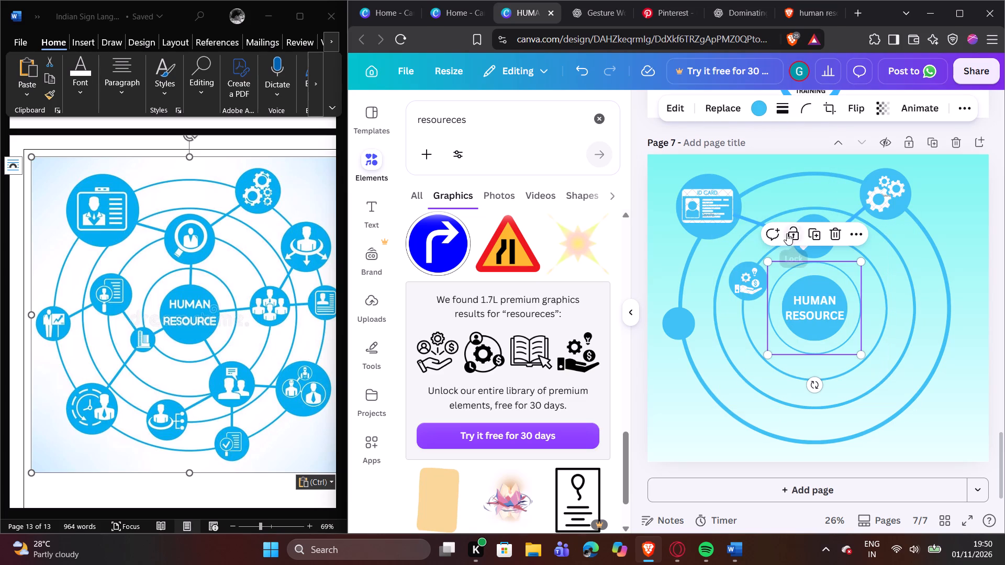
{"action": "left_click", "coordinate": [787, 233]}
{"action": "left_click", "coordinate": [802, 328]}
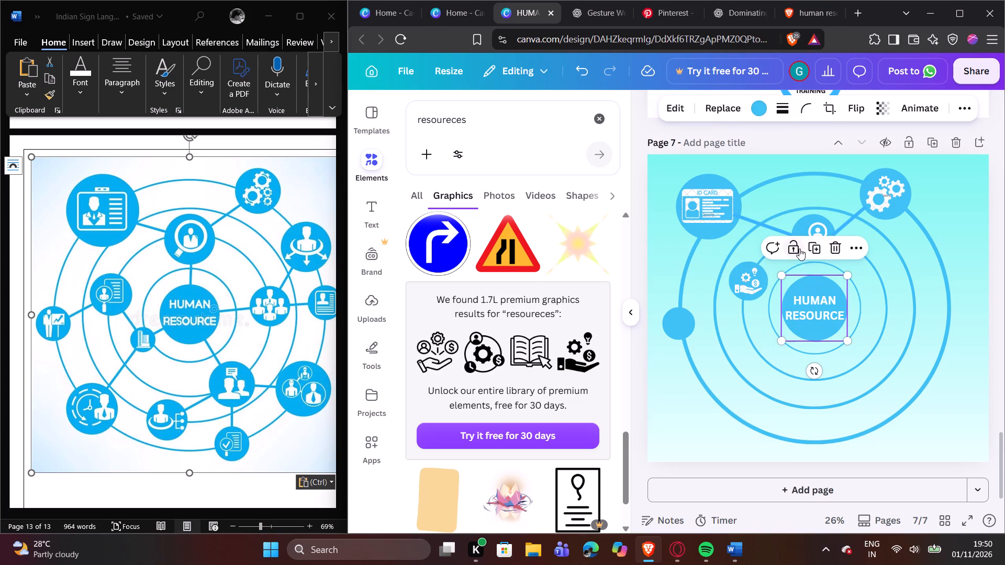
{"action": "left_click", "coordinate": [799, 248]}
{"action": "left_click", "coordinate": [802, 306]}
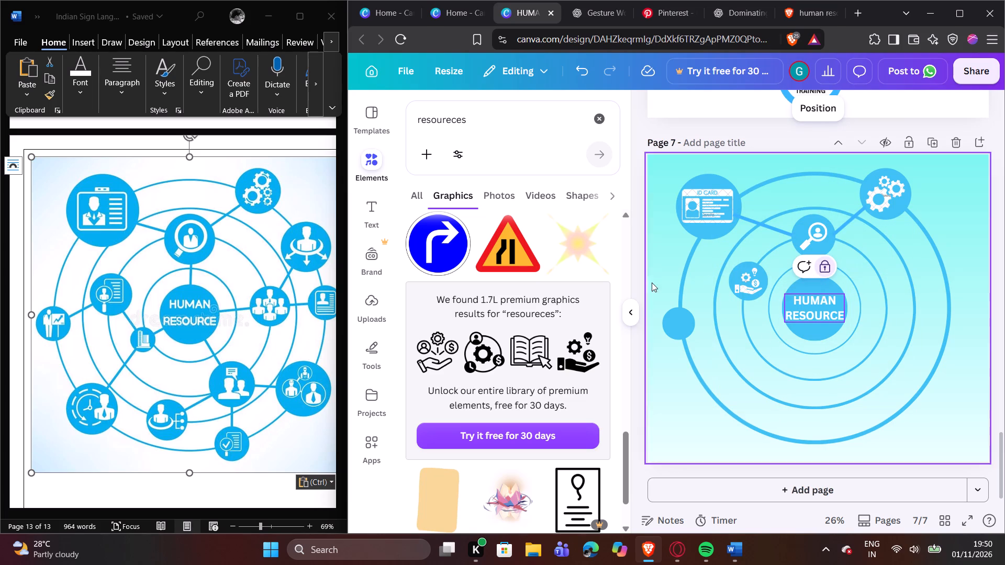
Enlarge the empty blue circle on the left side of the outermost ring.
{"action": "left_click", "coordinate": [686, 333]}
{"action": "left_click_drag", "start_coordinate": [696, 342], "coordinate": [708, 347]}
{"action": "left_click", "coordinate": [661, 238]}
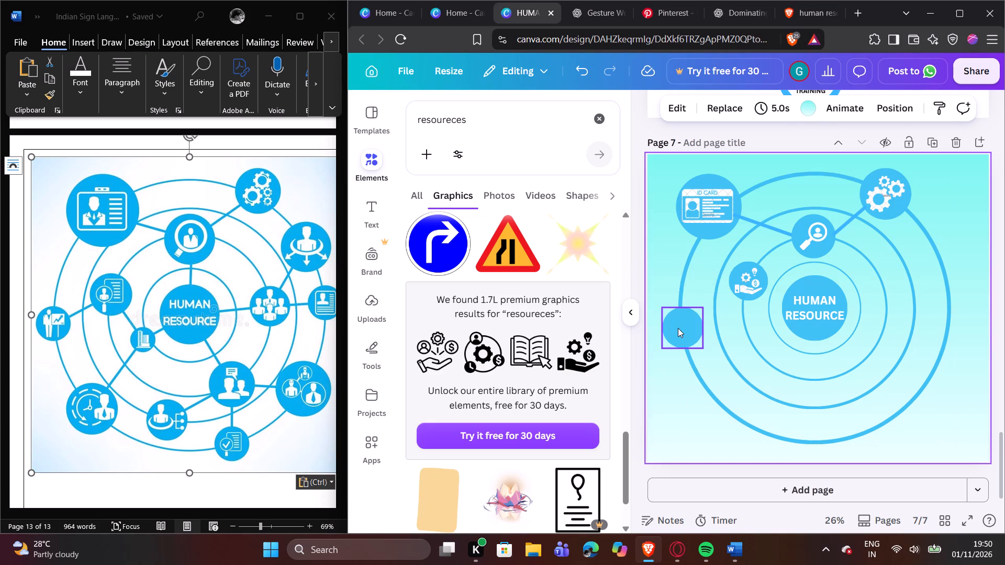
{"action": "left_click", "coordinate": [677, 329]}
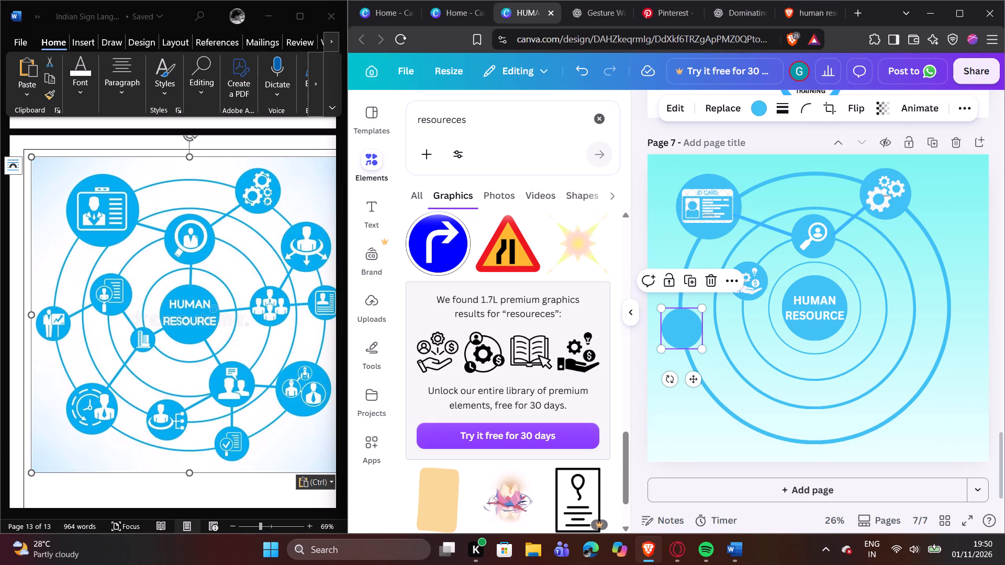
Search the elements for "PEOPLE CHART" and browse the results for a suitable icon.
{"action": "left_click", "coordinate": [597, 119]}
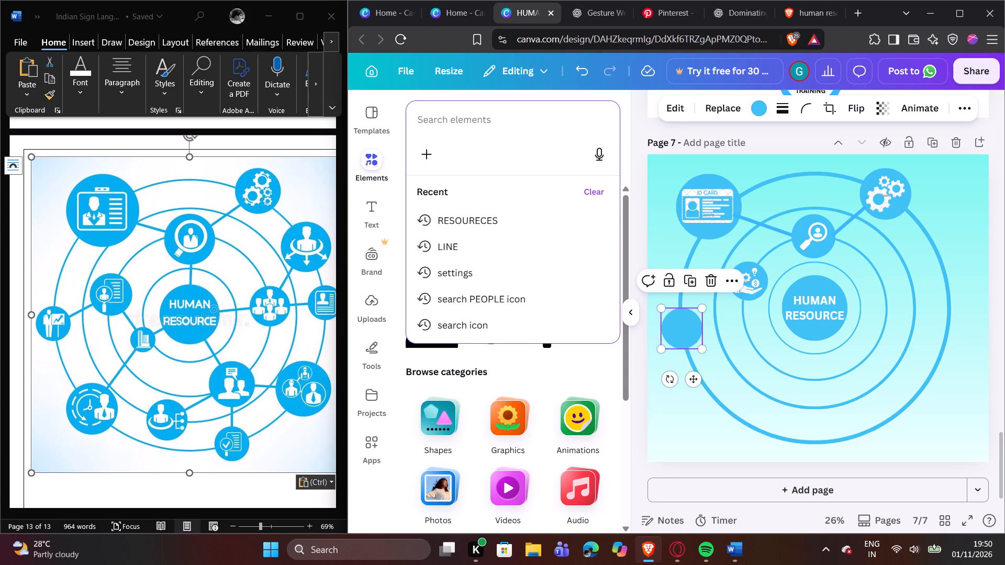
{"action": "type", "text": "PEOPLE CHART"}
{"action": "key", "text": "Return"}
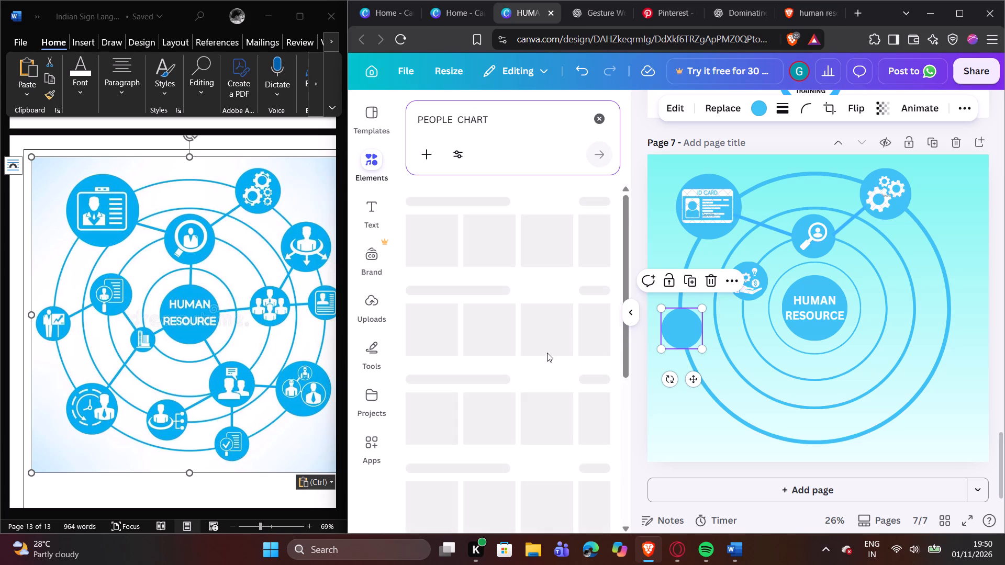
{"action": "scroll", "coordinate": [471, 221], "scroll_direction": "down", "scroll_amount": 7}
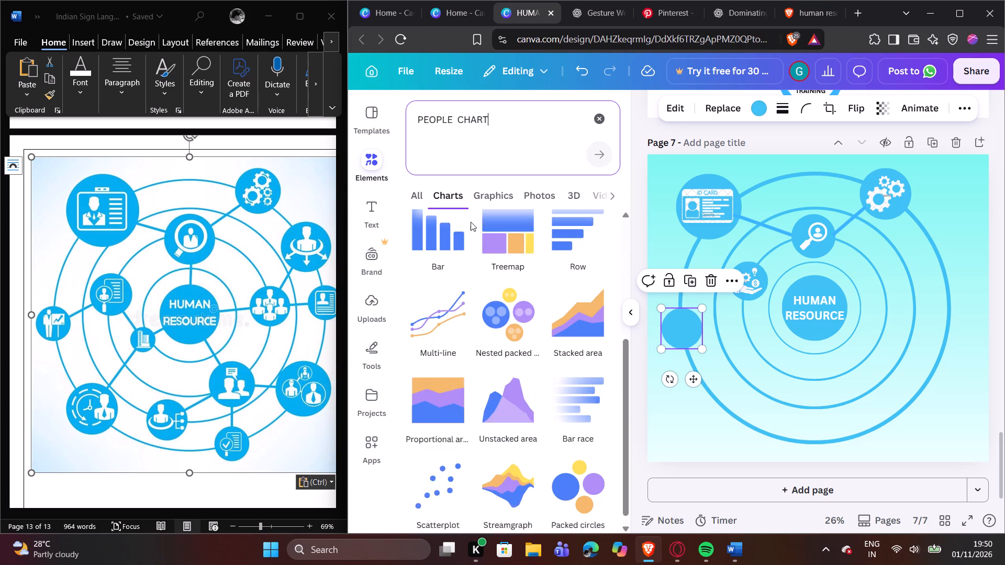
{"action": "scroll", "coordinate": [506, 292], "scroll_direction": "down", "scroll_amount": 14}
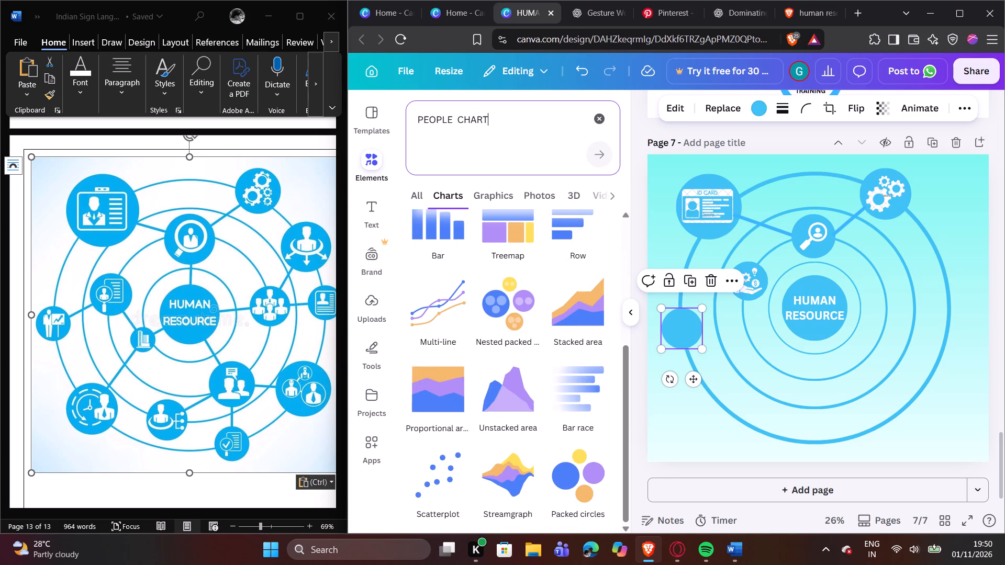
Switch to the suggested search "chart" and look through its results for a suitable icon.
{"action": "left_click", "coordinate": [458, 120]}
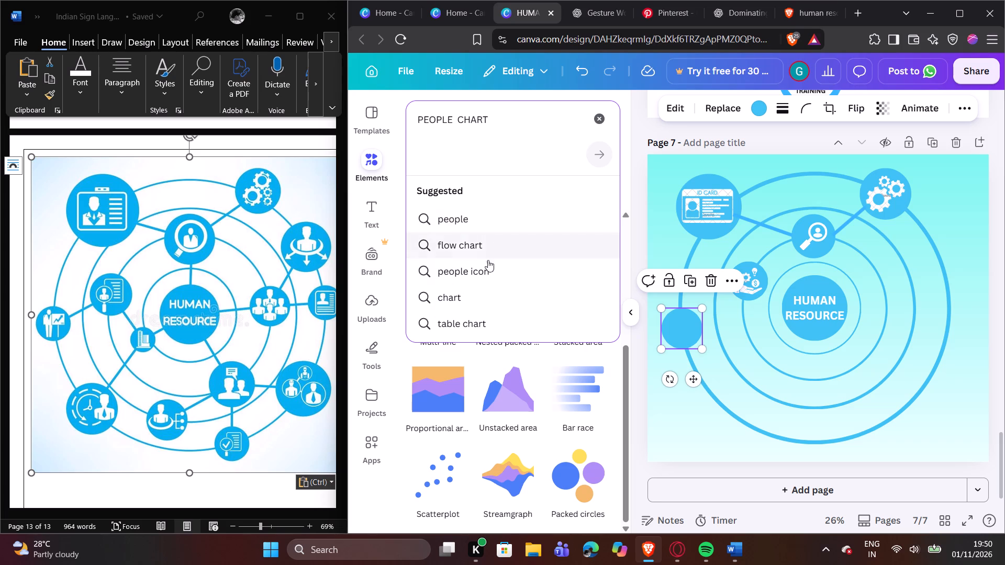
{"action": "left_click", "coordinate": [477, 291]}
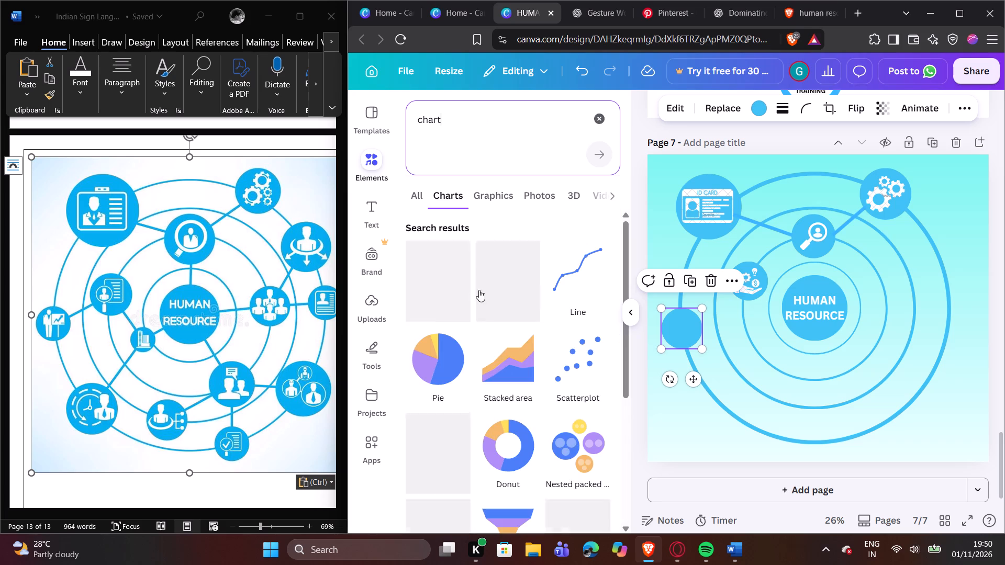
{"action": "scroll", "coordinate": [500, 241], "scroll_direction": "down", "scroll_amount": 20}
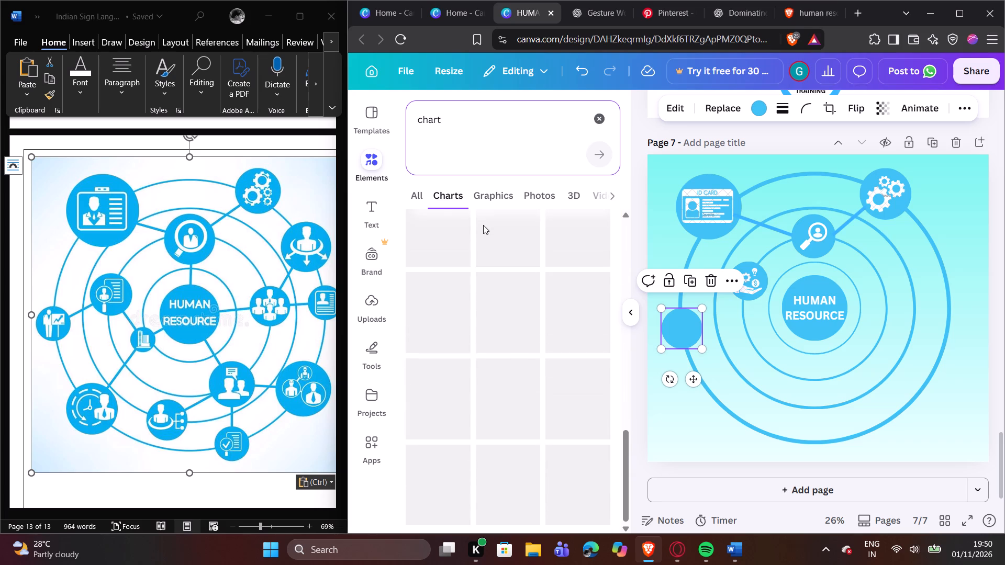
{"action": "scroll", "coordinate": [507, 296], "scroll_direction": "down", "scroll_amount": 15}
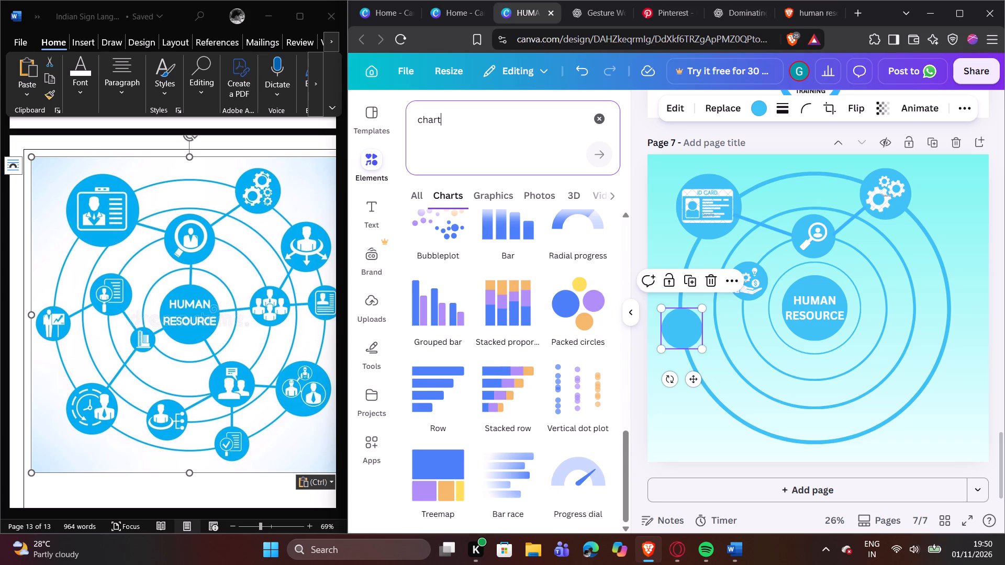
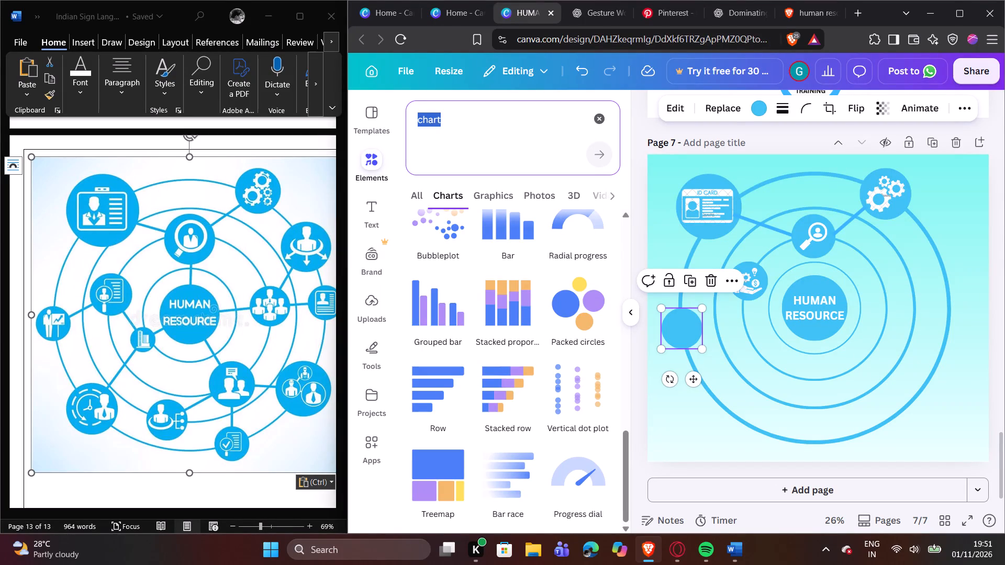
Search the elements for "PEOPLE CHART" and browse the chart results for a suitable icon.
{"action": "key", "text": "p"}
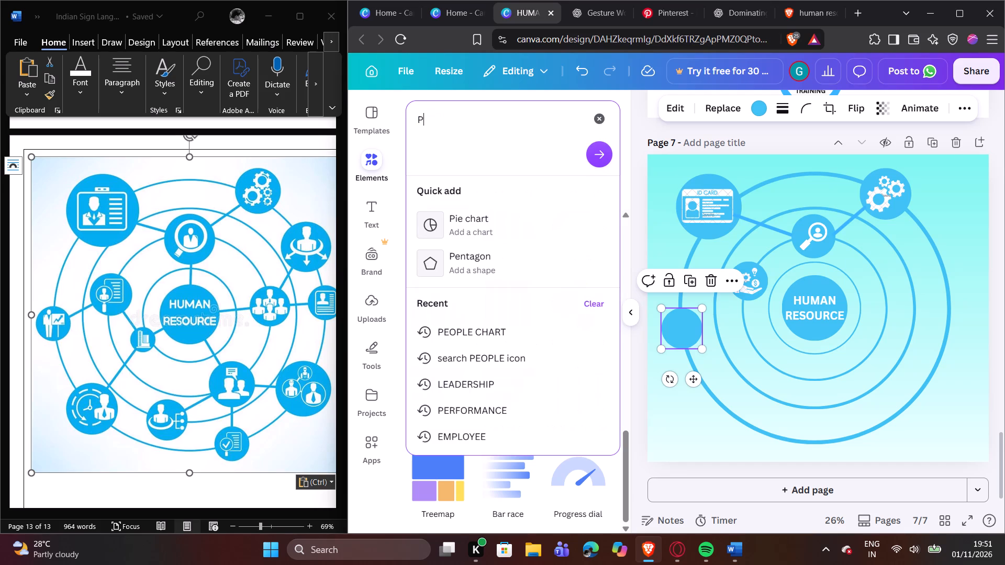
{"action": "key", "text": "e"}
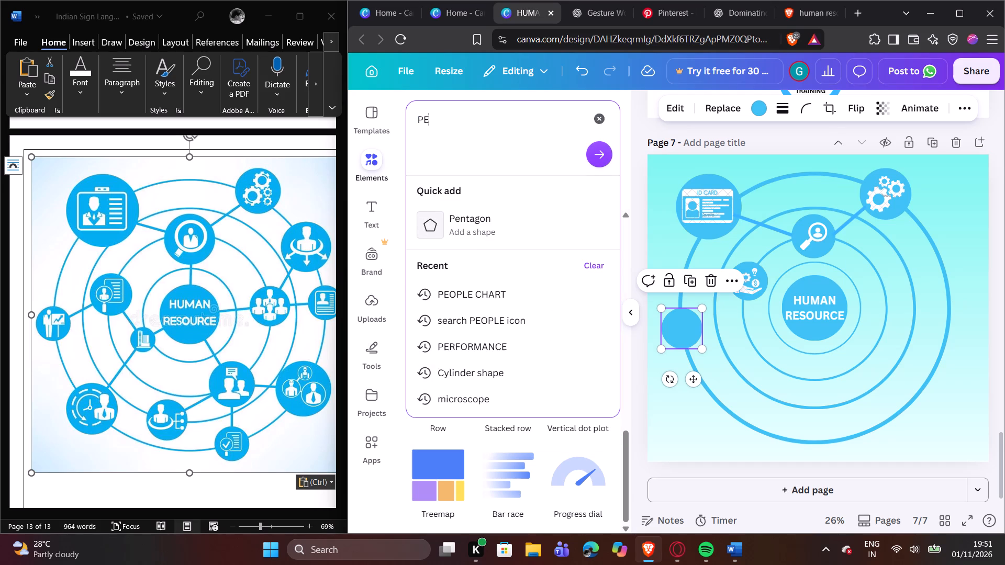
{"action": "key", "text": "o"}
{"action": "key", "text": "p"}
{"action": "key", "text": "l"}
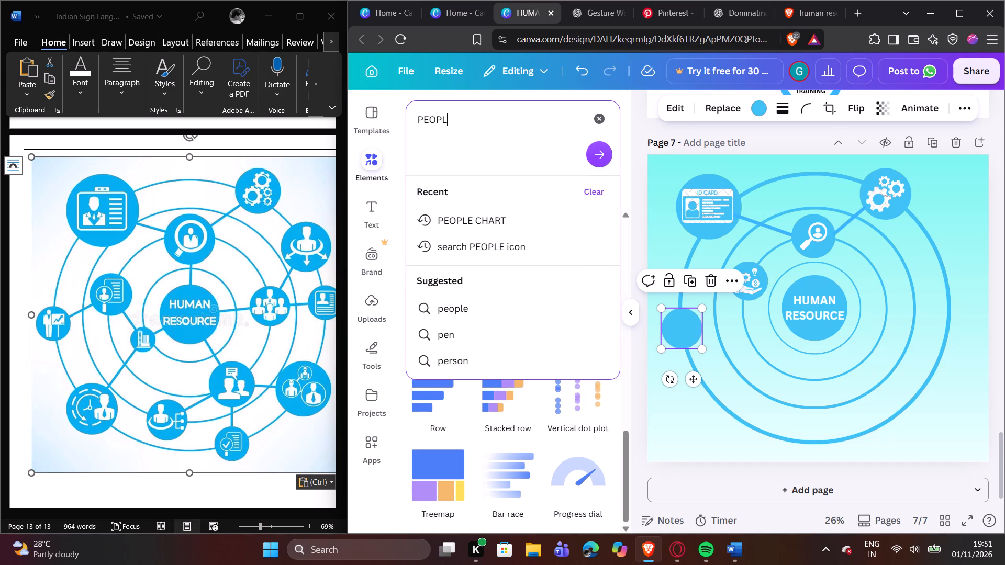
{"action": "key", "text": "e"}
{"action": "key", "text": "space"}
{"action": "type", "text": "CHA"}
{"action": "key", "text": "r"}
{"action": "key", "text": "t"}
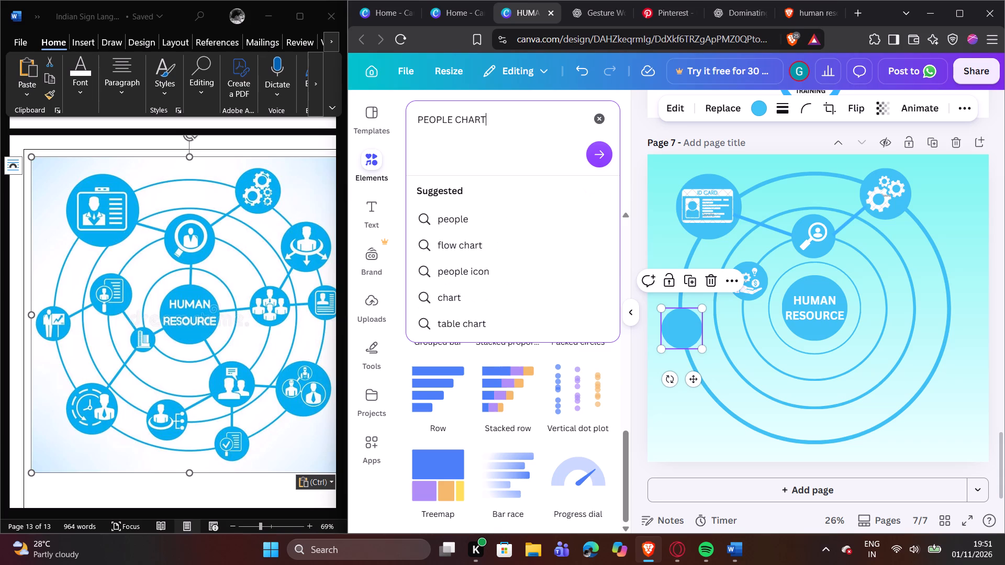
{"action": "key", "text": "Return"}
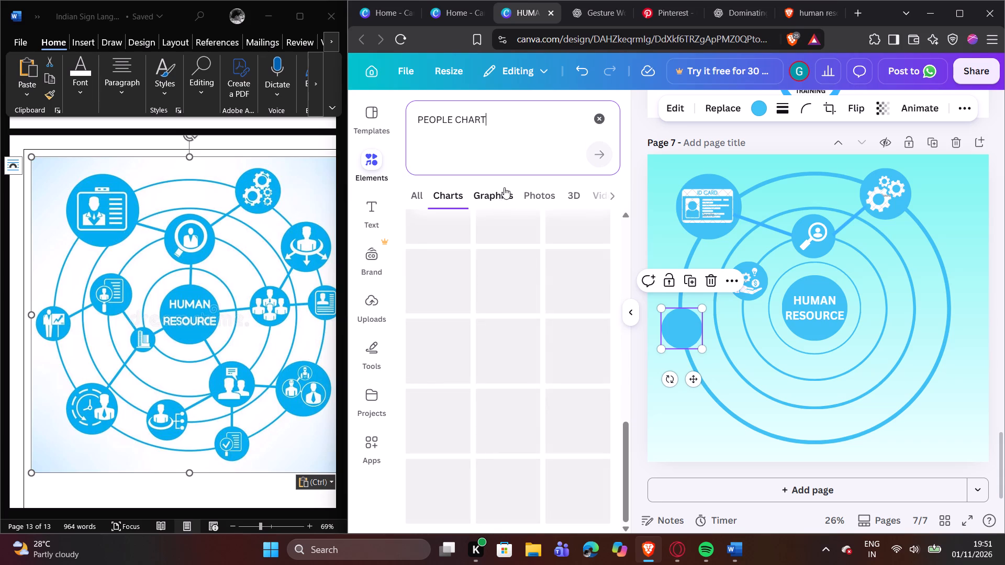
{"action": "scroll", "coordinate": [532, 236], "scroll_direction": "down", "scroll_amount": 12}
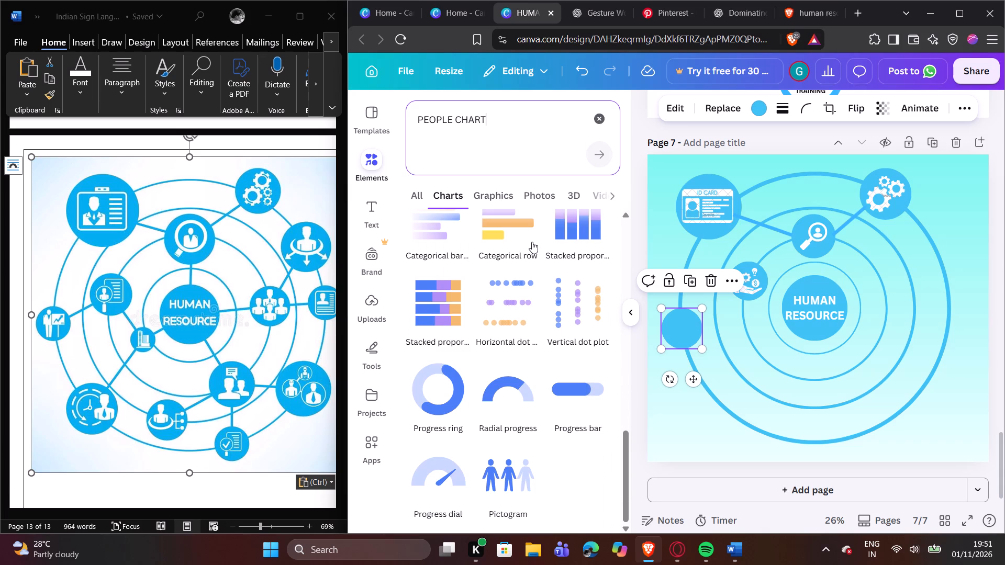
{"action": "scroll", "coordinate": [537, 230], "scroll_direction": "up", "scroll_amount": 9}
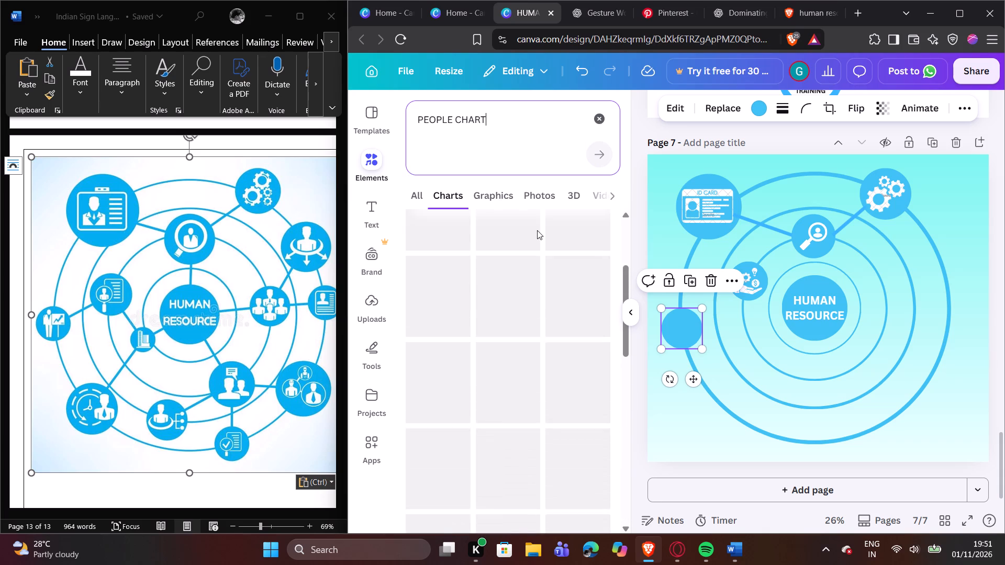
{"action": "scroll", "coordinate": [537, 230], "scroll_direction": "up", "scroll_amount": 10}
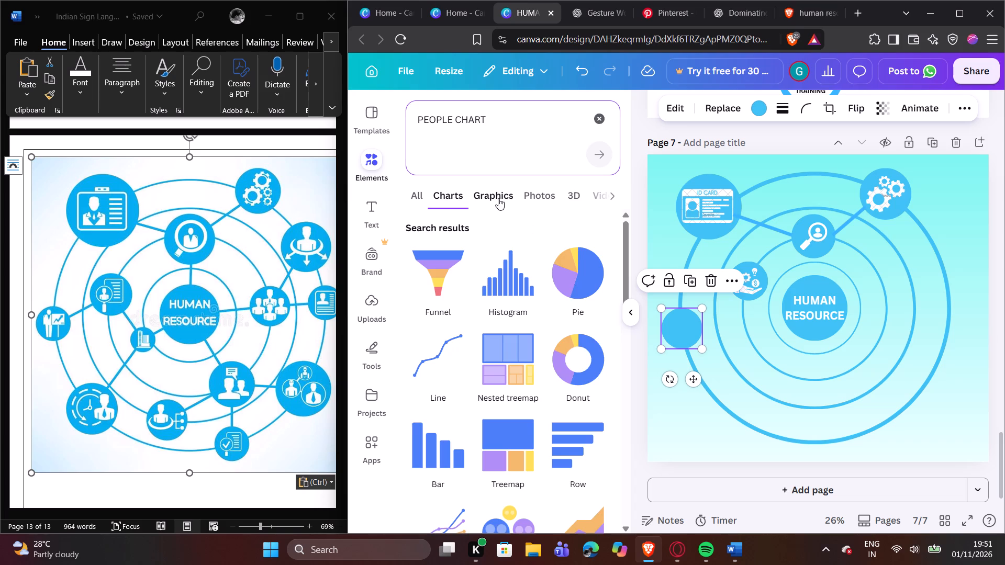
Narrow the results to graphics and add the dark round bar-chart icon with a rising arrow to page 7.
{"action": "left_click", "coordinate": [498, 198]}
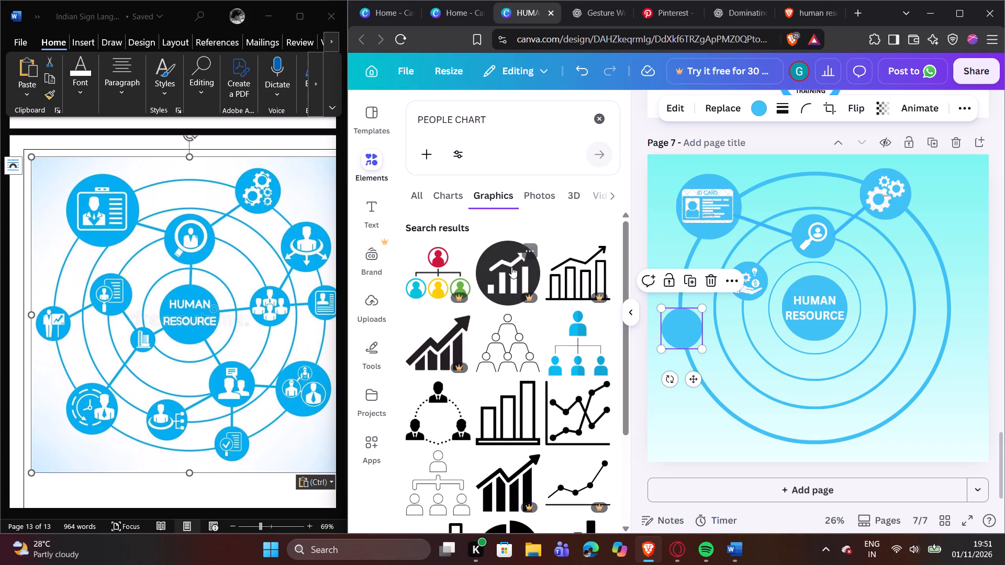
{"action": "scroll", "coordinate": [511, 267], "scroll_direction": "down", "scroll_amount": 12}
{"action": "scroll", "coordinate": [512, 267], "scroll_direction": "up", "scroll_amount": 2}
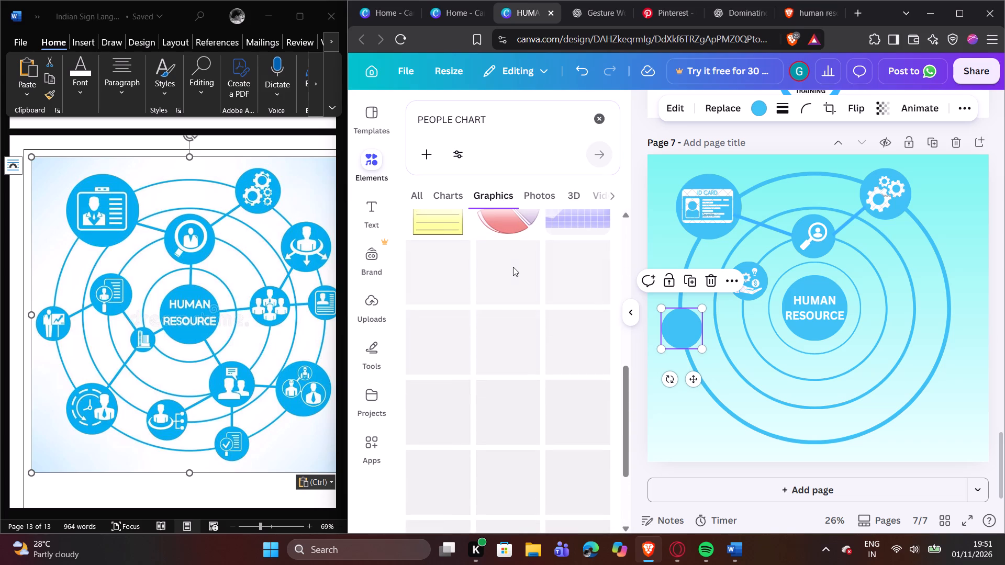
{"action": "scroll", "coordinate": [513, 267], "scroll_direction": "up", "scroll_amount": 2}
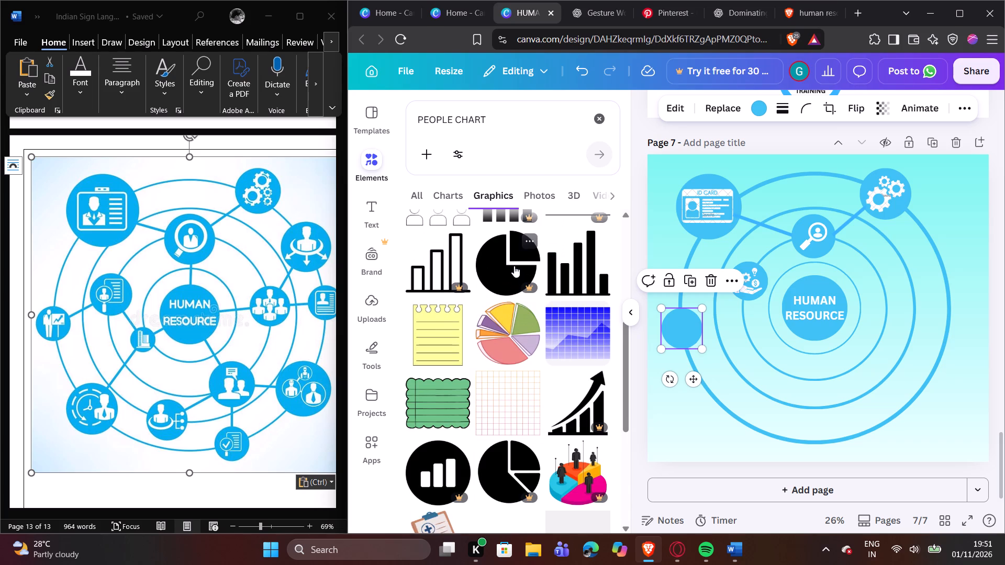
{"action": "scroll", "coordinate": [514, 266], "scroll_direction": "down", "scroll_amount": 12}
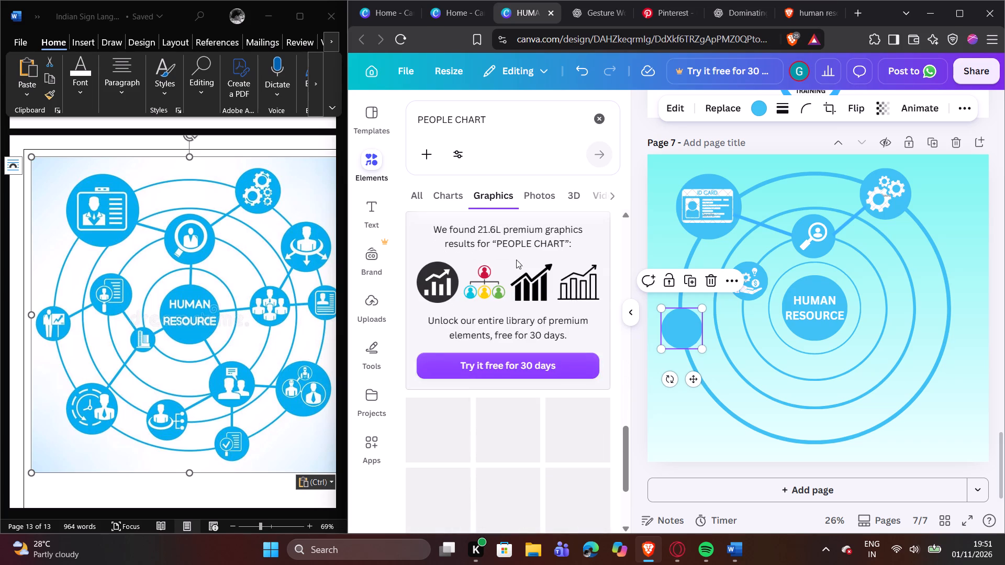
{"action": "left_click", "coordinate": [436, 273]}
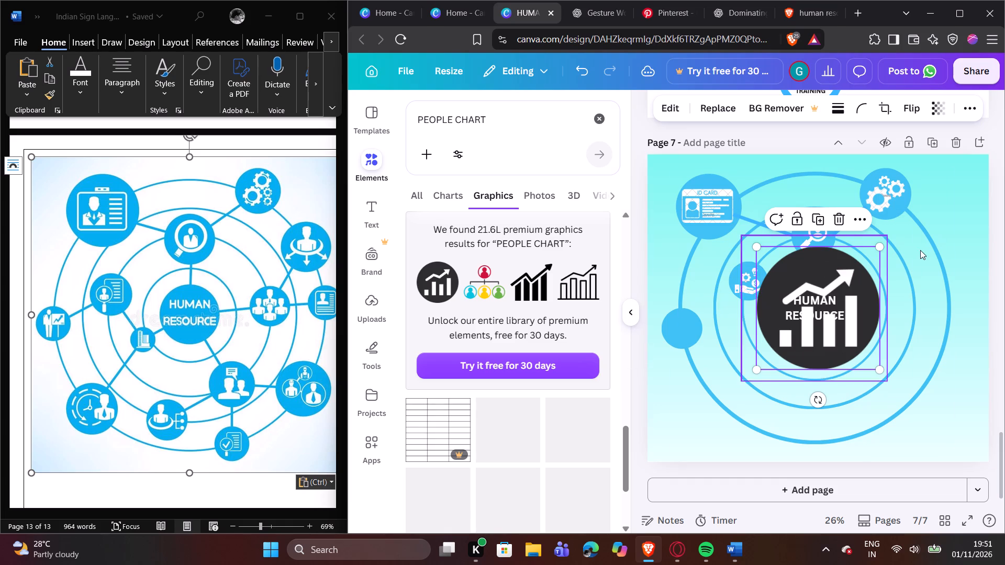
Shrink the bar-chart icon and centre it inside the empty blue circle on the outermost ring's left side.
{"action": "left_click_drag", "start_coordinate": [885, 247], "coordinate": [797, 352]}
{"action": "left_click", "coordinate": [676, 385]}
{"action": "left_click_drag", "start_coordinate": [767, 360], "coordinate": [680, 343]}
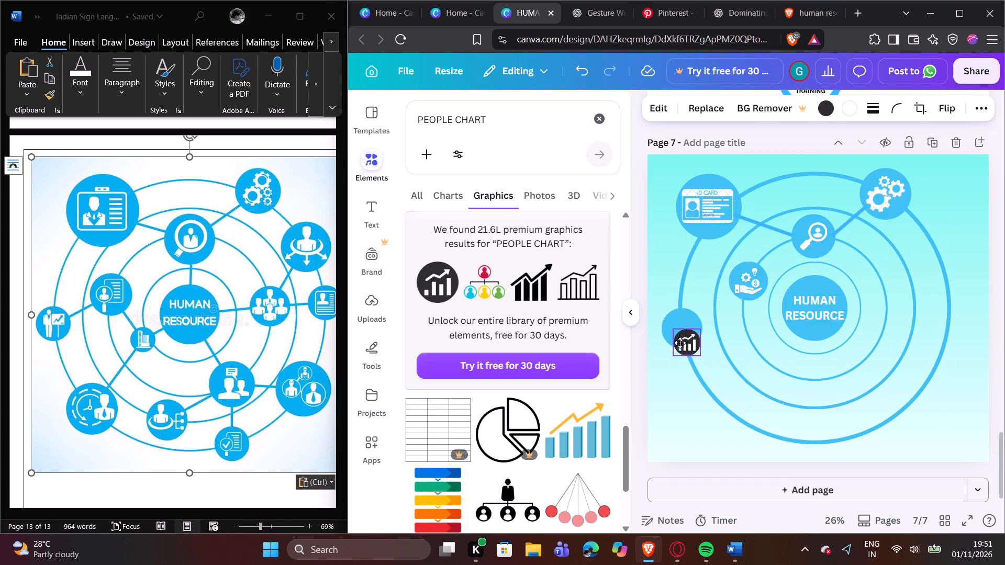
{"action": "left_click_drag", "start_coordinate": [680, 343], "coordinate": [679, 334]}
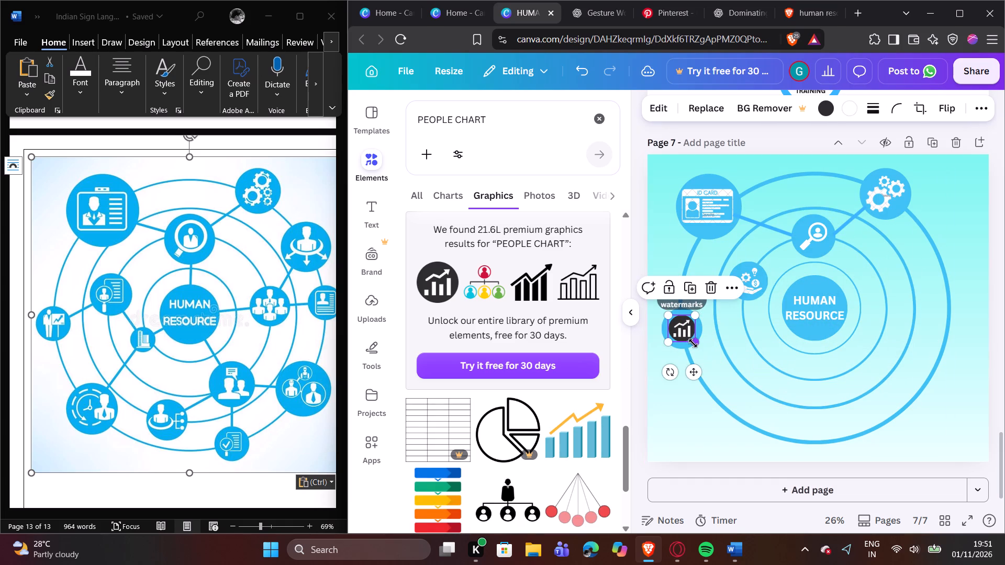
{"action": "left_click_drag", "start_coordinate": [693, 343], "coordinate": [698, 346]}
{"action": "left_click", "coordinate": [674, 399]}
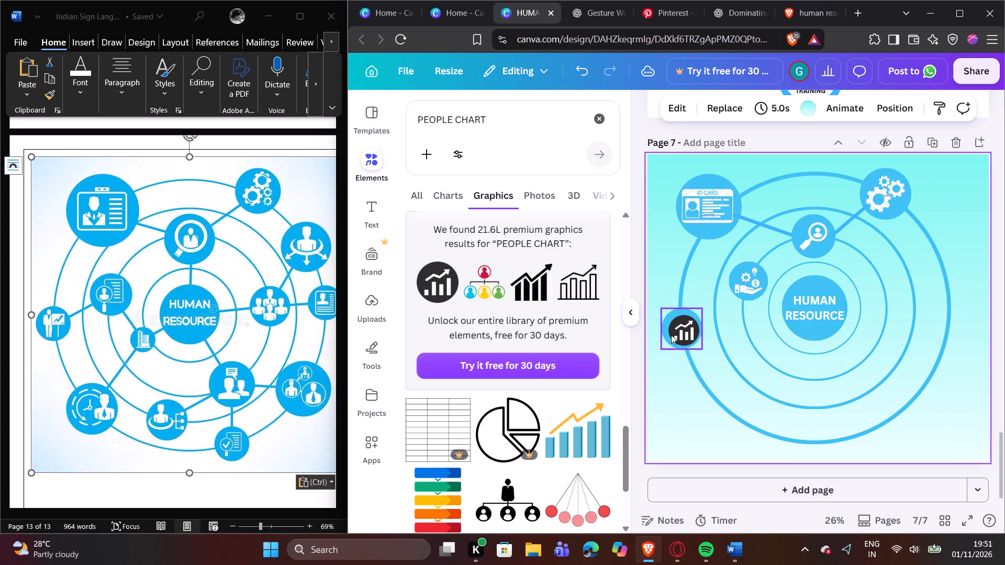
{"action": "left_click", "coordinate": [683, 330]}
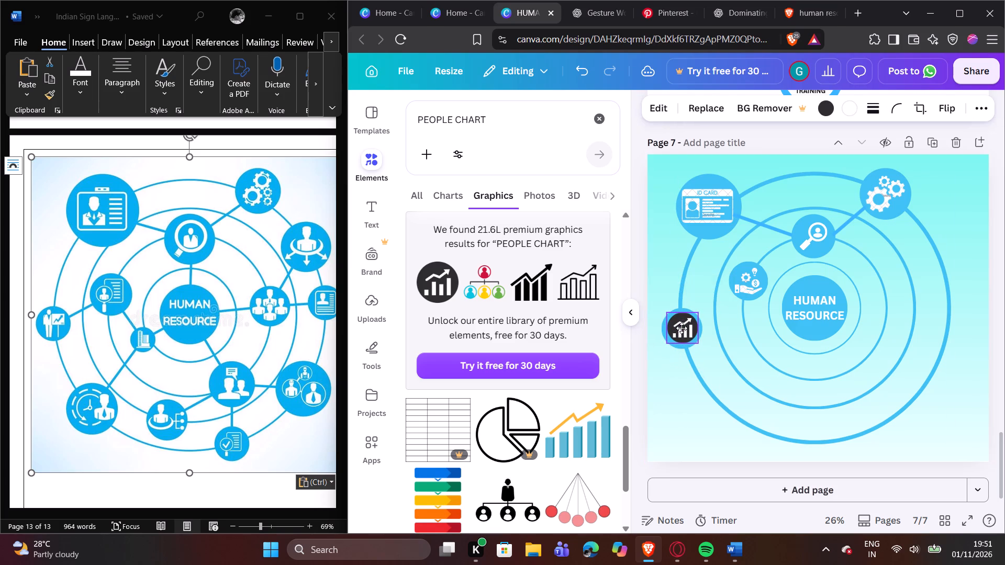
{"action": "left_click", "coordinate": [665, 419]}
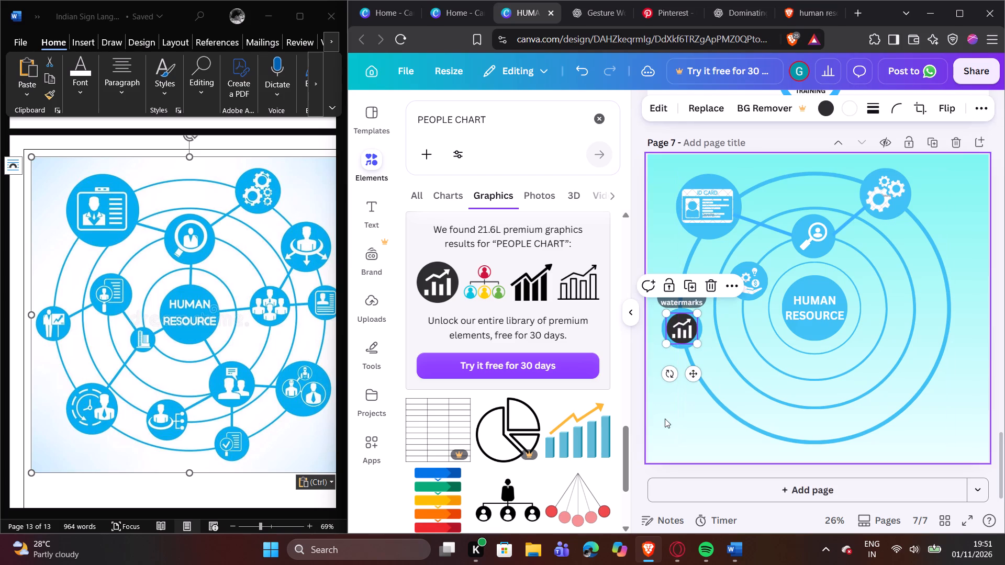
{"action": "left_click", "coordinate": [690, 326]}
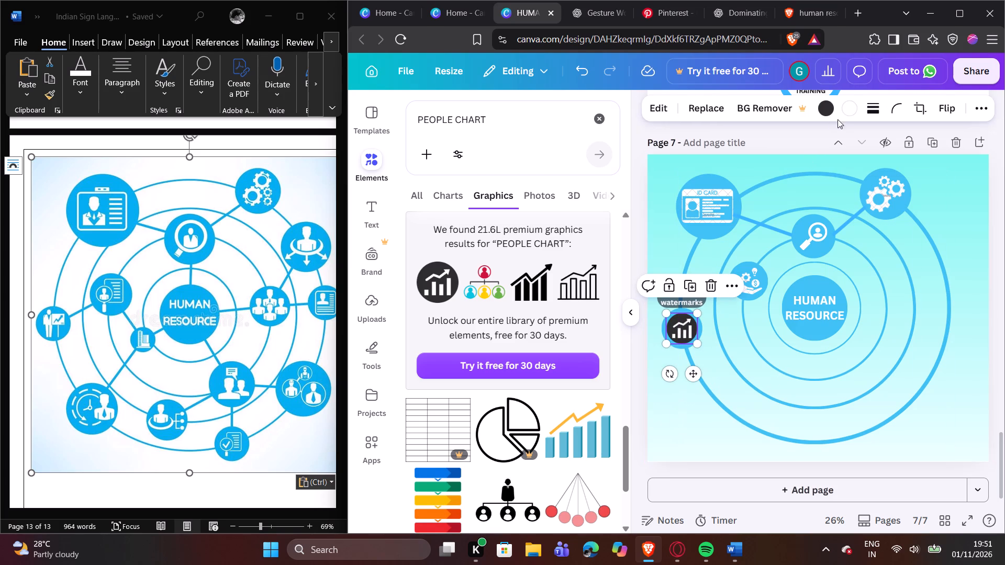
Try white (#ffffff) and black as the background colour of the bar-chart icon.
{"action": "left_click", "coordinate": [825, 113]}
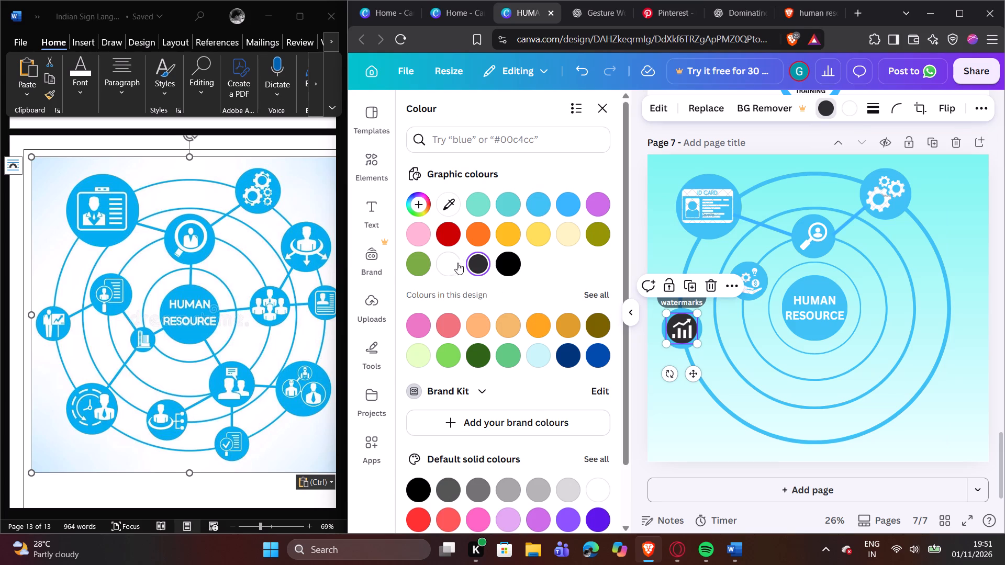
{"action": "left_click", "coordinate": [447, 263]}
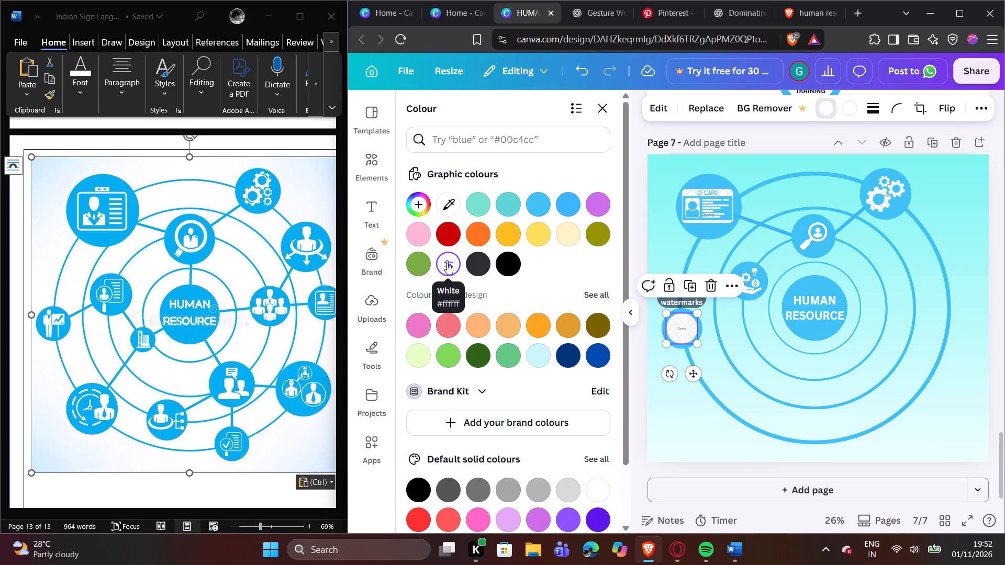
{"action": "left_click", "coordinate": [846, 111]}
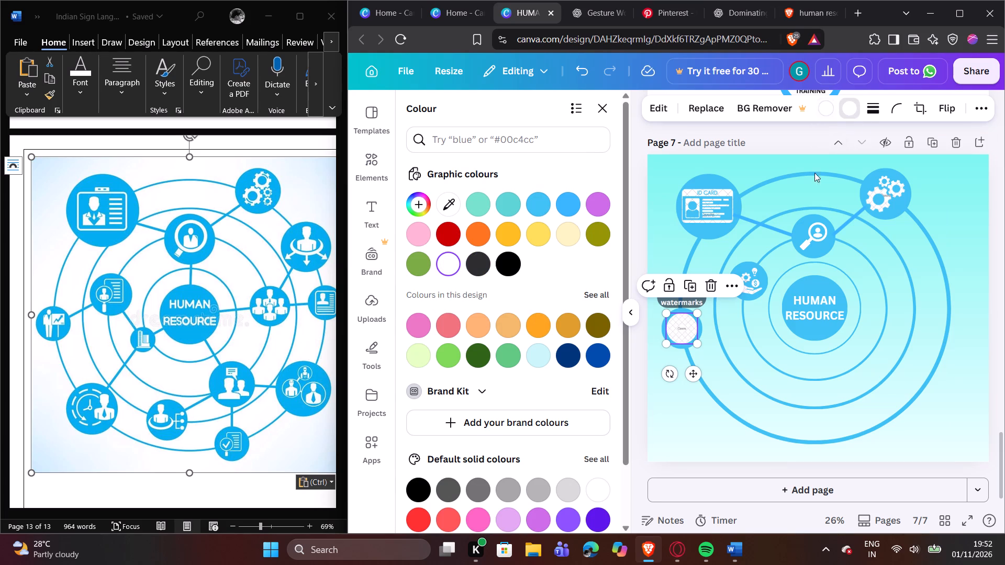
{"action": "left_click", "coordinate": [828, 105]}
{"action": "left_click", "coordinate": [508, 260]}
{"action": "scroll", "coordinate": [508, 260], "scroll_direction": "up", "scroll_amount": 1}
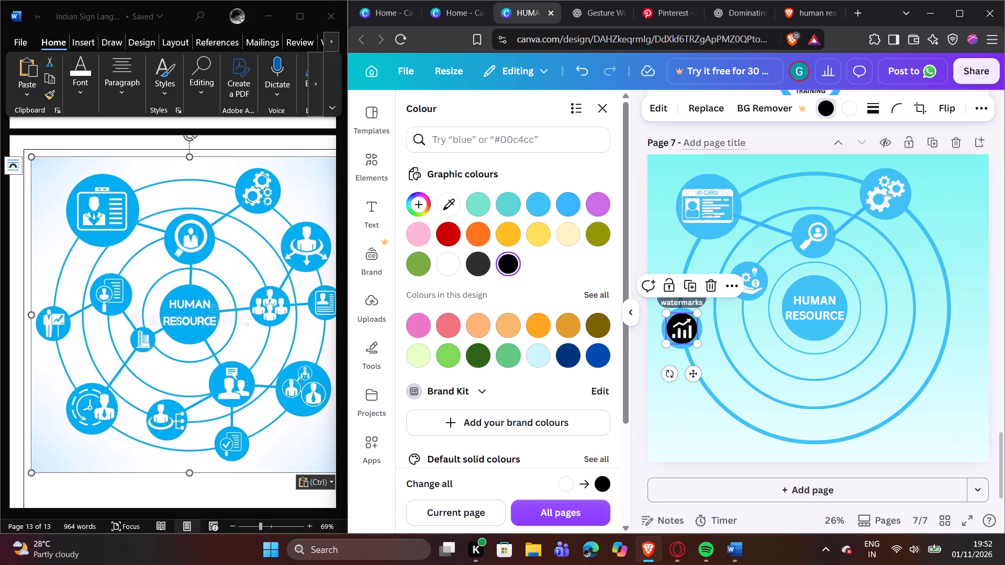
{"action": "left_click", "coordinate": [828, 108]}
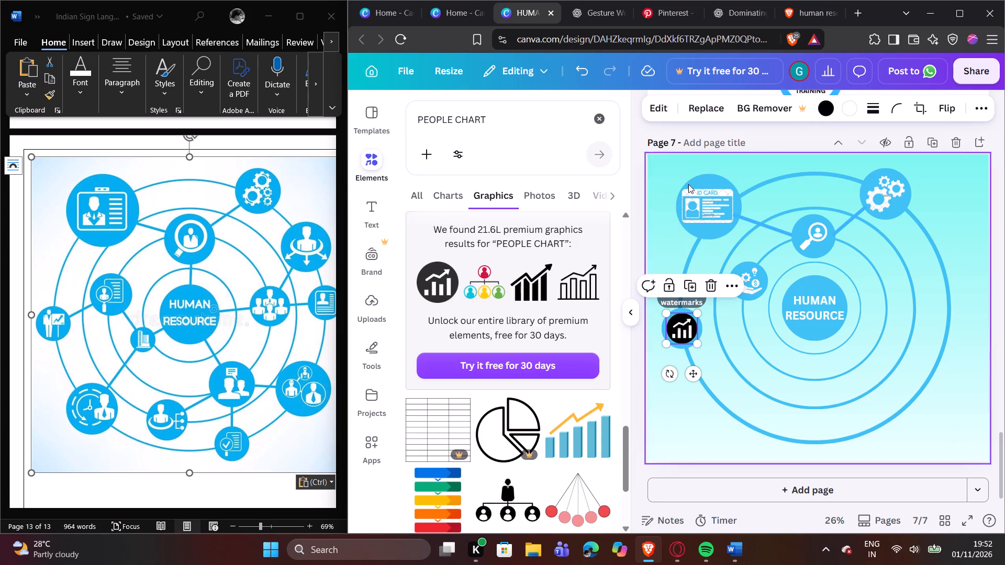
Recolour the bar-chart icon's background in the same blue as the circle behind it.
{"action": "left_click", "coordinate": [830, 114]}
{"action": "left_click", "coordinate": [598, 236]}
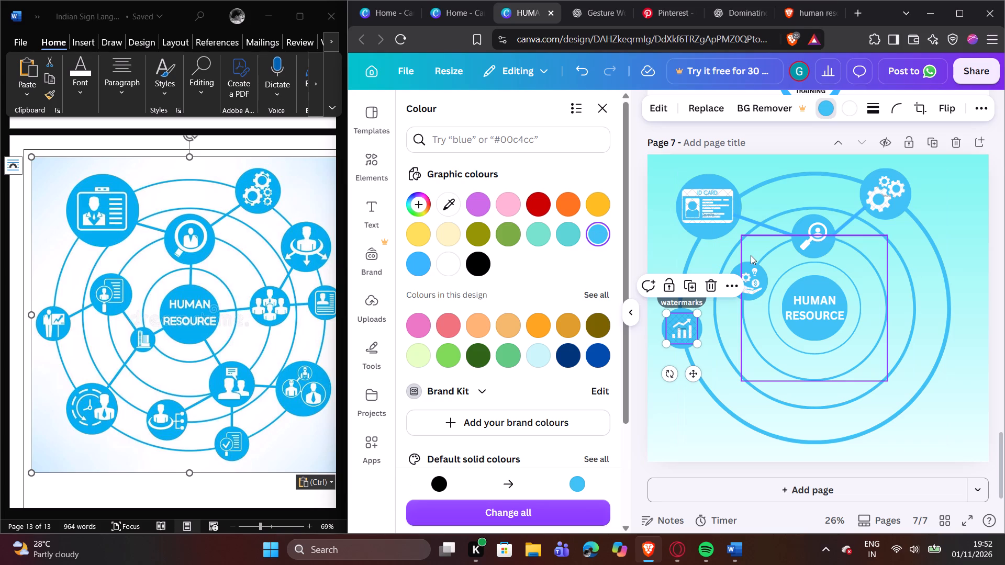
{"action": "left_click", "coordinate": [959, 189]}
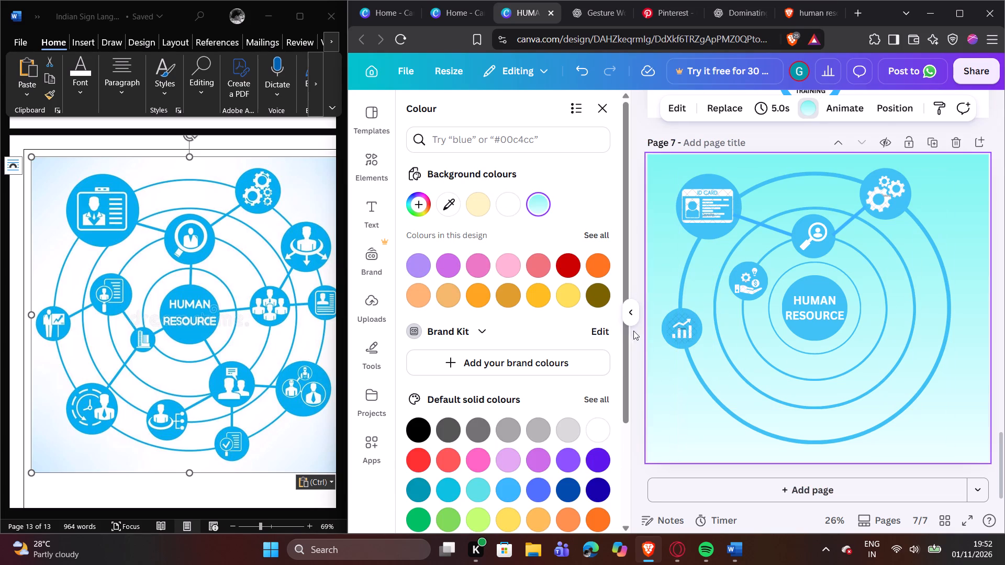
Duplicate the blue circle behind the bar-chart icon and move the copy to the innermost ring's lower-left side.
{"action": "left_click", "coordinate": [699, 341]}
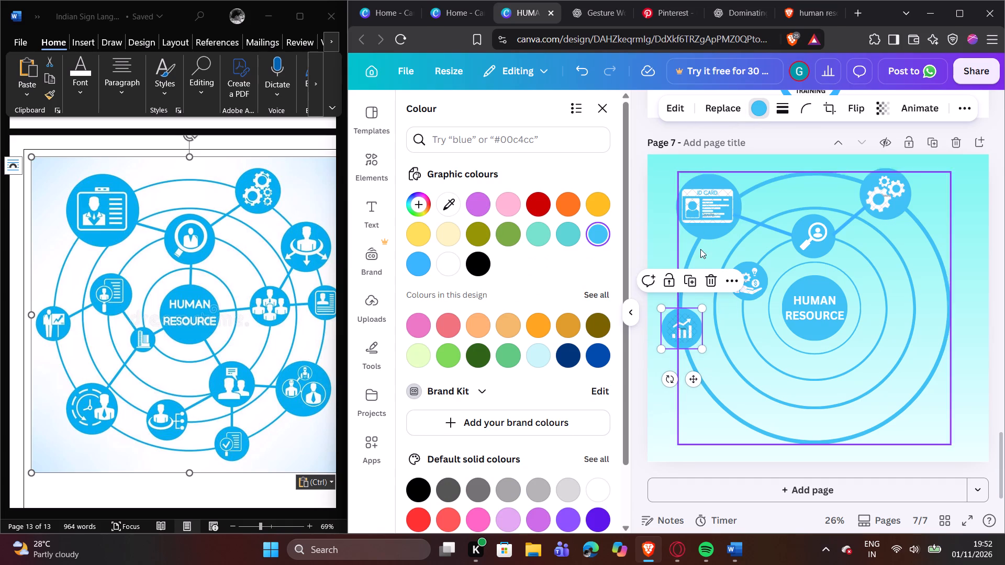
{"action": "left_click", "coordinate": [694, 282]}
{"action": "left_click_drag", "start_coordinate": [683, 332], "coordinate": [742, 338]}
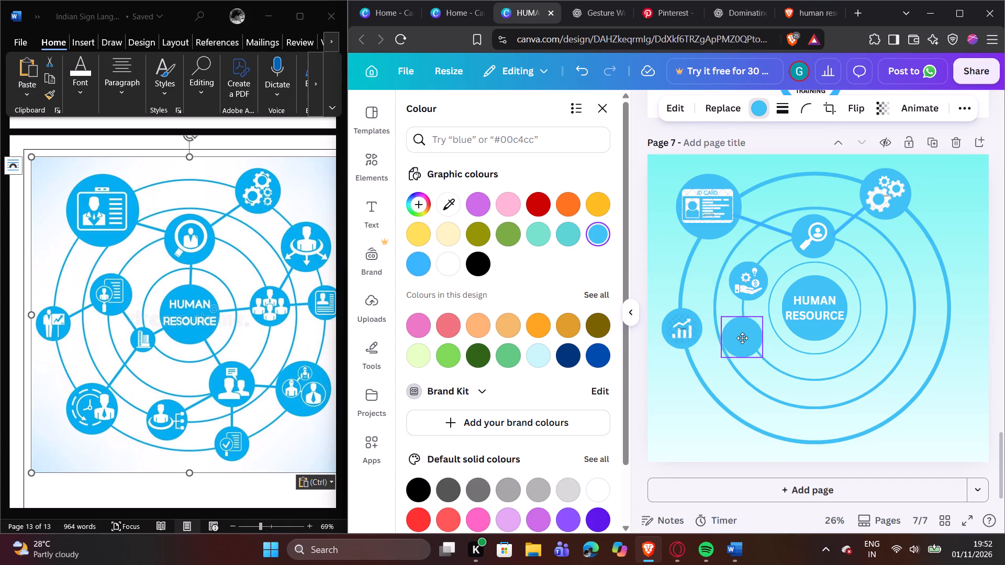
{"action": "left_click_drag", "start_coordinate": [742, 338], "coordinate": [750, 340]}
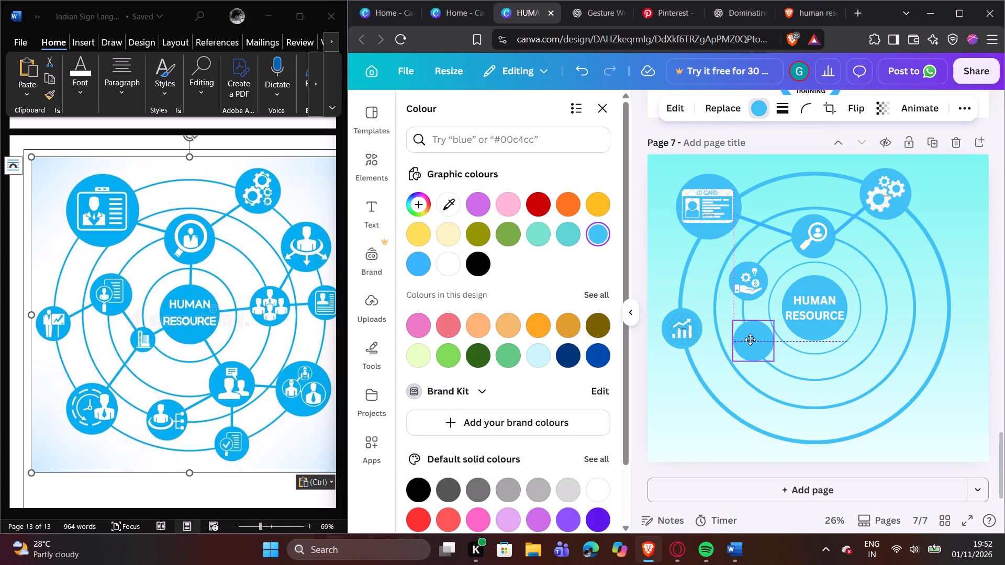
{"action": "left_click_drag", "start_coordinate": [750, 340], "coordinate": [770, 327]}
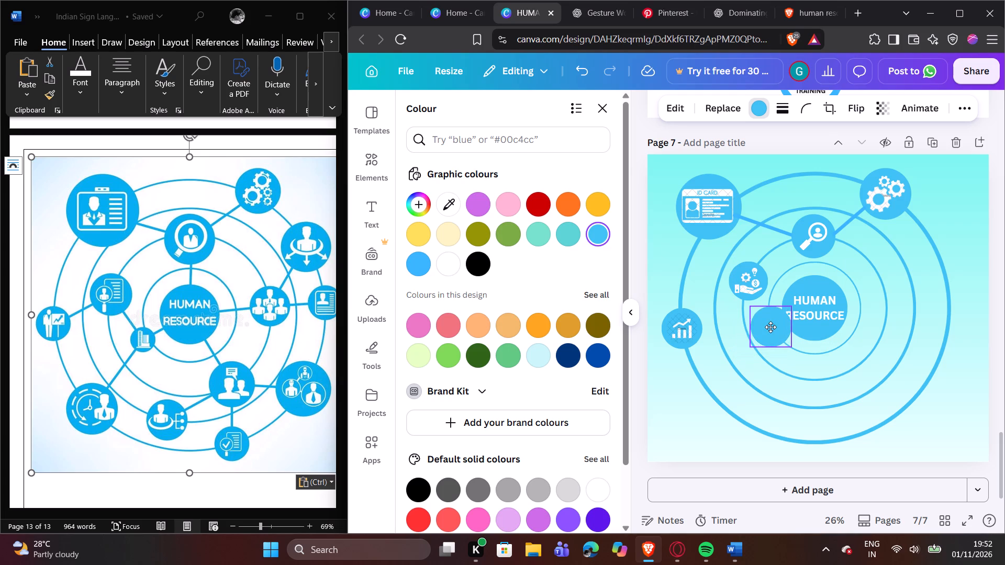
{"action": "left_click_drag", "start_coordinate": [770, 327], "coordinate": [767, 327]}
Shrink the copied blue circle and reposition it on the innermost ring, just lower left of the HUMAN RESOURCE circle.
{"action": "left_click_drag", "start_coordinate": [789, 305], "coordinate": [781, 327]}
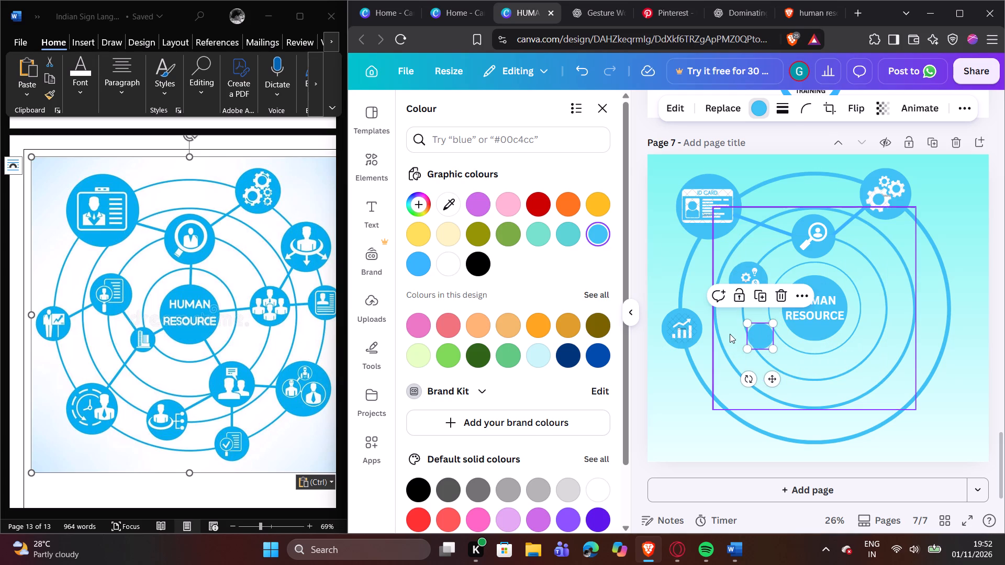
{"action": "left_click", "coordinate": [730, 334]}
{"action": "left_click_drag", "start_coordinate": [755, 333], "coordinate": [766, 330]}
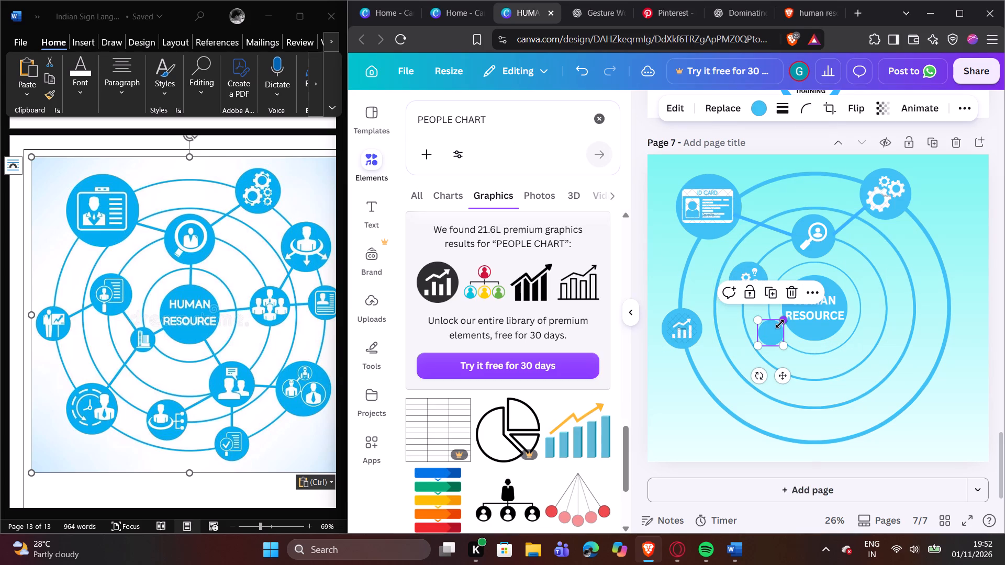
{"action": "left_click", "coordinate": [780, 324]}
{"action": "left_click", "coordinate": [738, 331]}
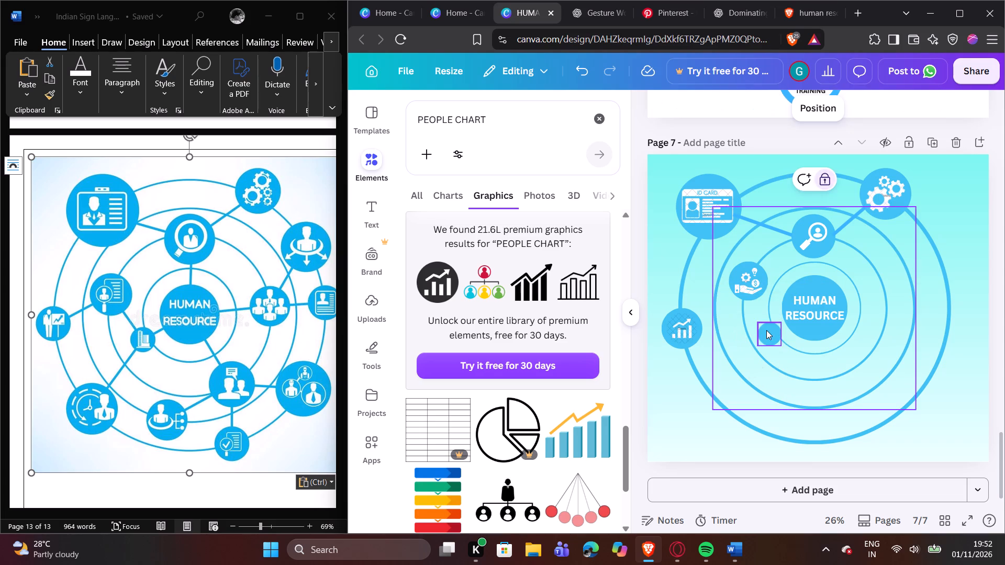
{"action": "left_click", "coordinate": [766, 330]}
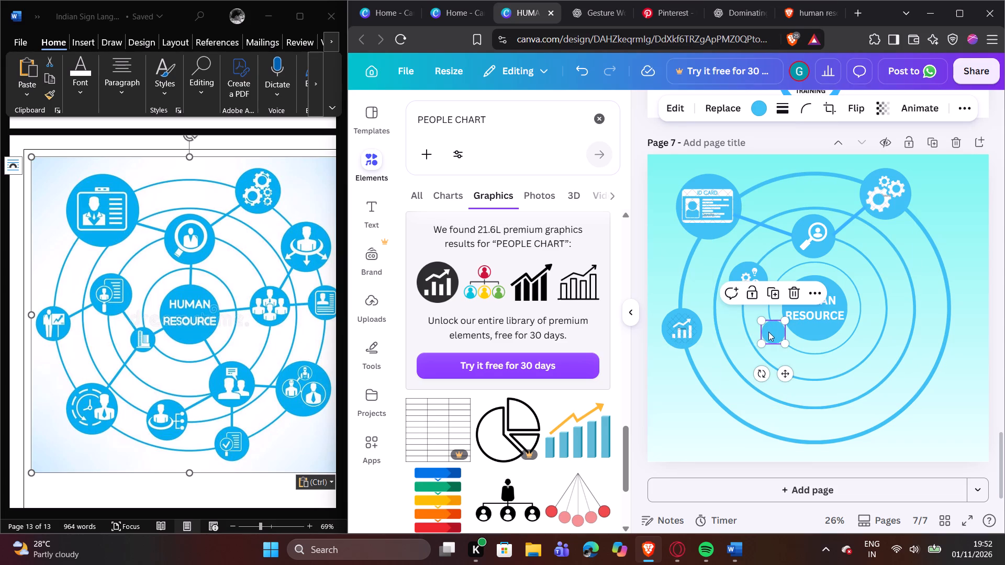
Search the elements library for exactly "bilding icon" and show only graphics.
{"action": "left_click", "coordinate": [734, 340]}
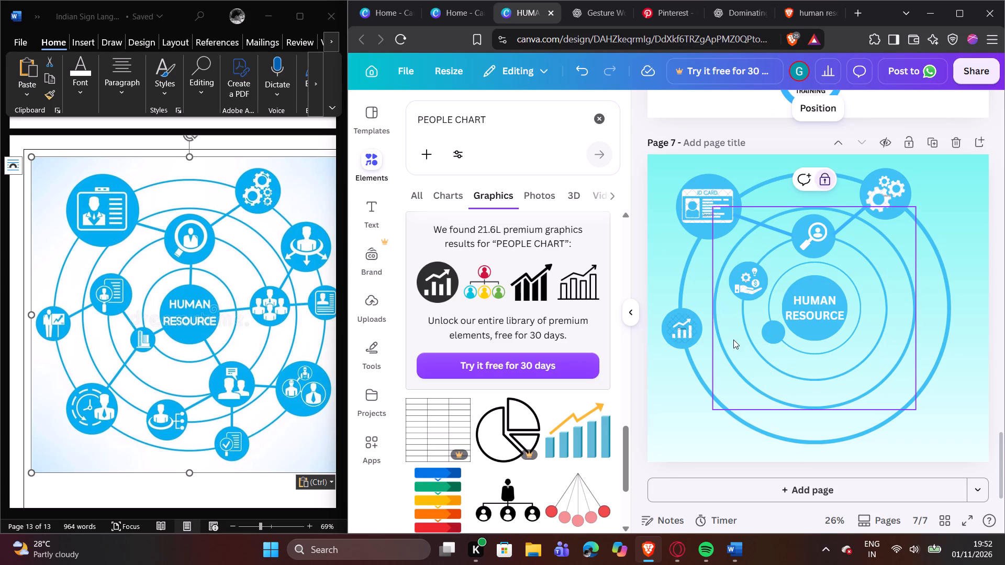
{"action": "left_click", "coordinate": [964, 222]}
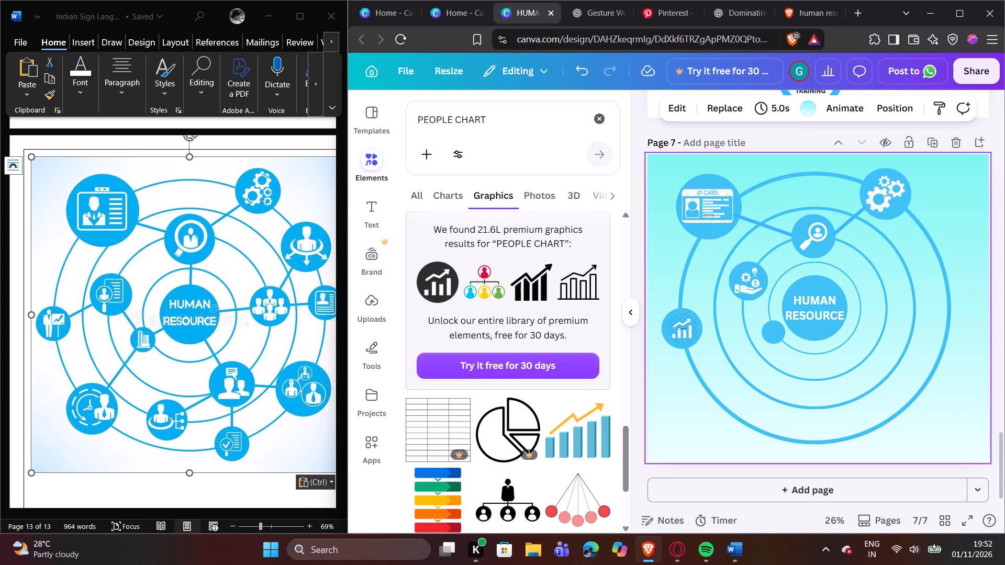
{"action": "left_click", "coordinate": [598, 123]}
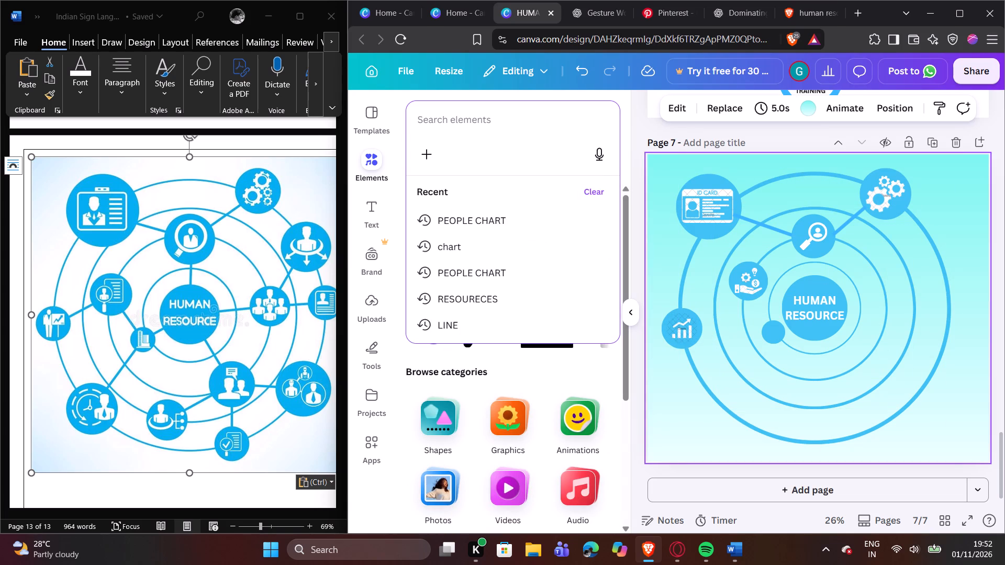
{"action": "key", "text": "b"}
{"action": "type", "text": "ILD"}
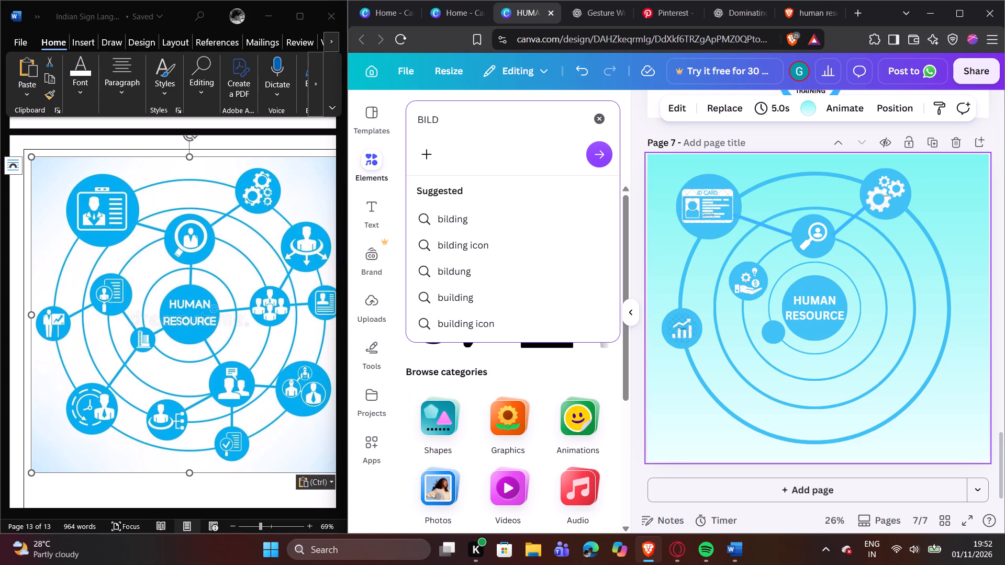
{"action": "type", "text": "ING"}
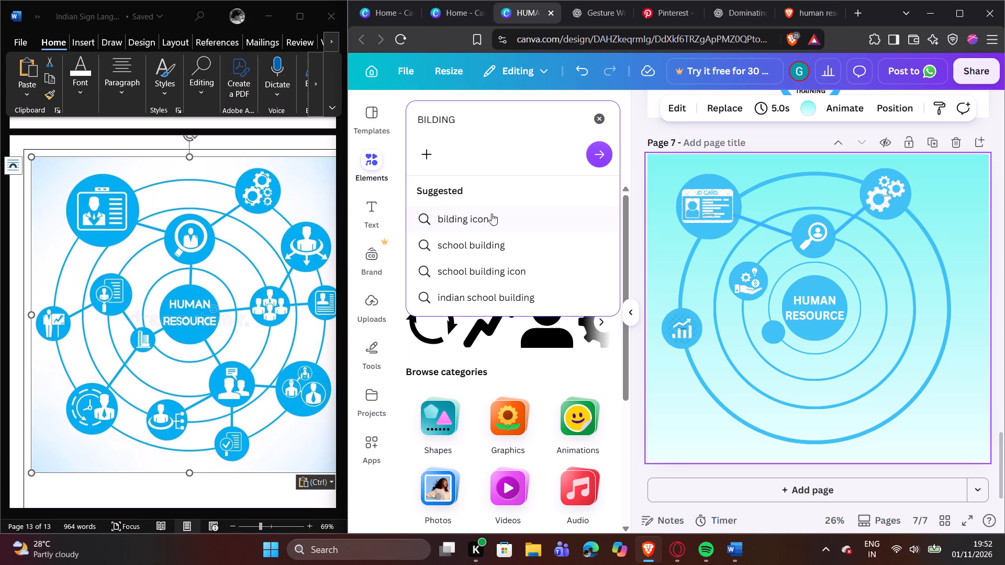
{"action": "left_click", "coordinate": [491, 213]}
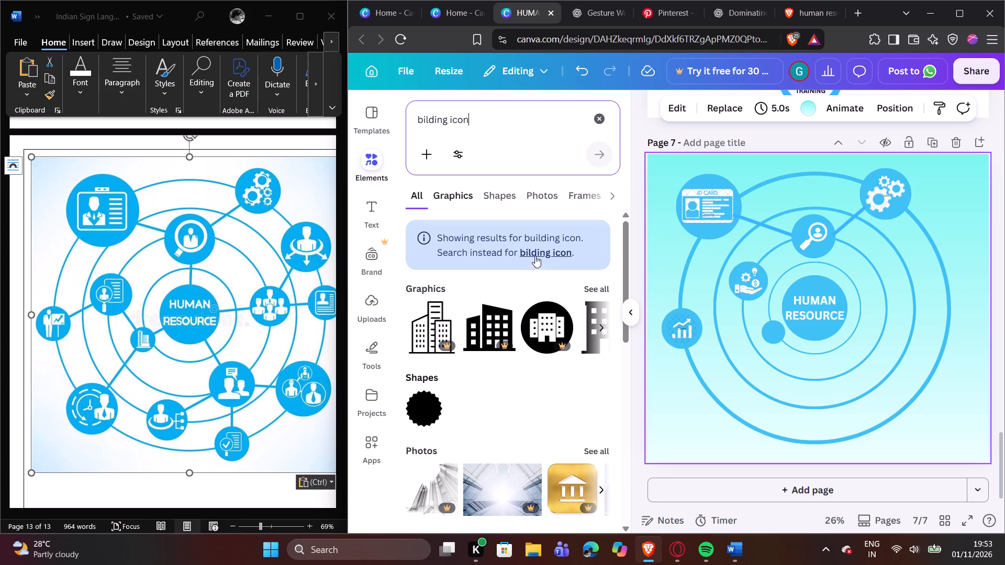
{"action": "left_click", "coordinate": [549, 256]}
{"action": "left_click", "coordinate": [463, 199]}
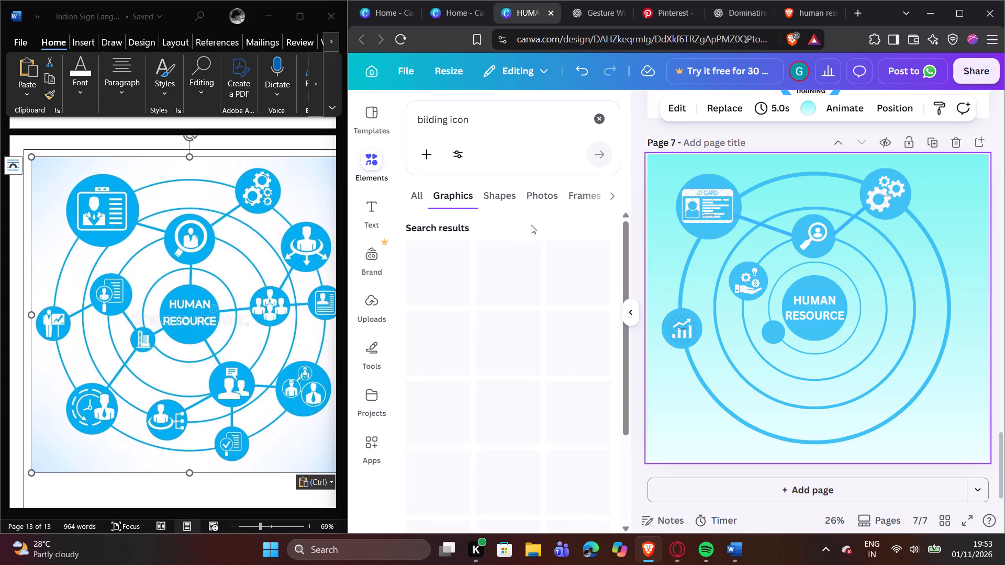
Browse the graphics and add the solid black two-tower building icon to page 7.
{"action": "scroll", "coordinate": [541, 311], "scroll_direction": "down", "scroll_amount": 8}
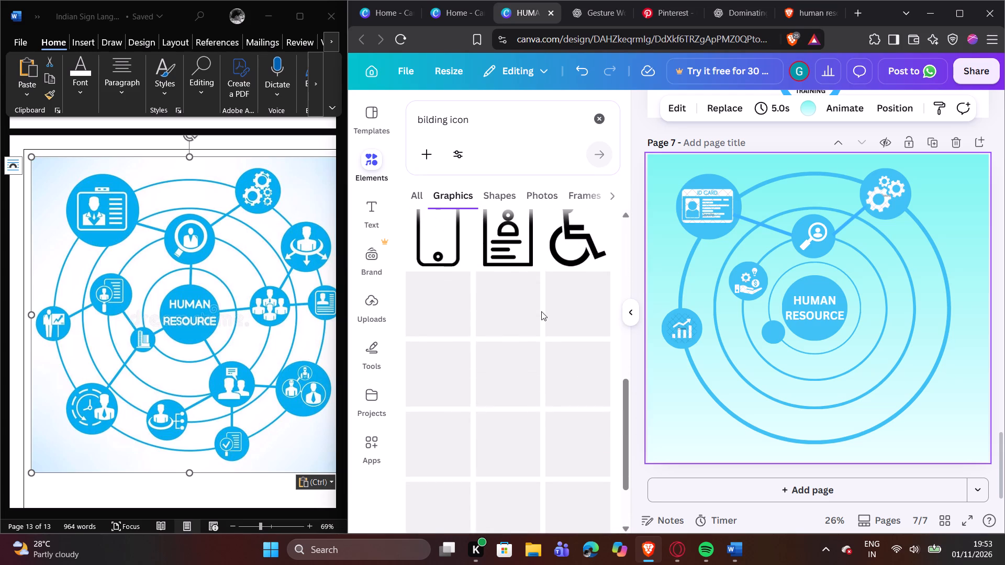
{"action": "scroll", "coordinate": [543, 307], "scroll_direction": "down", "scroll_amount": 2}
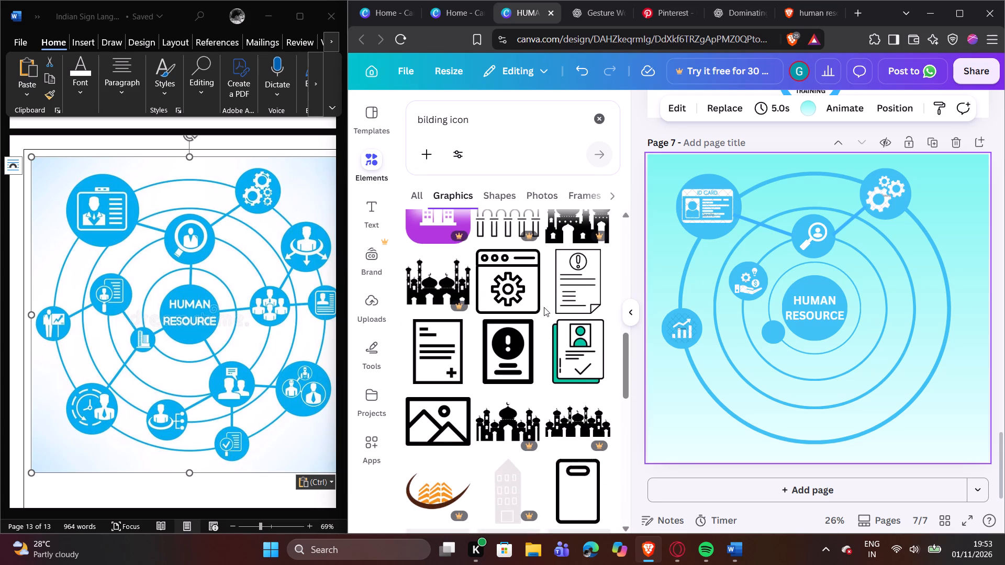
{"action": "scroll", "coordinate": [544, 307], "scroll_direction": "down", "scroll_amount": 6}
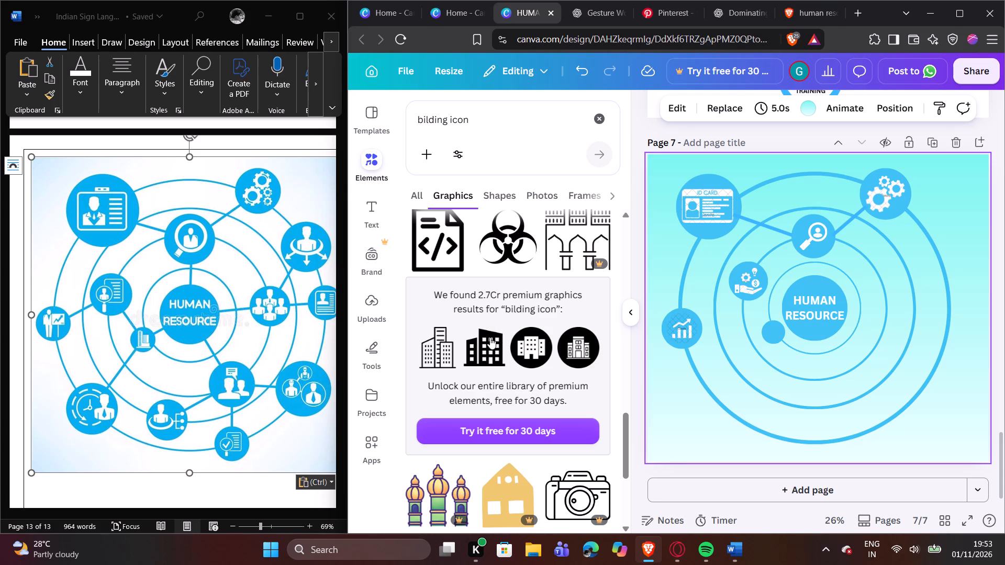
{"action": "scroll", "coordinate": [508, 335], "scroll_direction": "down", "scroll_amount": 5}
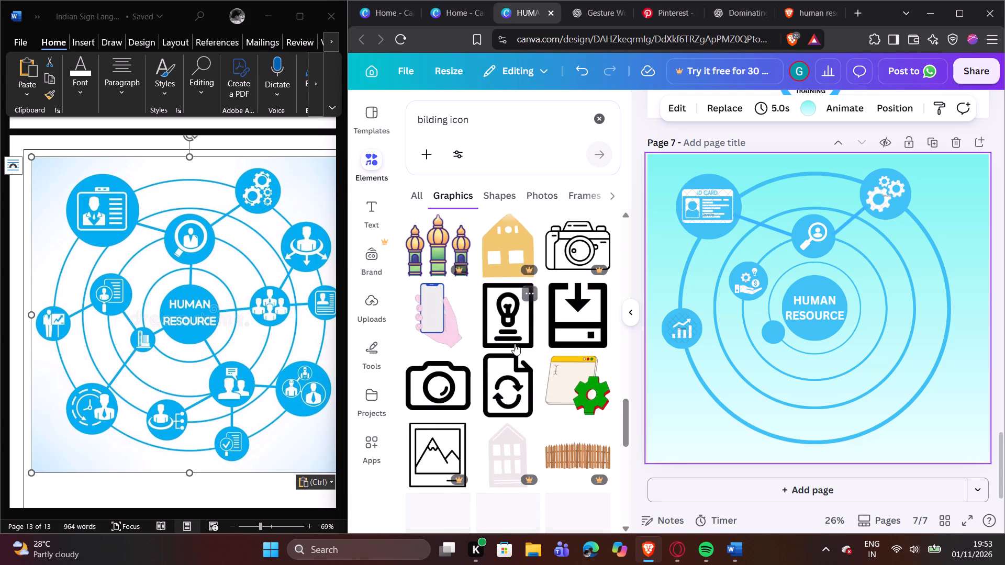
{"action": "scroll", "coordinate": [515, 343], "scroll_direction": "down", "scroll_amount": 5}
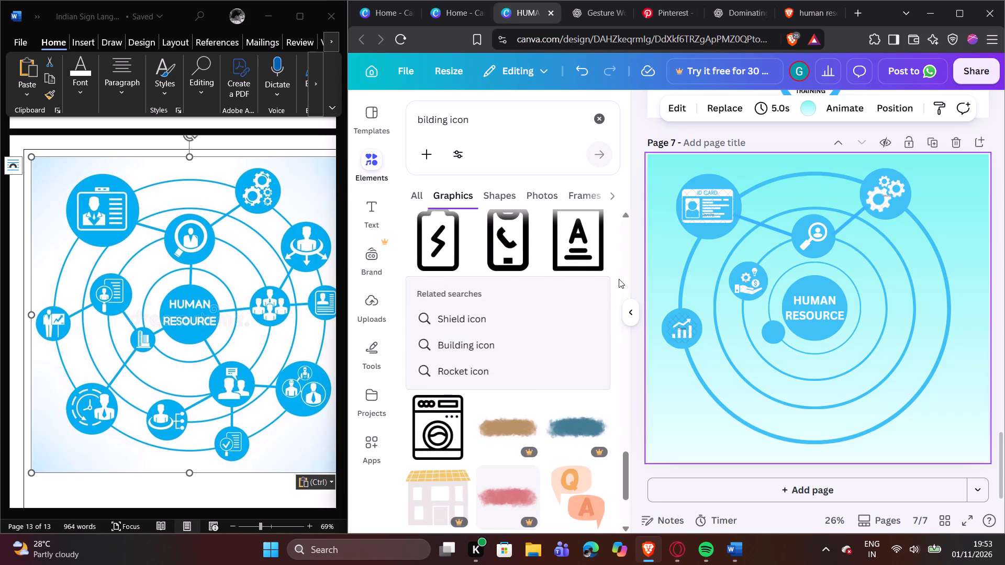
{"action": "scroll", "coordinate": [517, 313], "scroll_direction": "up", "scroll_amount": 5}
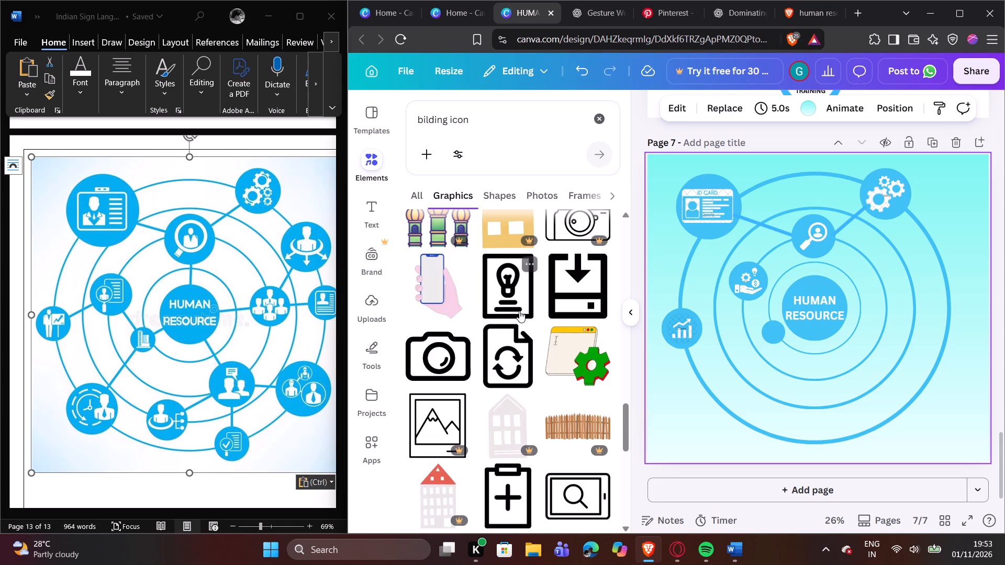
{"action": "scroll", "coordinate": [519, 311], "scroll_direction": "up", "scroll_amount": 5}
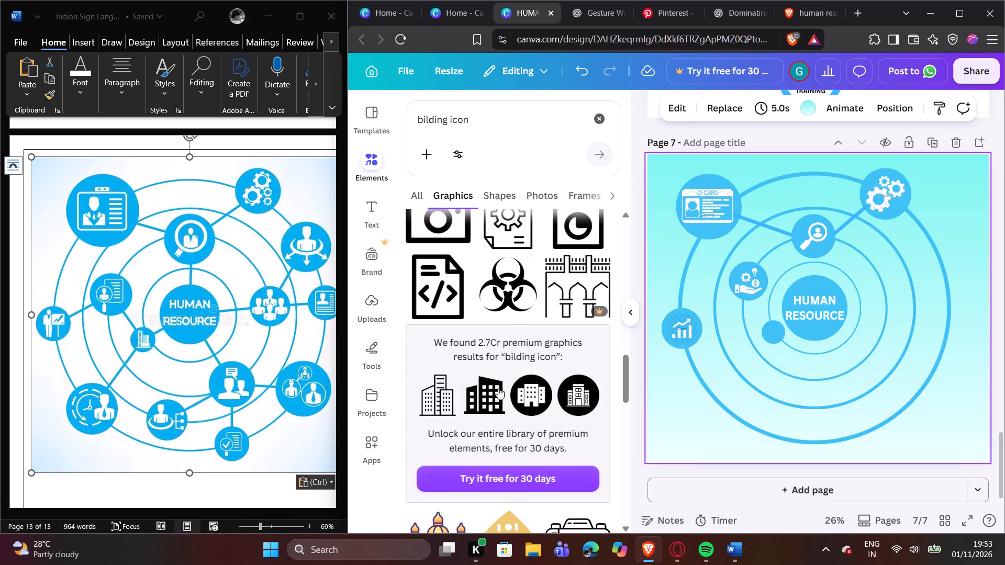
{"action": "left_click", "coordinate": [492, 388]}
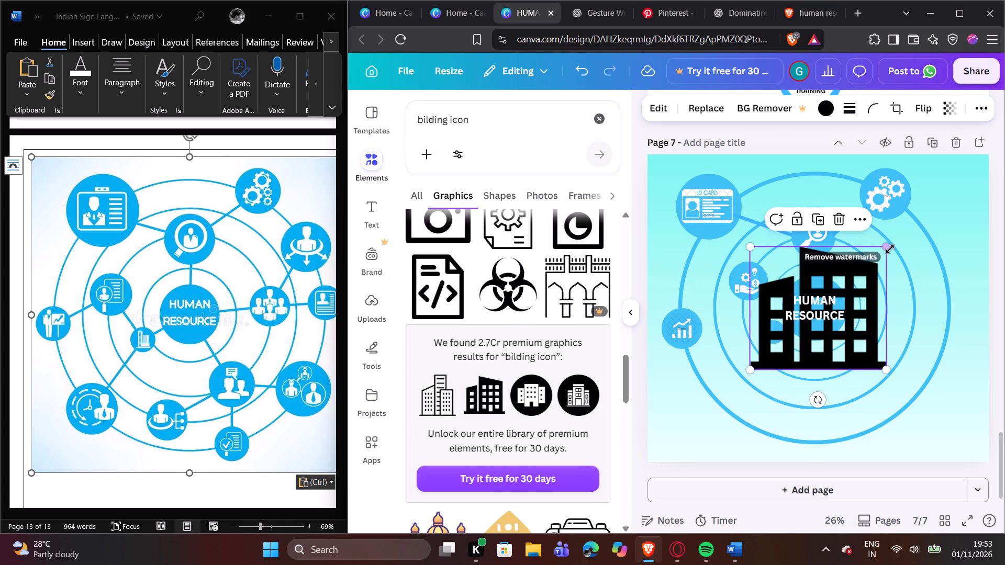
Shrink the building icon to about 94 × 85 and place it on the small blue circle on the innermost ring.
{"action": "left_click_drag", "start_coordinate": [890, 249], "coordinate": [777, 365]}
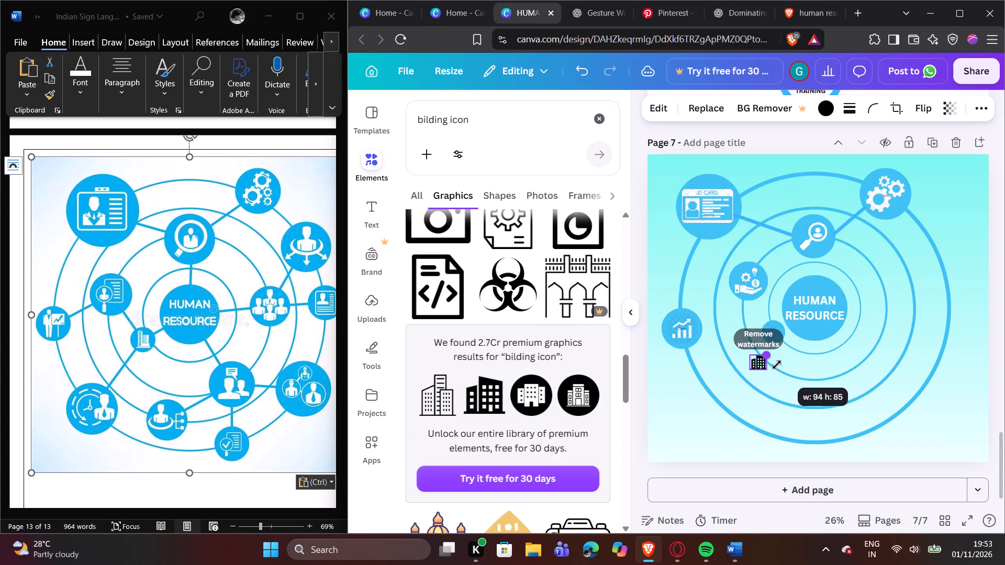
{"action": "left_click_drag", "start_coordinate": [777, 365], "coordinate": [776, 365]}
{"action": "left_click", "coordinate": [686, 394]}
{"action": "left_click_drag", "start_coordinate": [757, 361], "coordinate": [774, 332]}
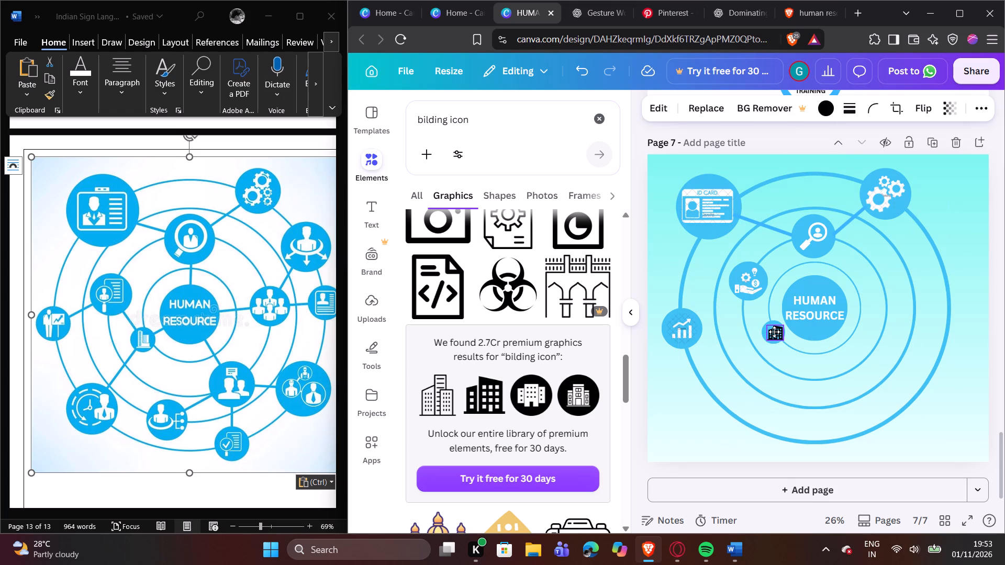
{"action": "left_click_drag", "start_coordinate": [774, 332], "coordinate": [771, 331]}
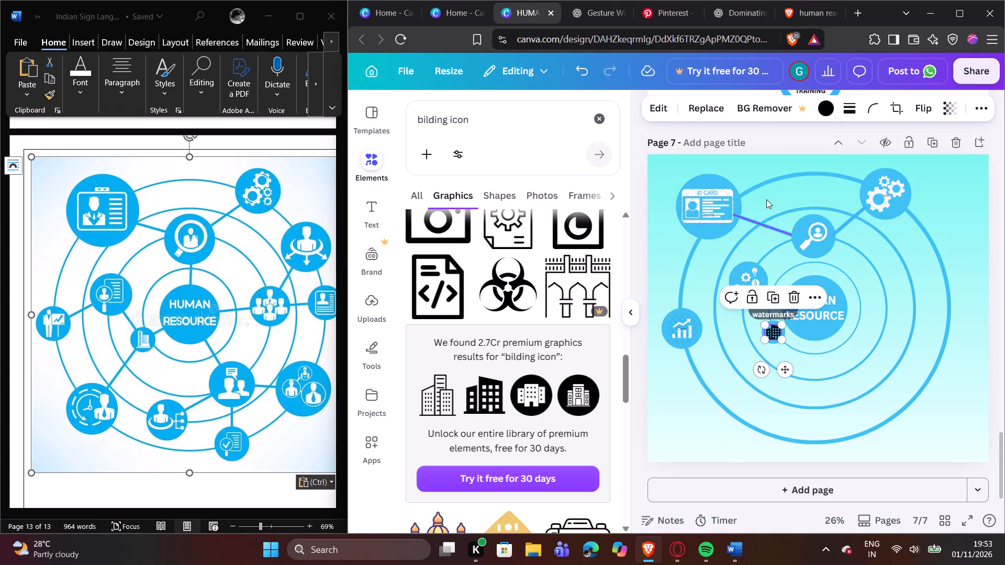
Recolour the building icon white (#ffffff).
{"action": "left_click", "coordinate": [827, 109]}
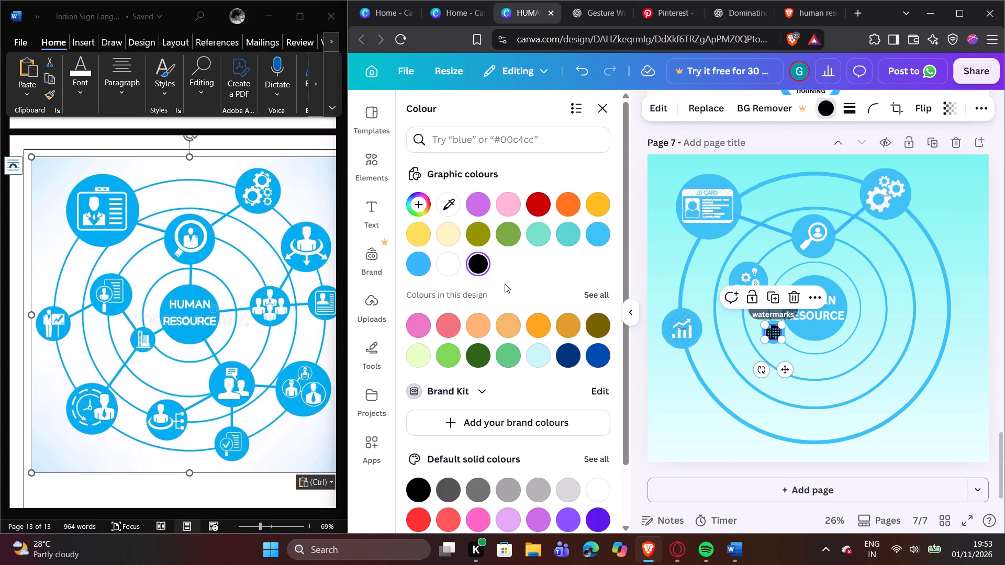
{"action": "left_click", "coordinate": [423, 261]}
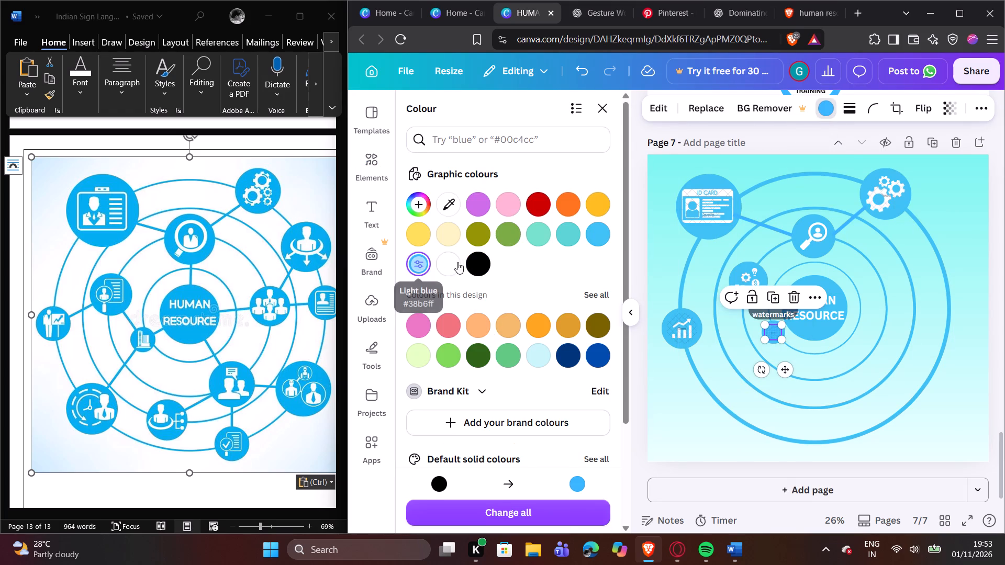
{"action": "left_click", "coordinate": [450, 262]}
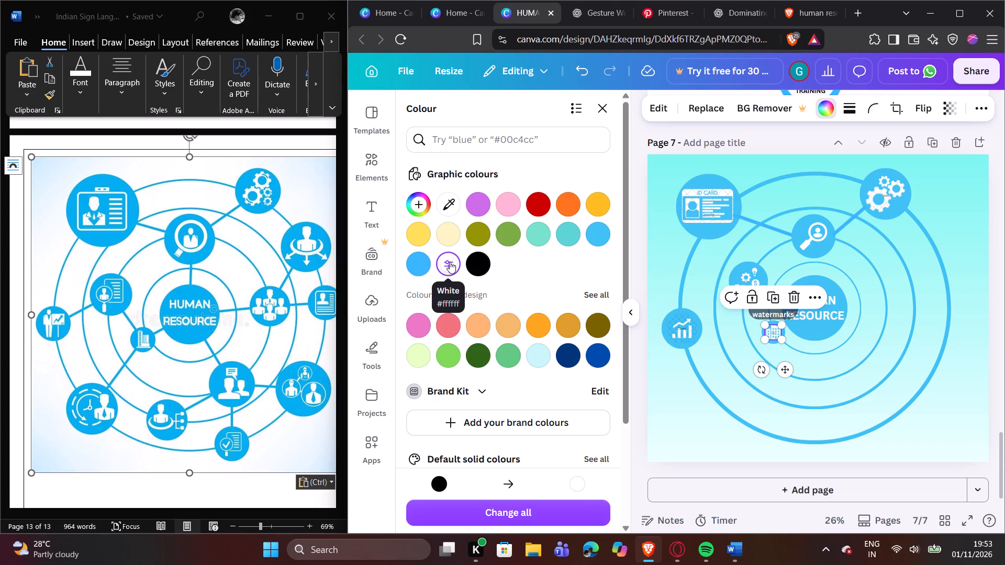
{"action": "left_click", "coordinate": [937, 190]}
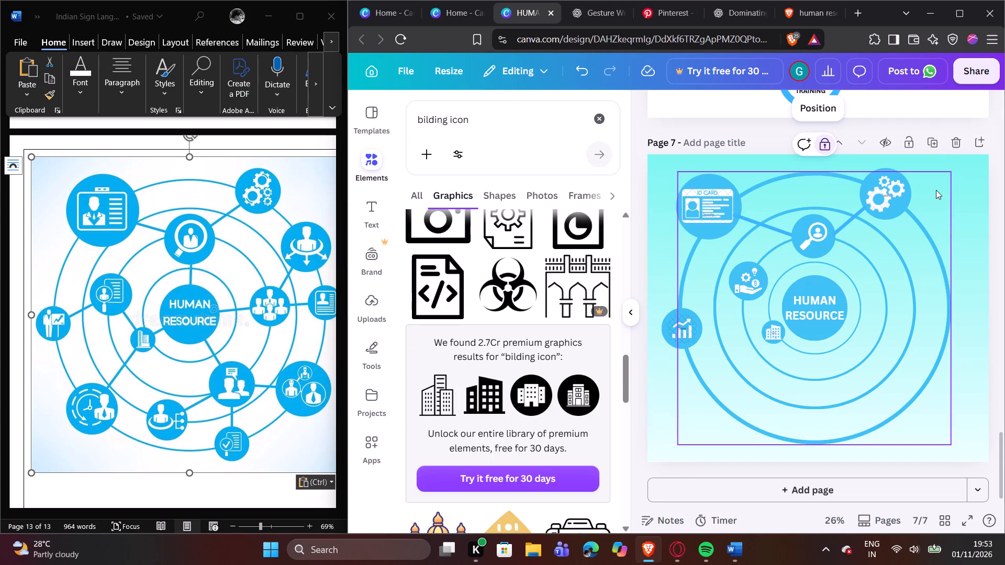
{"action": "left_click", "coordinate": [964, 184]}
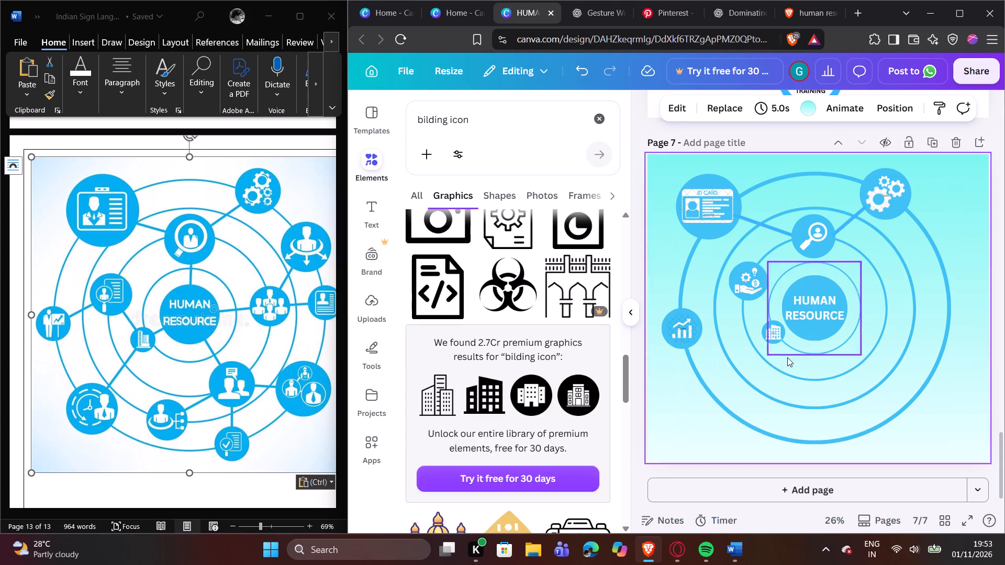
Fine-tune the building icon's size and centre it within its small blue circle.
{"action": "left_click", "coordinate": [774, 335]}
{"action": "left_click", "coordinate": [771, 341]}
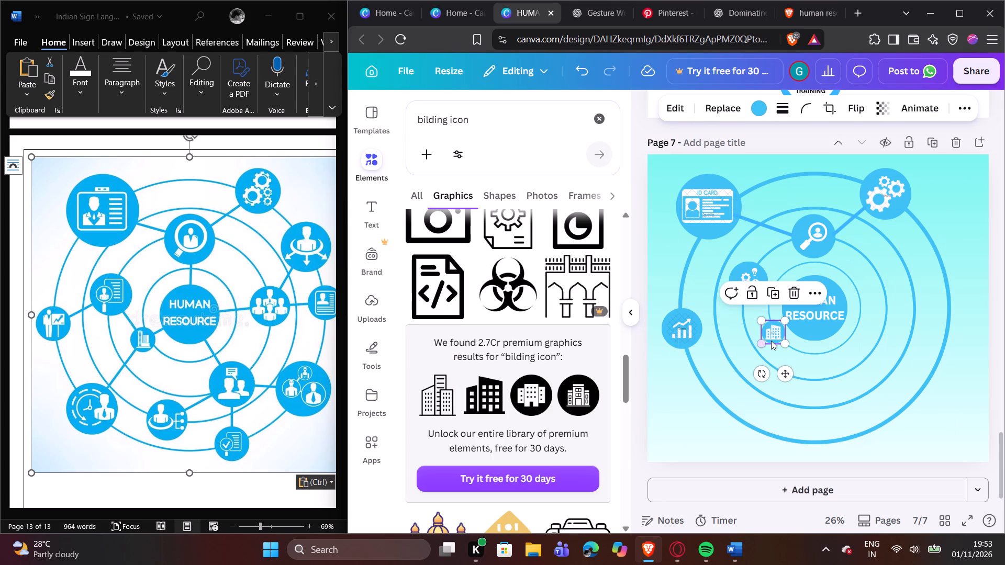
{"action": "left_click", "coordinate": [766, 336]}
{"action": "left_click", "coordinate": [765, 340]}
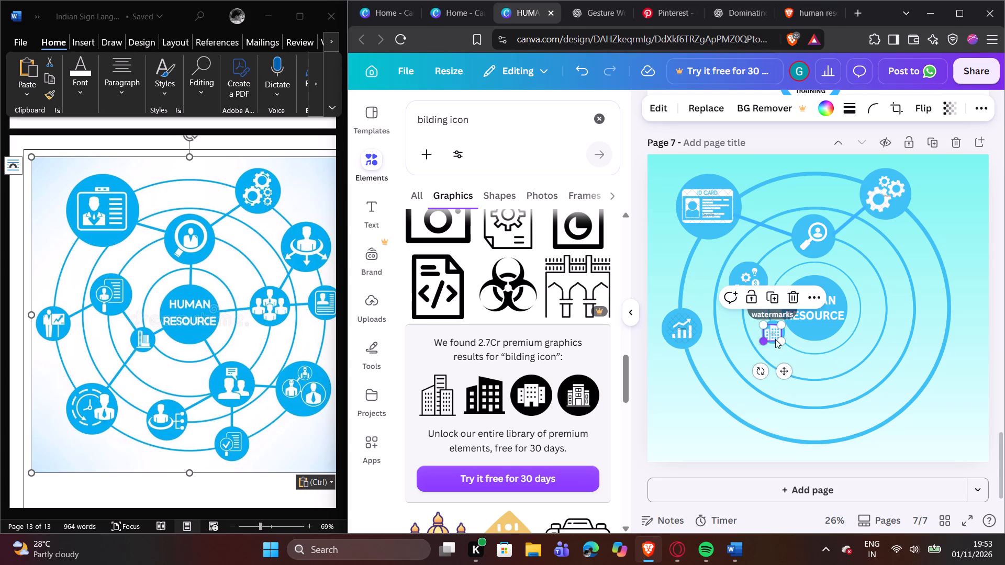
{"action": "left_click", "coordinate": [964, 229]}
{"action": "left_click", "coordinate": [775, 331]}
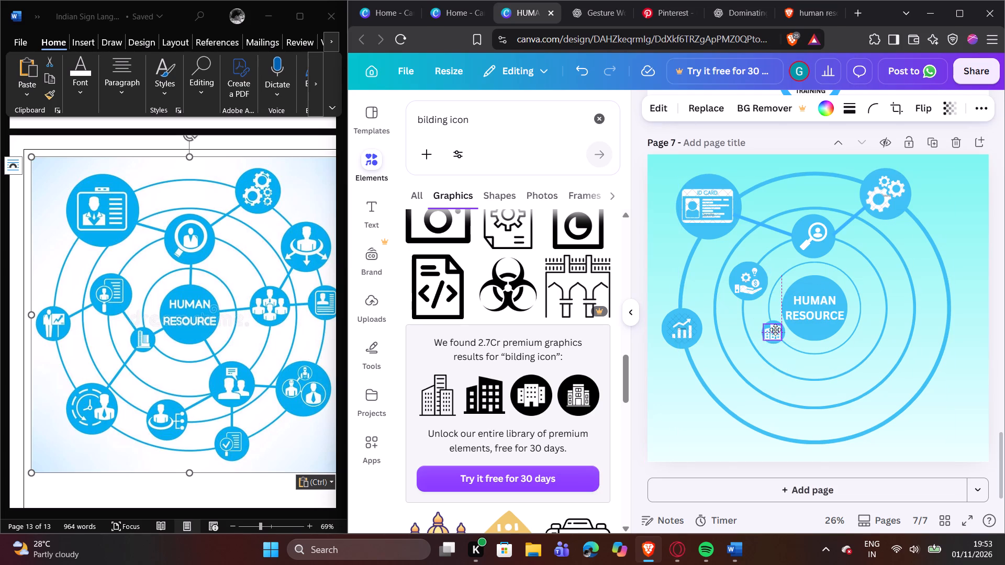
{"action": "left_click_drag", "start_coordinate": [766, 339], "coordinate": [769, 340]}
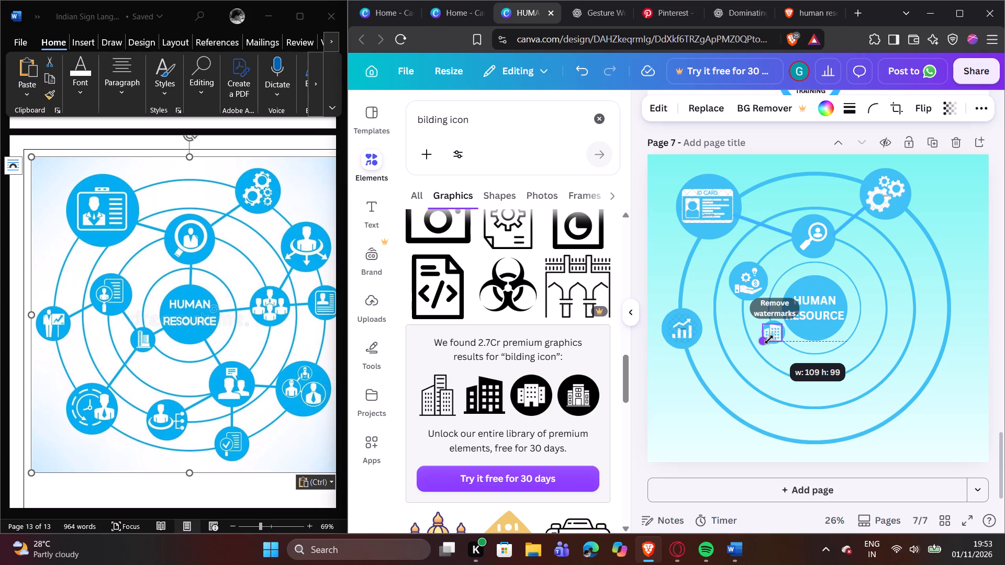
{"action": "left_click_drag", "start_coordinate": [769, 340], "coordinate": [770, 340]}
{"action": "left_click", "coordinate": [976, 195]}
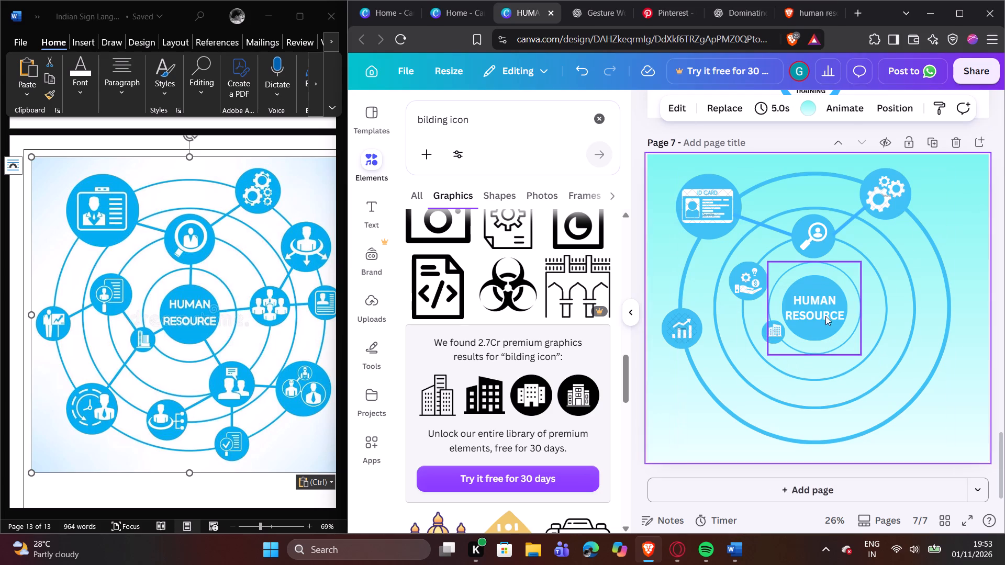
{"action": "left_click", "coordinate": [776, 327]}
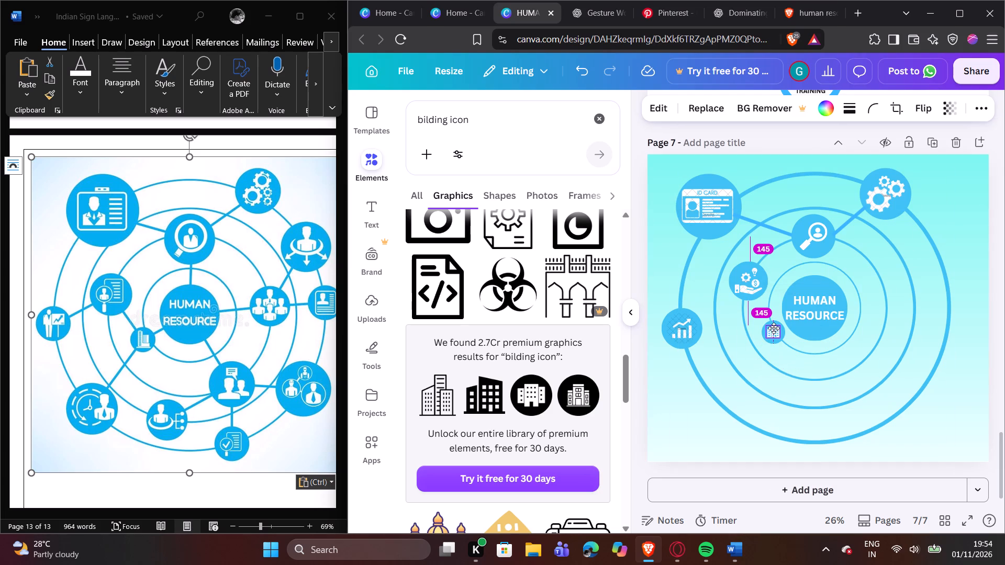
{"action": "left_click", "coordinate": [957, 192]}
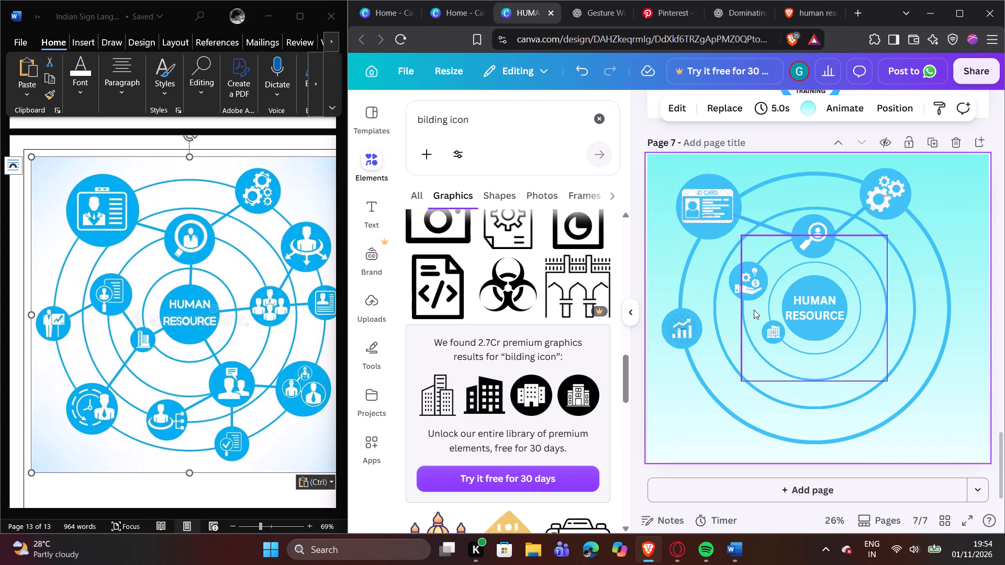
Resize the bar-chart icon to about 210 × 210 and recentre it on its blue circle on the outer ring.
{"action": "left_click", "coordinate": [680, 336]}
{"action": "left_click", "coordinate": [667, 340]}
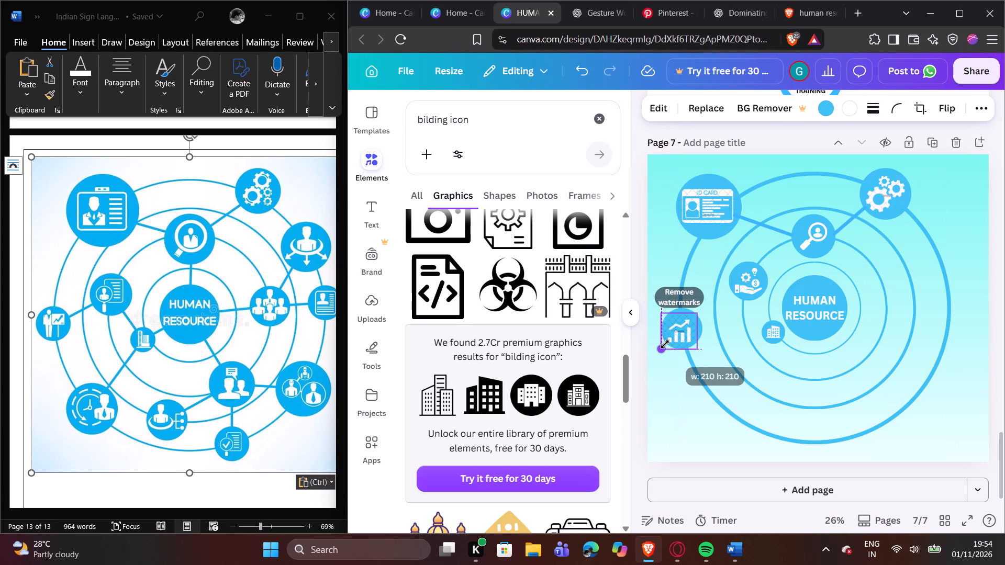
{"action": "left_click", "coordinate": [667, 422]}
{"action": "left_click", "coordinate": [684, 334]}
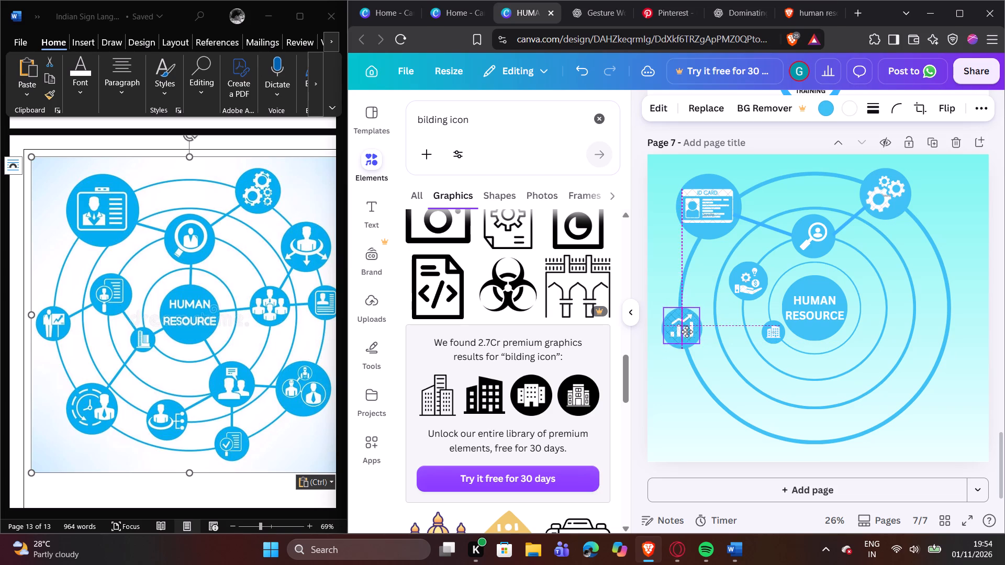
{"action": "left_click", "coordinate": [701, 421]}
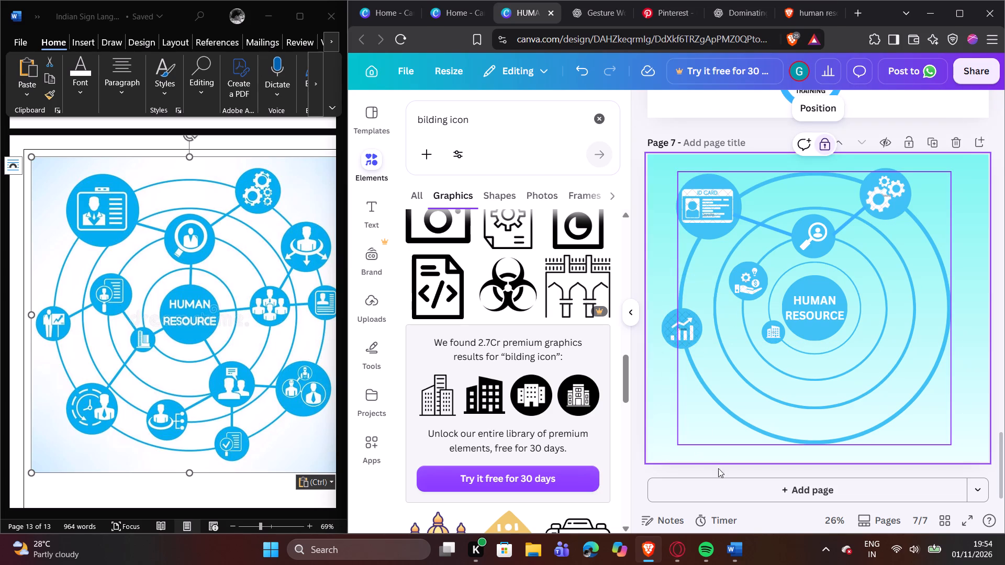
{"action": "left_click", "coordinate": [673, 416]}
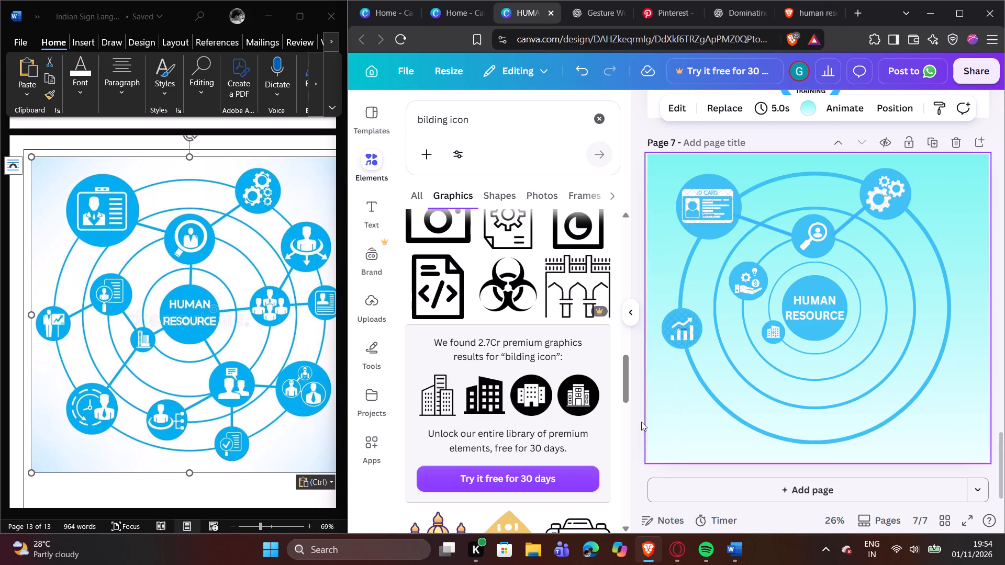
Duplicate the blue circle behind the ID card, shrink the copy slightly and place it on the outer ring at the diagram's lower left.
{"action": "left_click", "coordinate": [713, 225]}
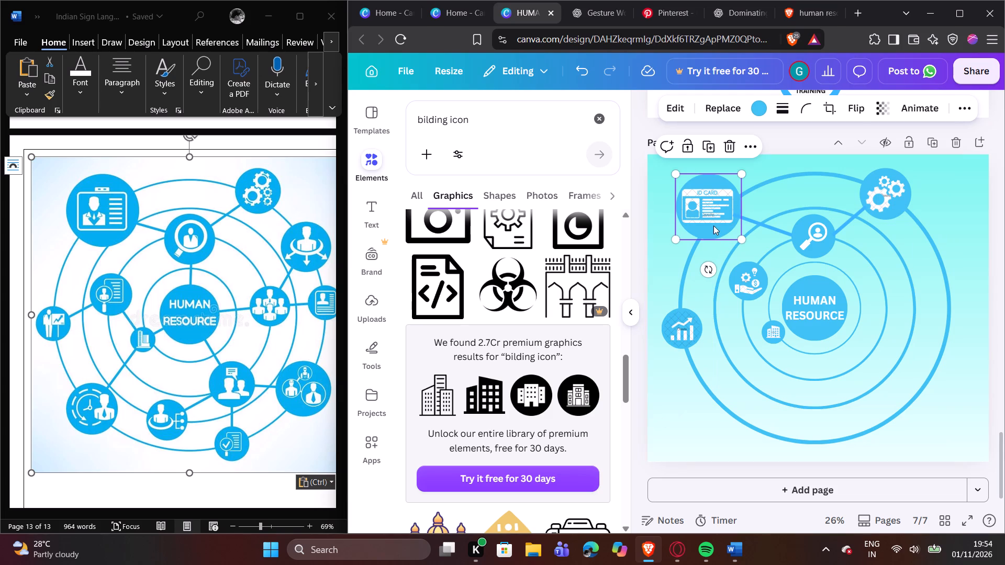
{"action": "left_click", "coordinate": [709, 145]}
{"action": "left_click_drag", "start_coordinate": [715, 220], "coordinate": [690, 406]}
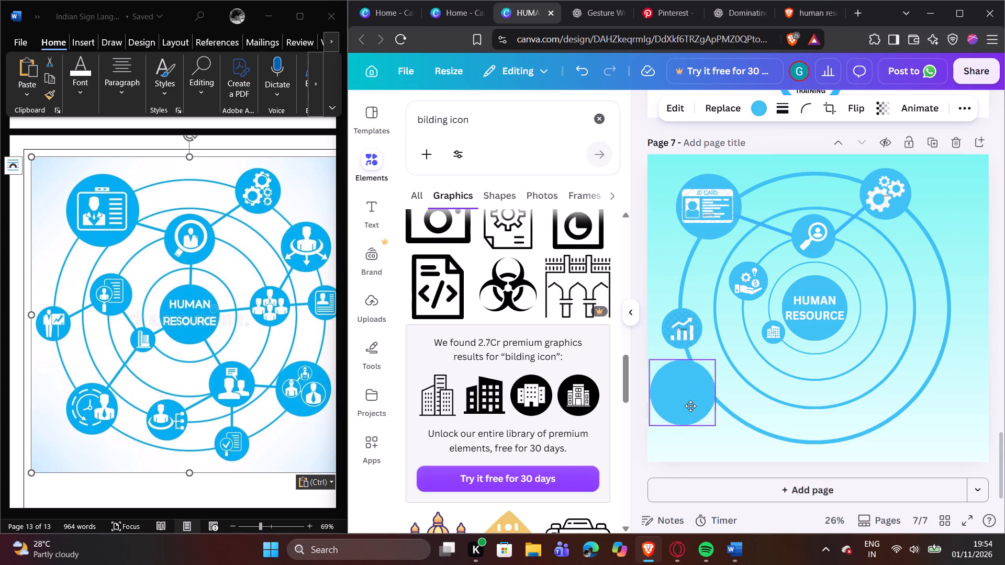
{"action": "left_click_drag", "start_coordinate": [690, 406], "coordinate": [722, 419]}
{"action": "left_click_drag", "start_coordinate": [750, 377], "coordinate": [744, 383]}
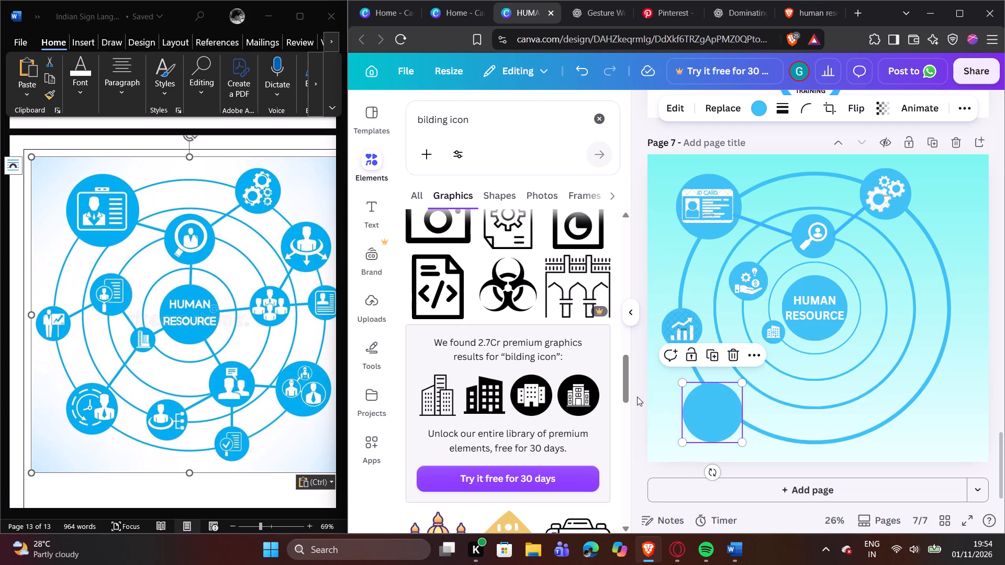
{"action": "left_click", "coordinate": [655, 408]}
{"action": "left_click_drag", "start_coordinate": [698, 411], "coordinate": [705, 409]}
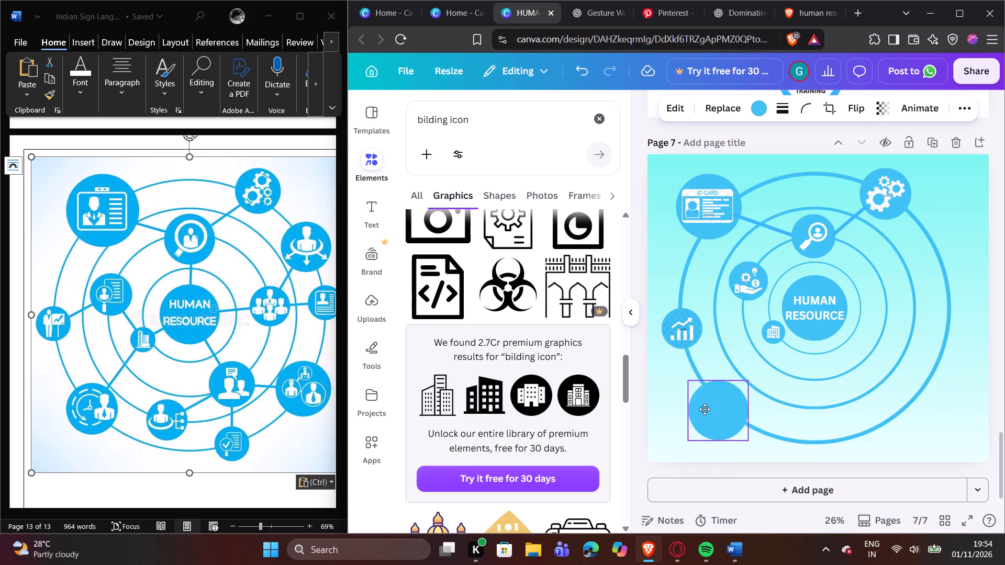
{"action": "left_click_drag", "start_coordinate": [705, 409], "coordinate": [701, 406]}
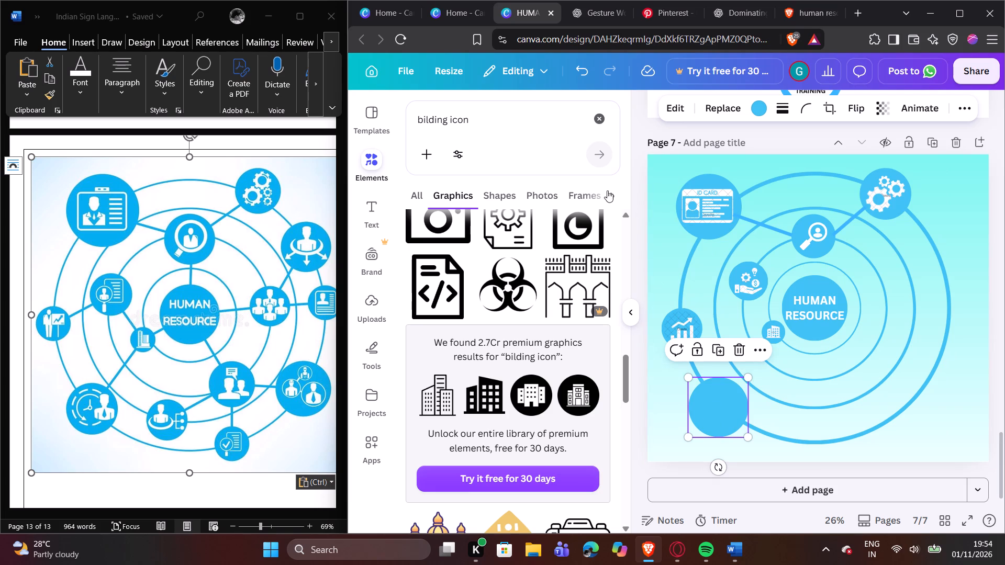
Search the elements library for "PEOPLE TIME" and limit the results to graphics.
{"action": "left_click", "coordinate": [589, 120]}
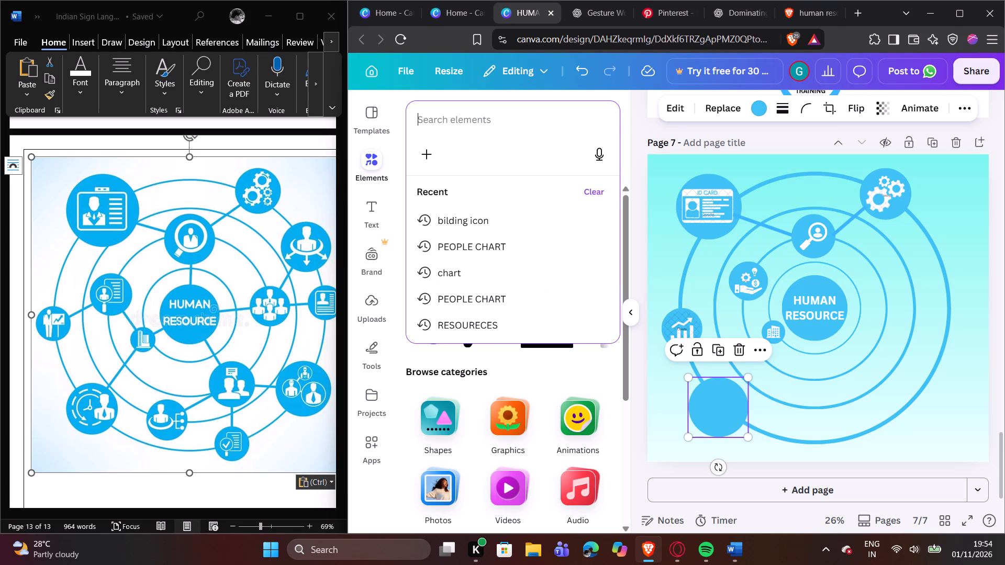
{"action": "key", "text": "p"}
{"action": "type", "text": "EO"}
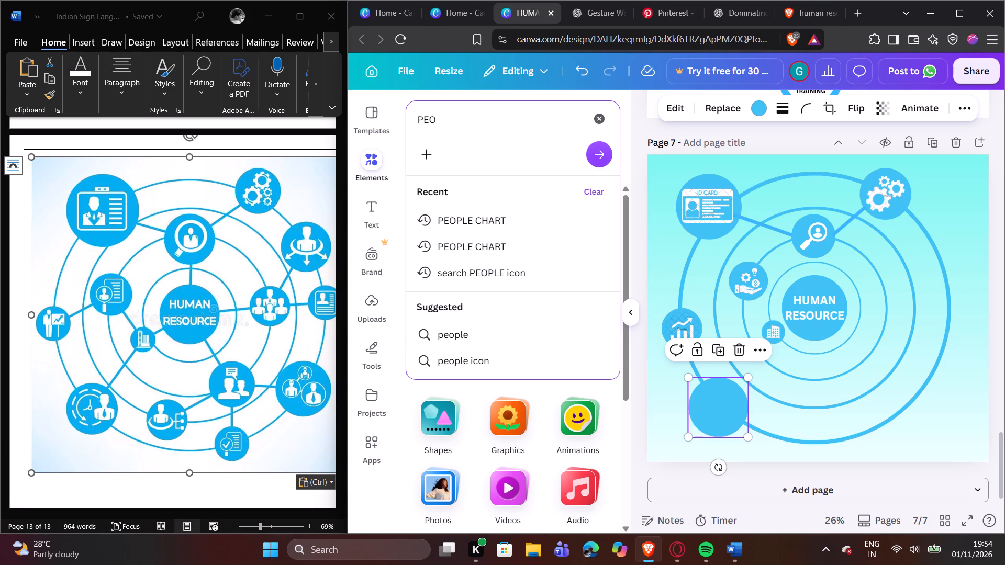
{"action": "type", "text": "PLE"}
{"action": "key", "text": "space"}
{"action": "type", "text": "TIME"}
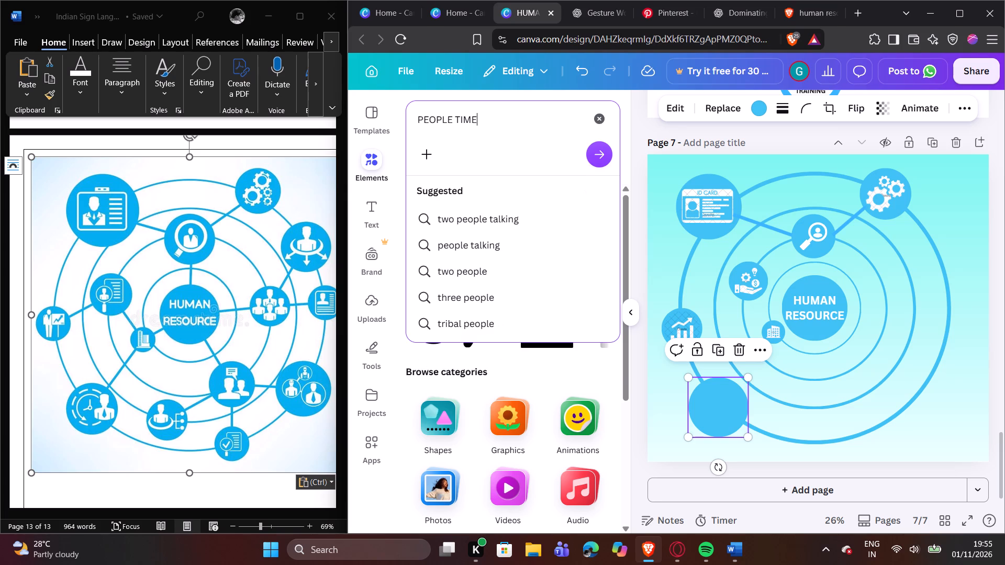
{"action": "key", "text": "Return"}
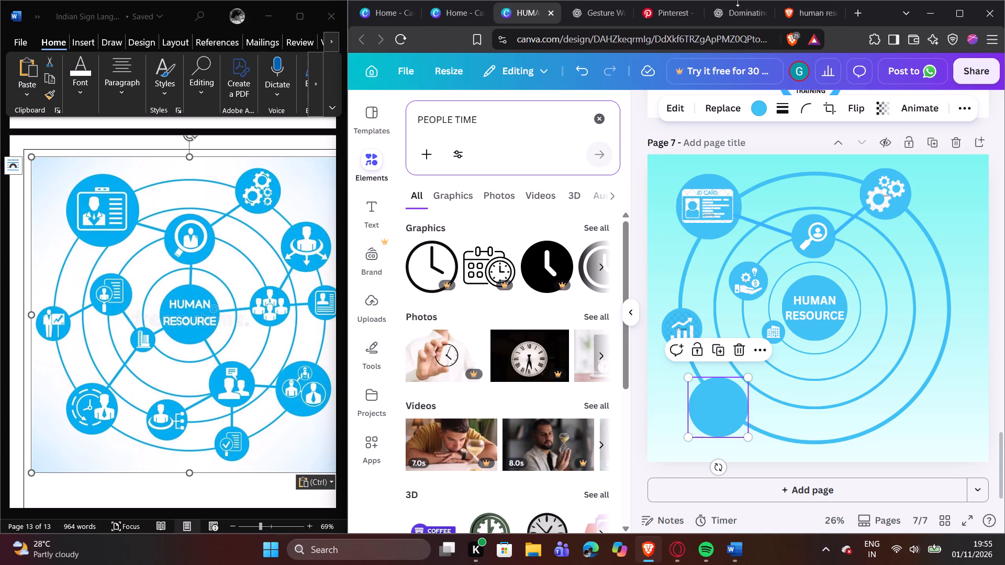
{"action": "left_click", "coordinate": [464, 188]}
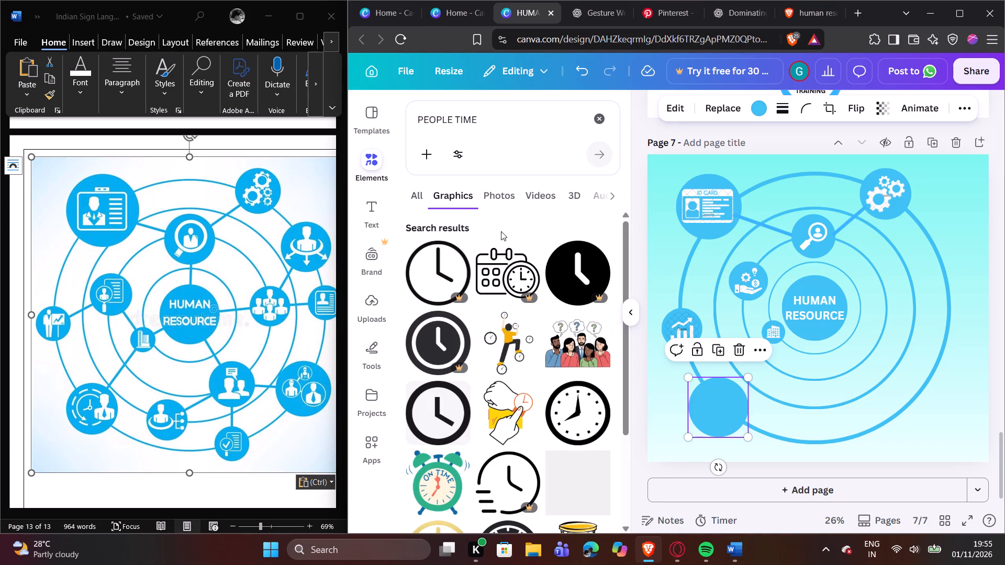
Look through the "PEOPLE TIME" graphics for an icon combining a person and a clock.
{"action": "scroll", "coordinate": [547, 267], "scroll_direction": "down", "scroll_amount": 2}
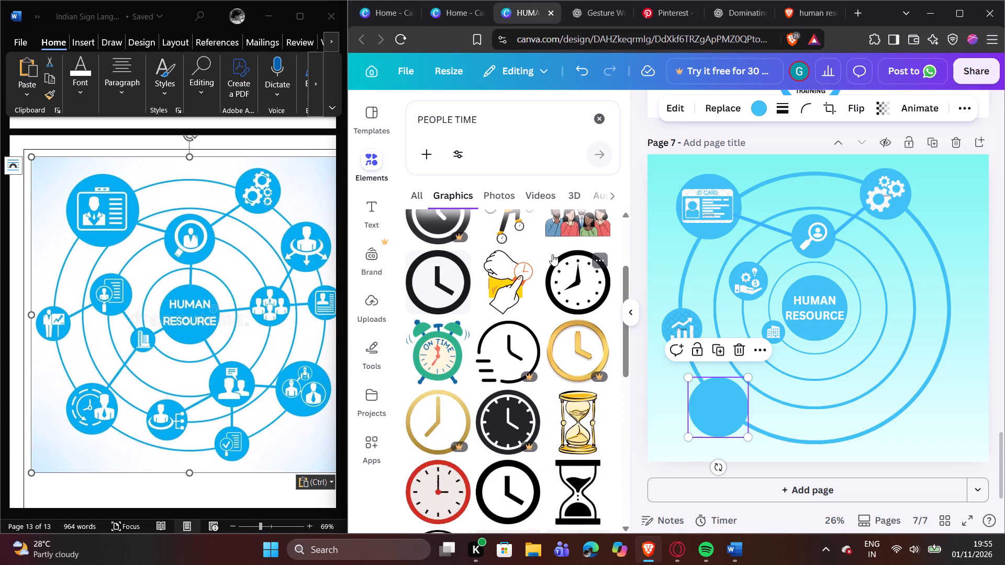
{"action": "scroll", "coordinate": [552, 257], "scroll_direction": "down", "scroll_amount": 7}
{"action": "scroll", "coordinate": [550, 300], "scroll_direction": "up", "scroll_amount": 3}
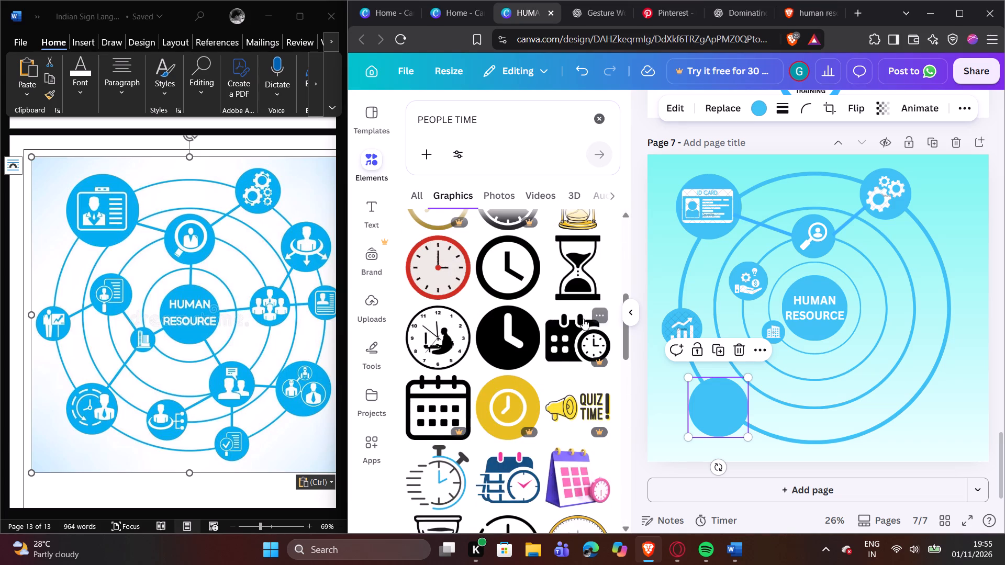
{"action": "scroll", "coordinate": [583, 319], "scroll_direction": "up", "scroll_amount": 3}
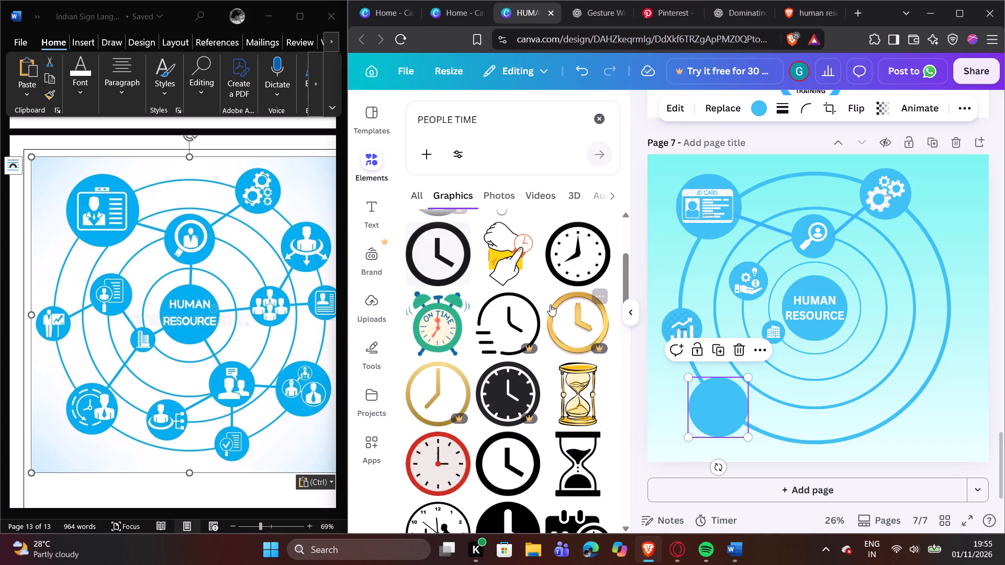
{"action": "scroll", "coordinate": [550, 304], "scroll_direction": "up", "scroll_amount": 3}
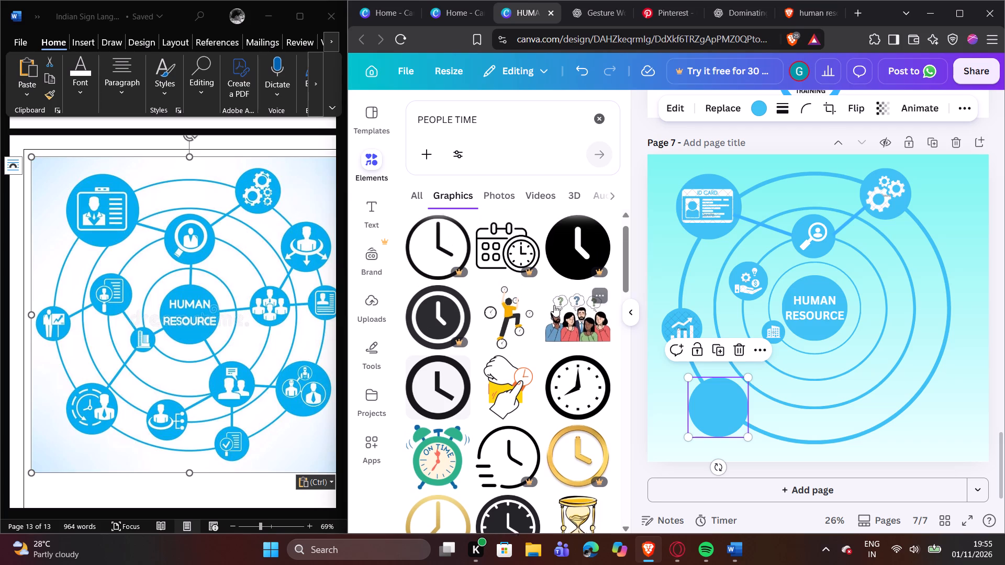
{"action": "scroll", "coordinate": [554, 305], "scroll_direction": "up", "scroll_amount": 3}
{"action": "scroll", "coordinate": [519, 298], "scroll_direction": "down", "scroll_amount": 5}
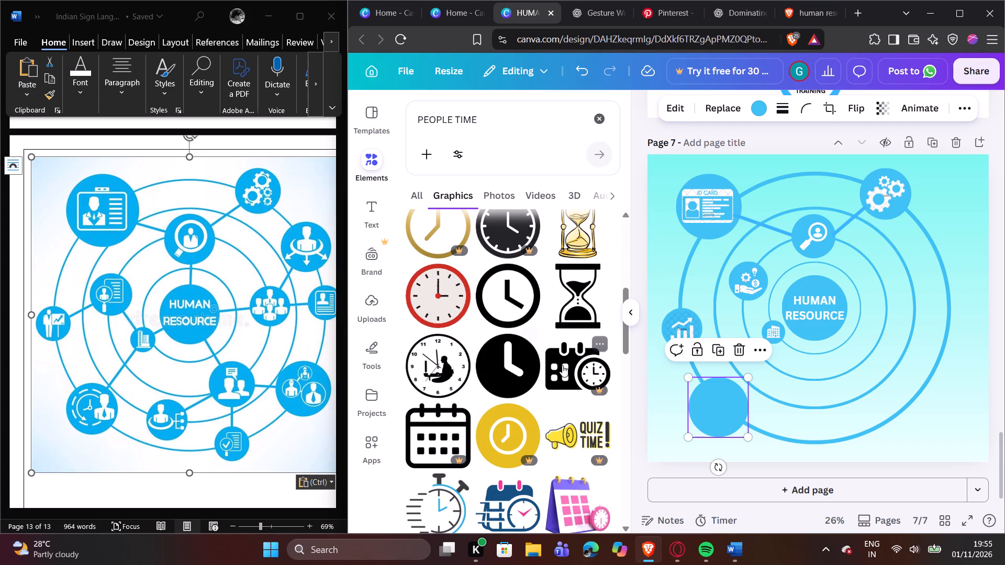
{"action": "scroll", "coordinate": [562, 365], "scroll_direction": "down", "scroll_amount": 9}
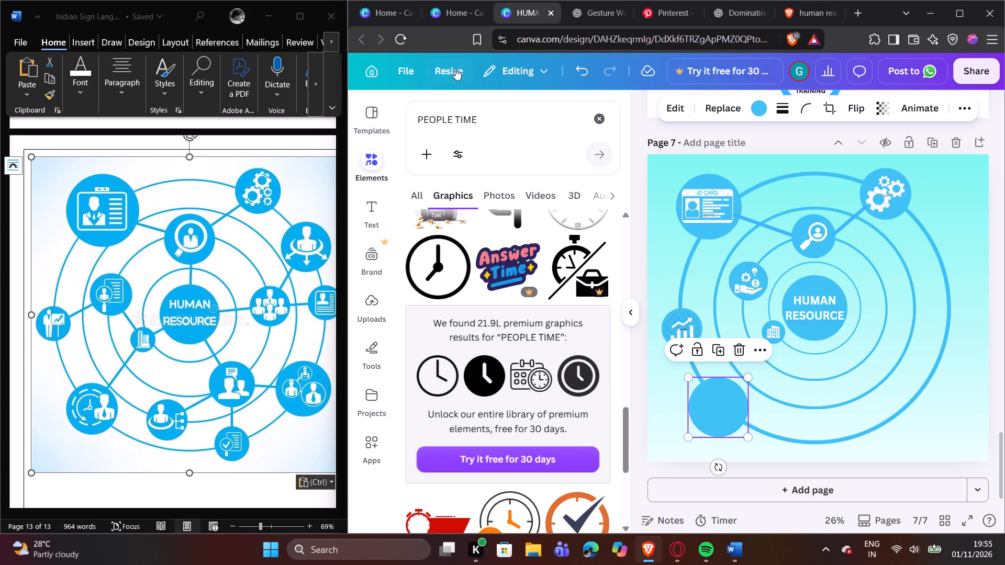
Search graphics for "people icon" and add the solid black three-person group icon to the page.
{"action": "left_click", "coordinate": [483, 136]}
{"action": "left_click", "coordinate": [483, 136]}
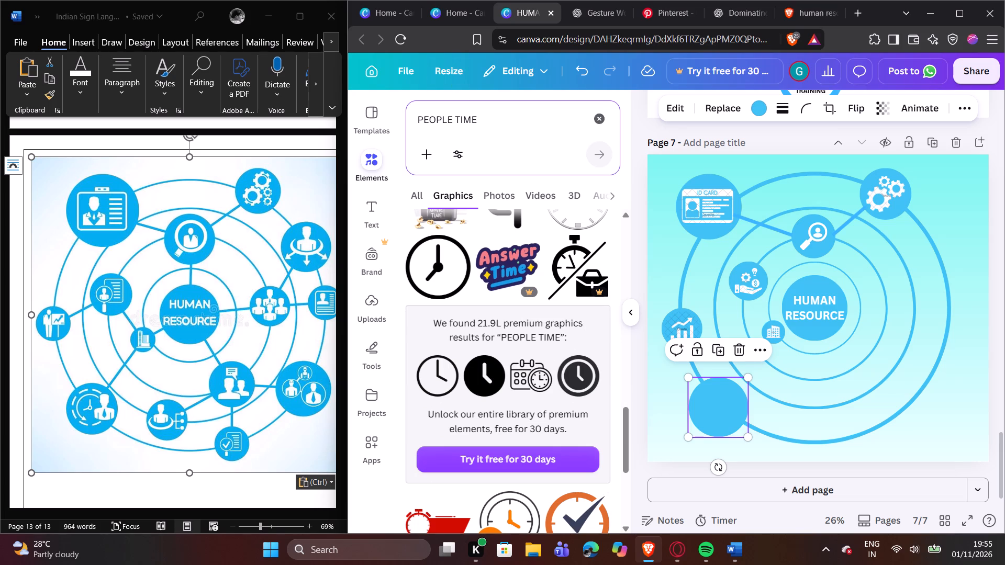
{"action": "left_click", "coordinate": [466, 121]}
{"action": "left_click", "coordinate": [495, 127]}
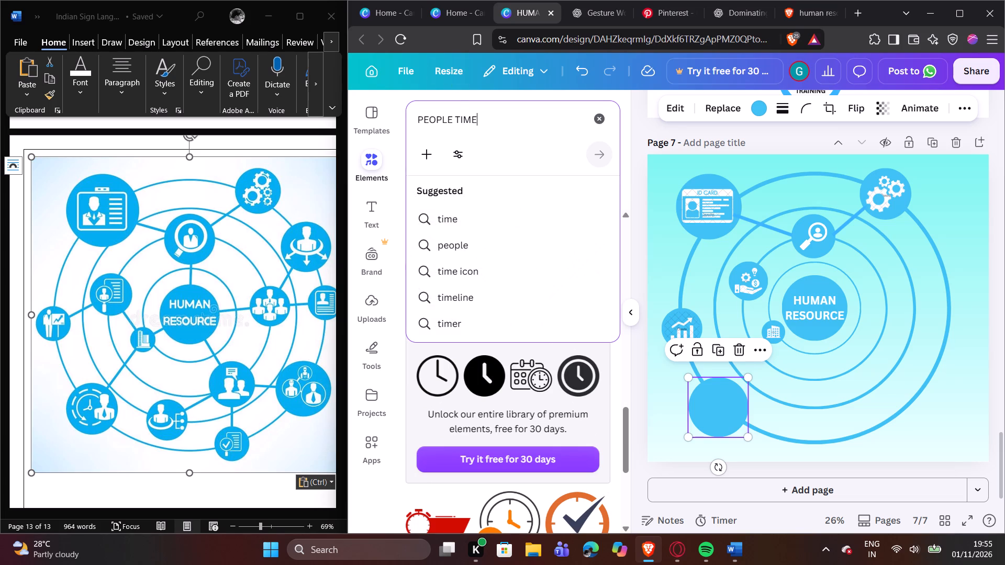
{"action": "key", "text": "space"}
{"action": "left_click", "coordinate": [467, 325]}
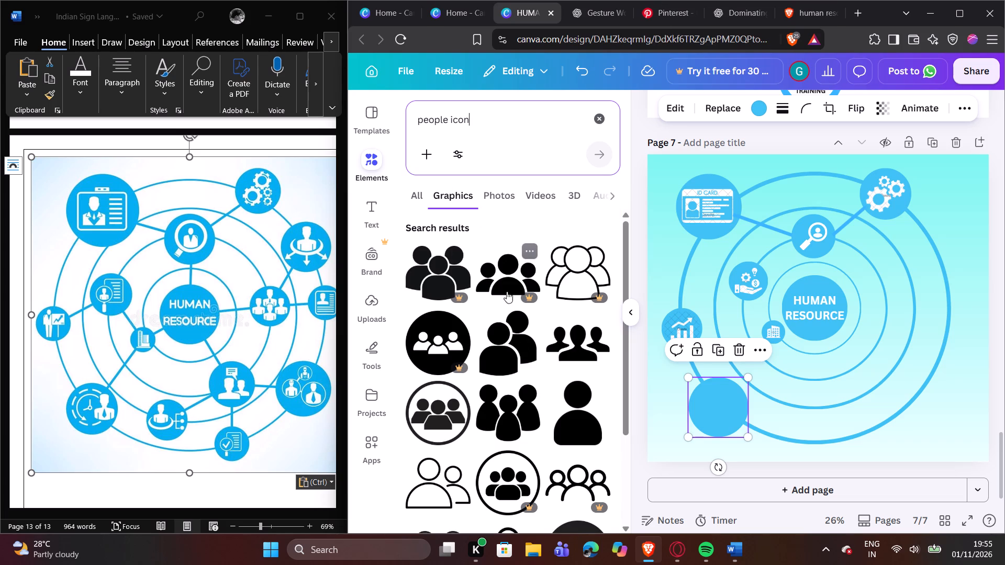
{"action": "scroll", "coordinate": [524, 398], "scroll_direction": "down", "scroll_amount": 4}
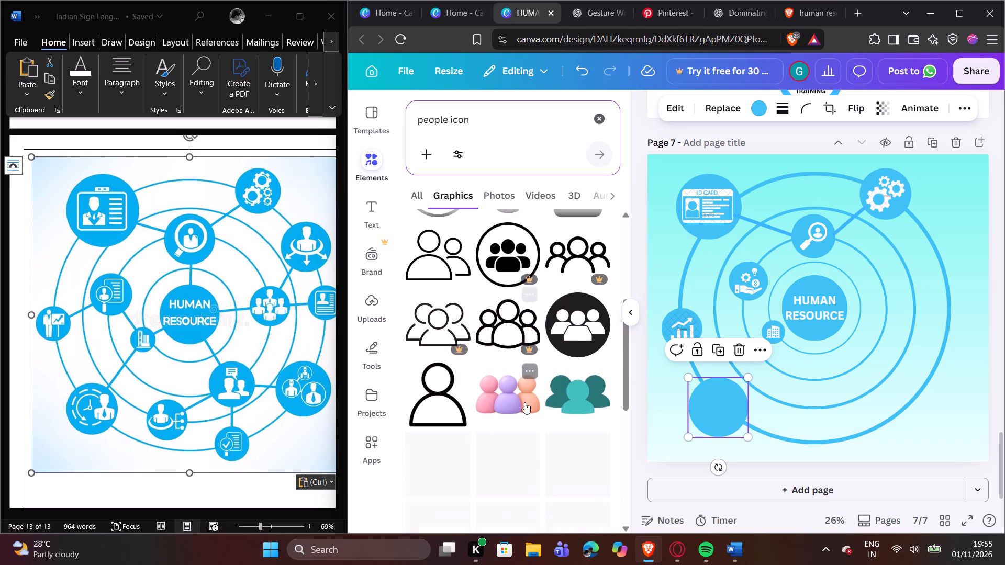
{"action": "scroll", "coordinate": [573, 299], "scroll_direction": "down", "scroll_amount": 3}
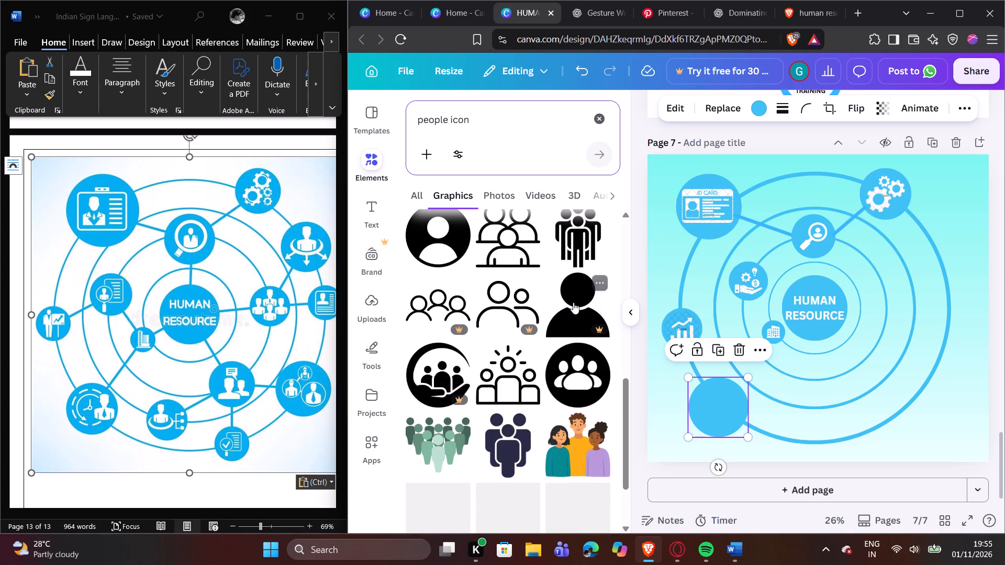
{"action": "scroll", "coordinate": [575, 407], "scroll_direction": "down", "scroll_amount": 4}
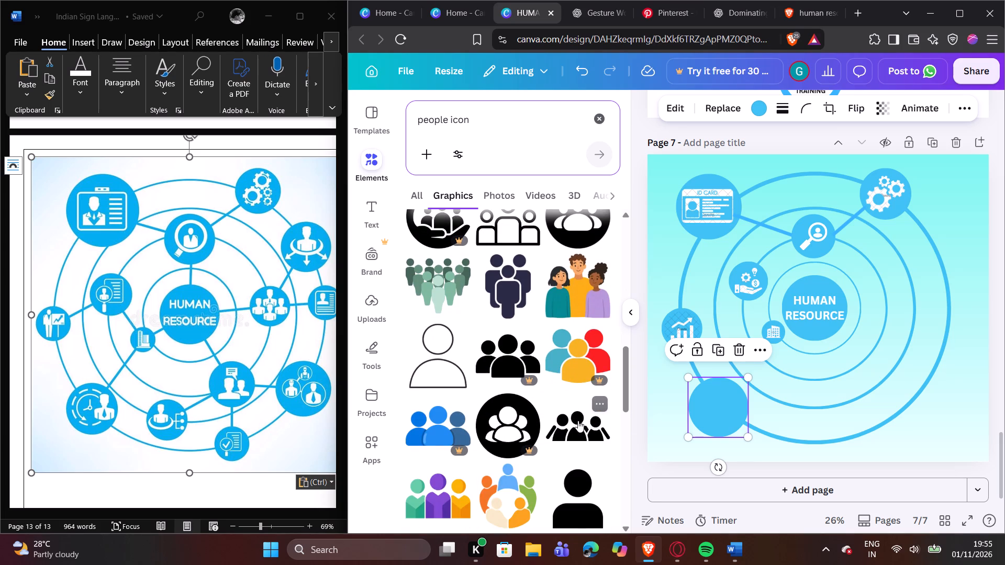
{"action": "scroll", "coordinate": [578, 421], "scroll_direction": "down", "scroll_amount": 4}
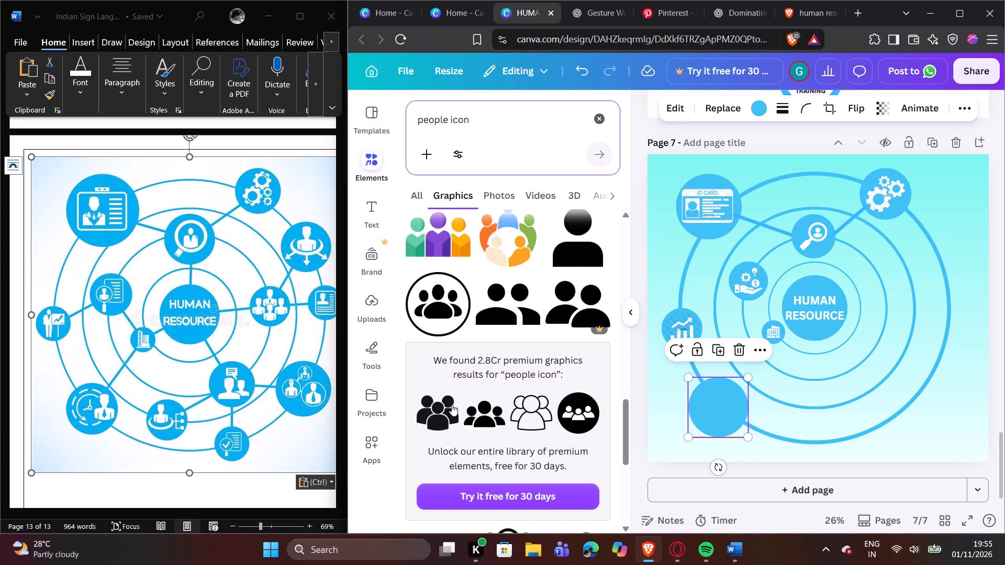
{"action": "left_click", "coordinate": [437, 406]}
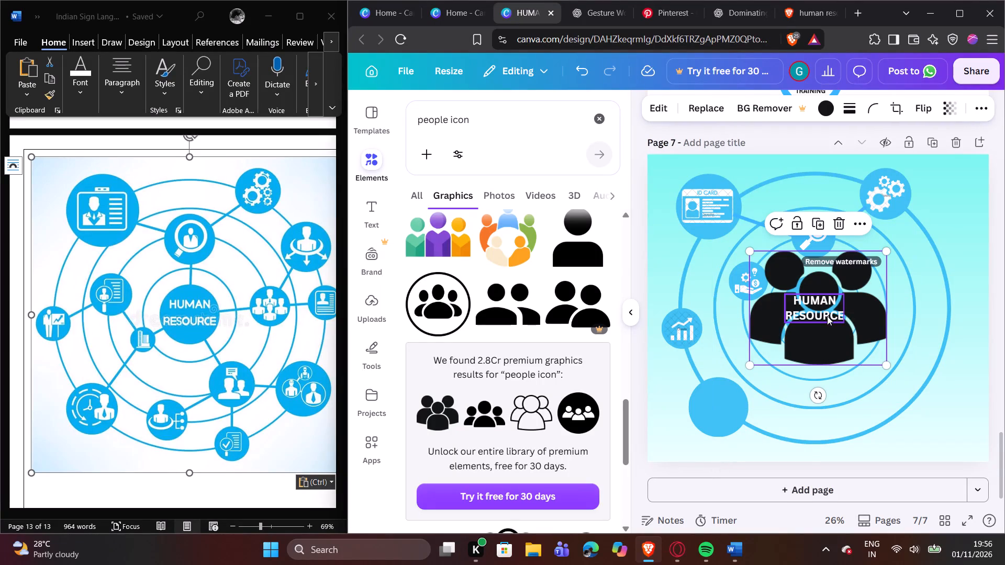
Shrink the three-person icon and place it on the empty blue circle at the diagram's lower left.
{"action": "left_click_drag", "start_coordinate": [833, 335], "coordinate": [742, 398]}
{"action": "left_click_drag", "start_coordinate": [797, 315], "coordinate": [754, 378]}
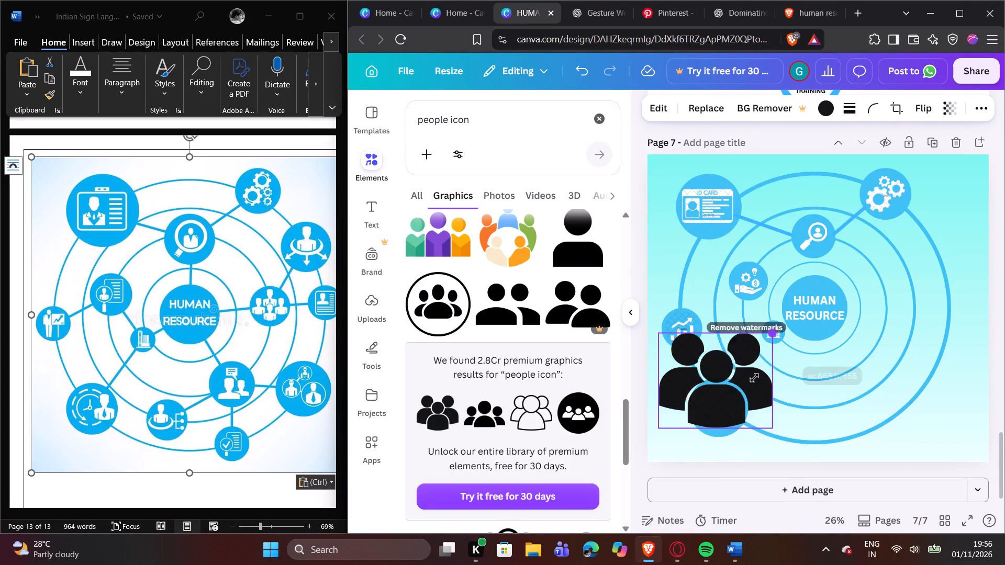
{"action": "left_click_drag", "start_coordinate": [754, 378], "coordinate": [695, 406]}
{"action": "left_click", "coordinate": [742, 446]}
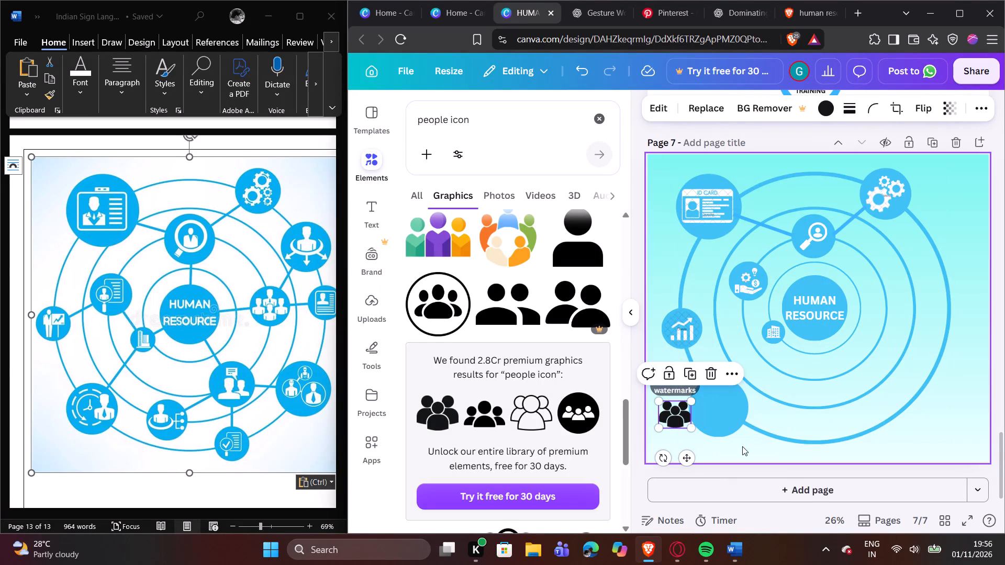
{"action": "left_click_drag", "start_coordinate": [665, 413], "coordinate": [714, 402]}
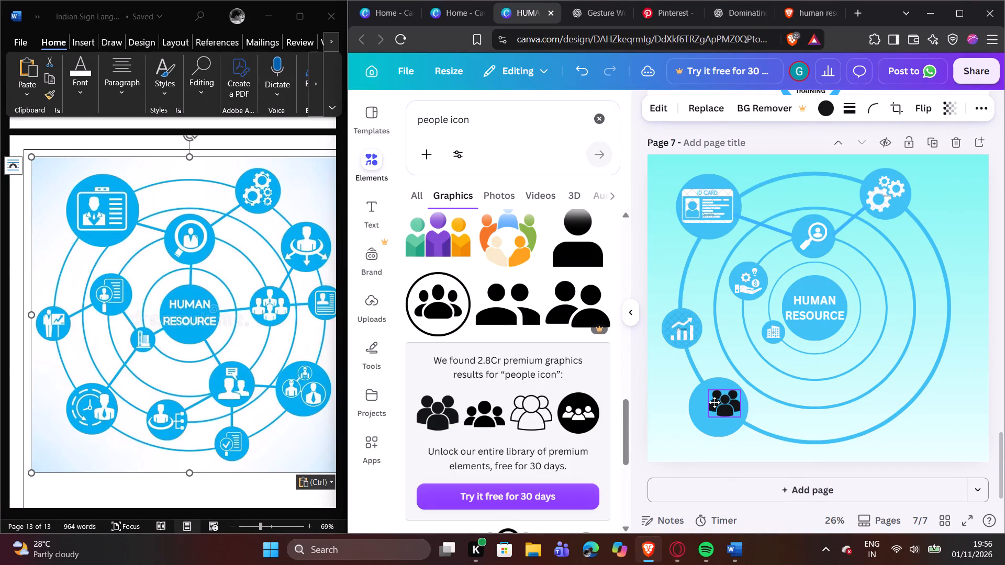
{"action": "left_click_drag", "start_coordinate": [714, 402], "coordinate": [716, 404]}
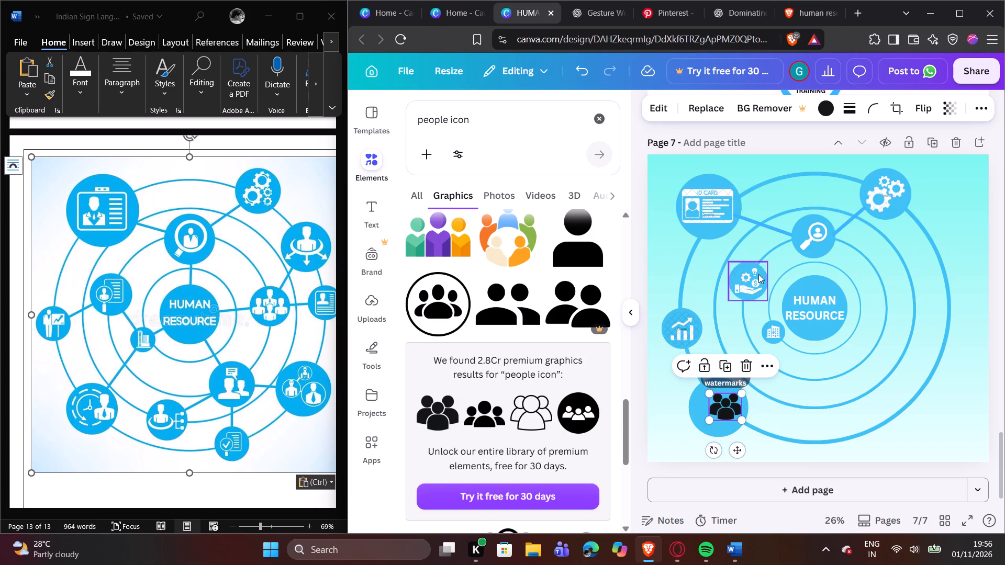
Recolour the three-person icon white.
{"action": "left_click", "coordinate": [823, 111]}
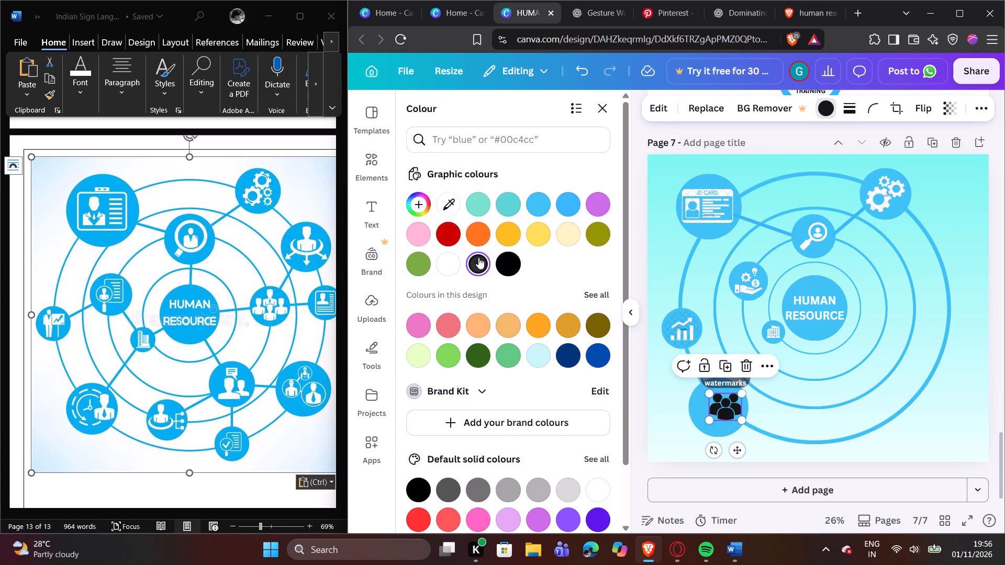
{"action": "left_click", "coordinate": [445, 265]}
{"action": "left_click", "coordinate": [982, 198]}
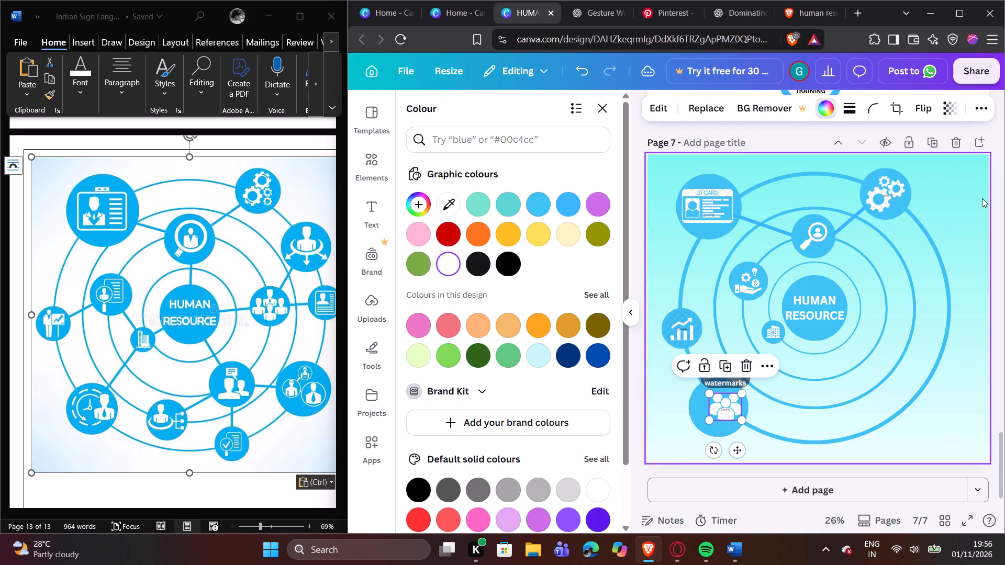
Shrink the white three-person icon and move it to the right half of the diagram's lower-left circle.
{"action": "left_click", "coordinate": [725, 386]}
{"action": "left_click", "coordinate": [729, 394]}
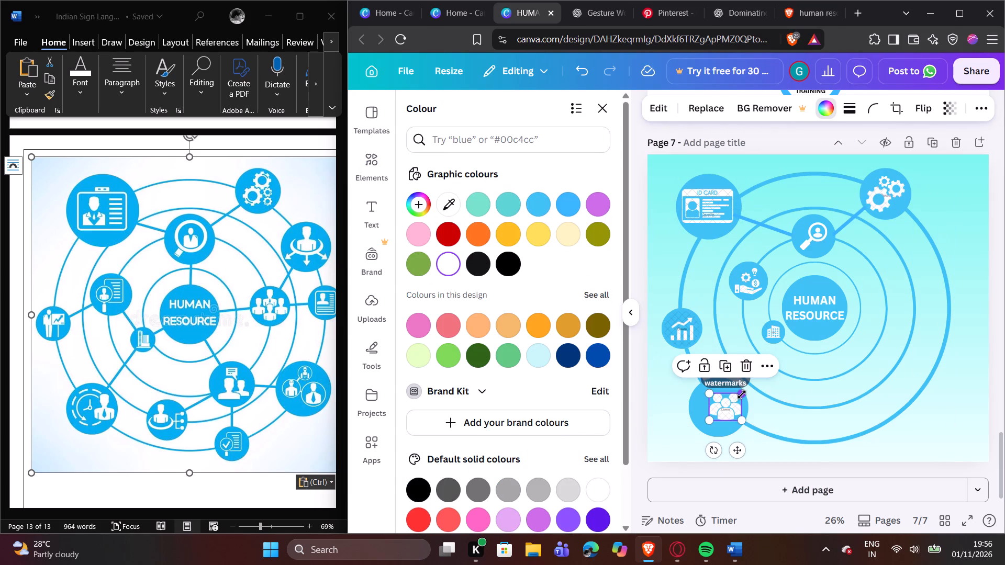
{"action": "left_click_drag", "start_coordinate": [742, 394], "coordinate": [740, 402]}
{"action": "left_click", "coordinate": [665, 409]}
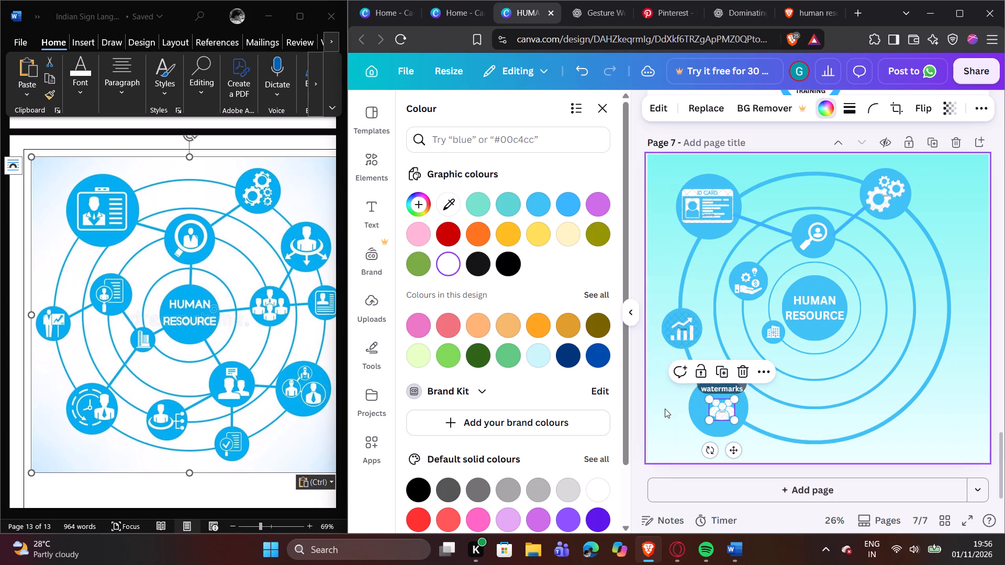
{"action": "left_click_drag", "start_coordinate": [718, 412], "coordinate": [726, 411]}
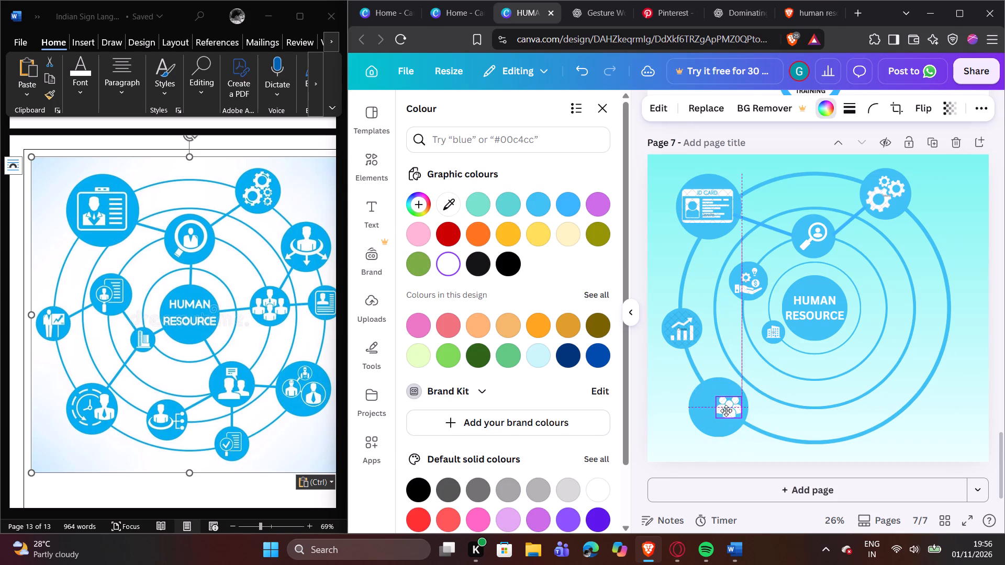
{"action": "left_click_drag", "start_coordinate": [726, 411], "coordinate": [724, 411]}
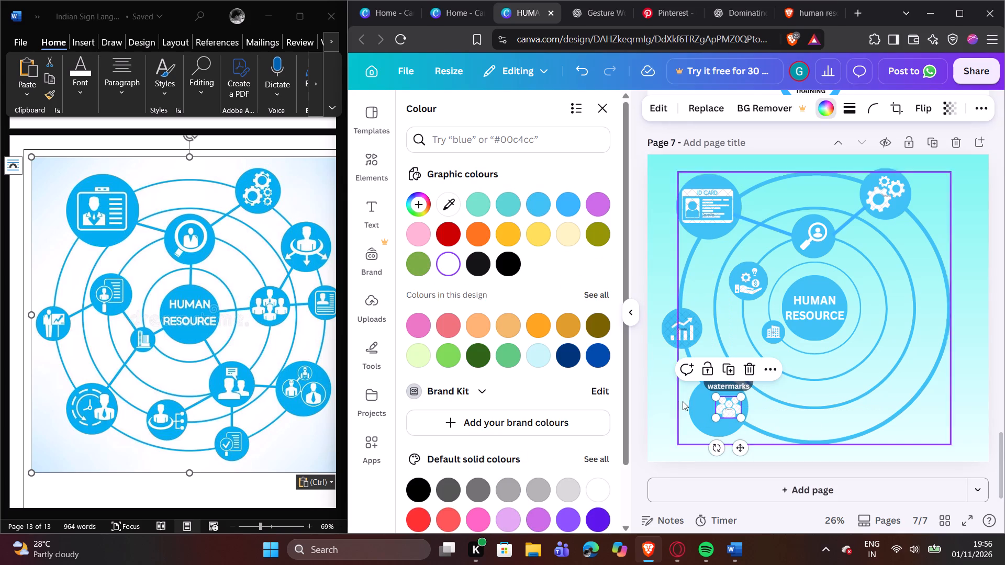
{"action": "left_click", "coordinate": [672, 398]}
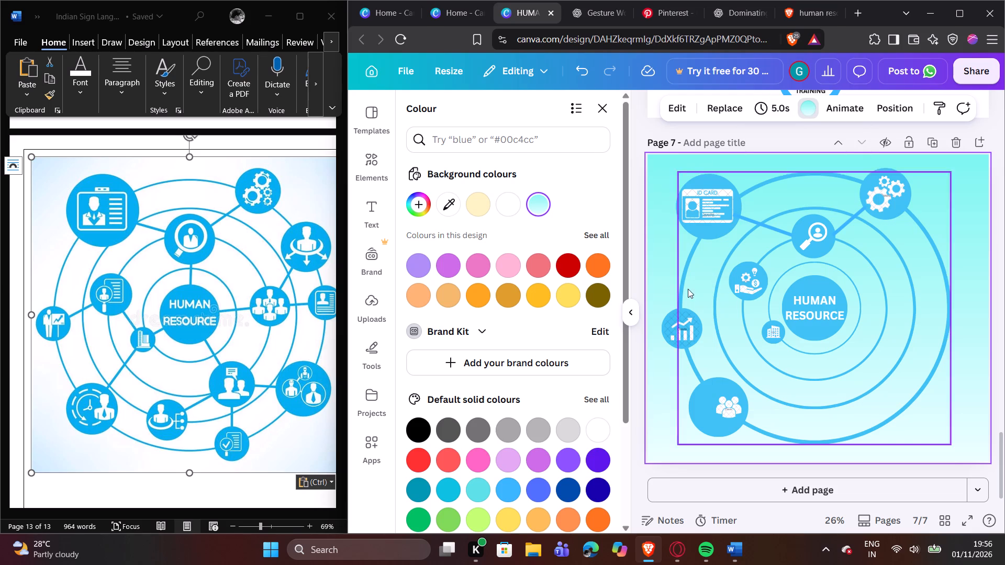
Search the graphics for "CALENDER" and look through them for a suitable calendar icon.
{"action": "left_click", "coordinate": [375, 148]}
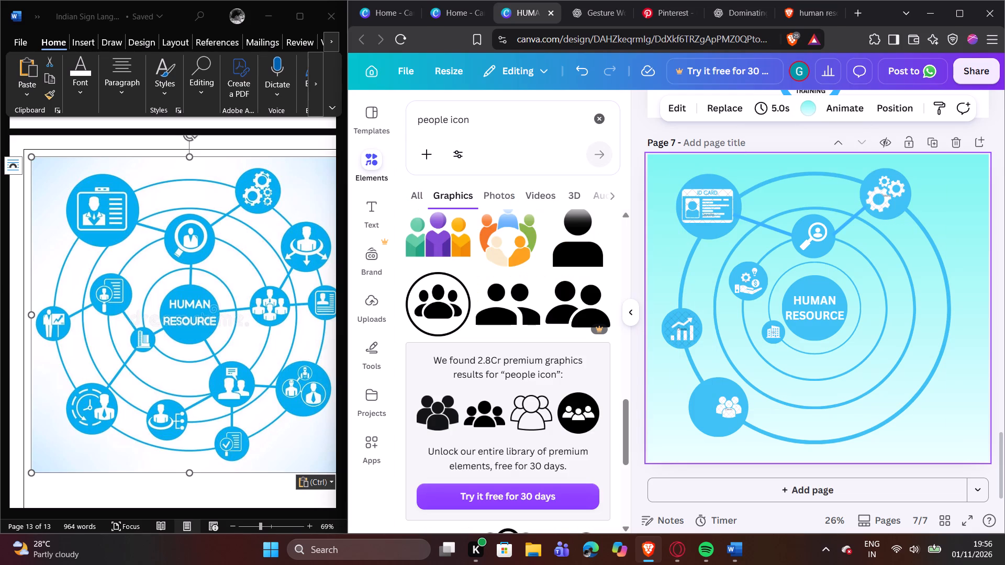
{"action": "left_click", "coordinate": [588, 116]}
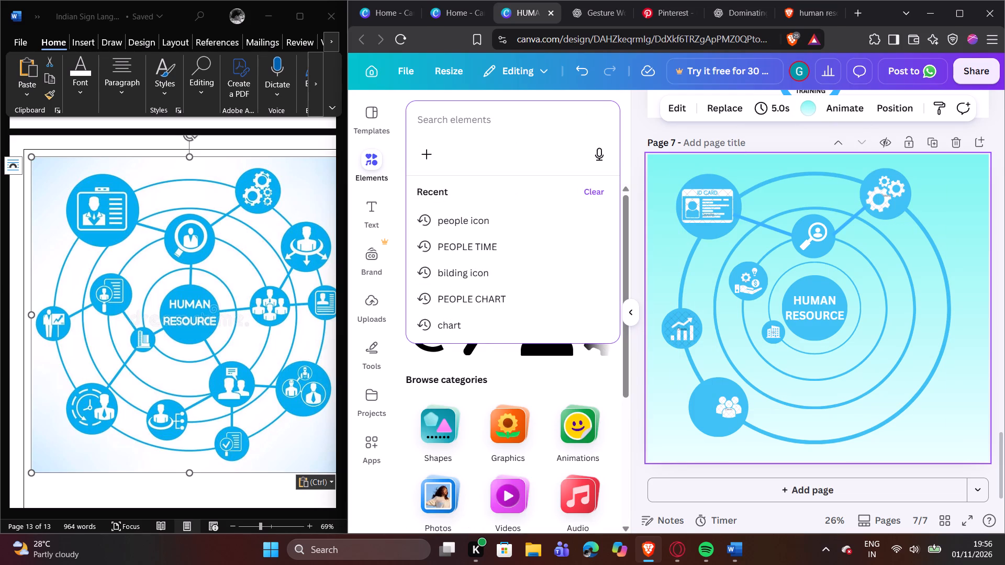
{"action": "key", "text": "c"}
{"action": "type", "text": "ALENDER"}
{"action": "key", "text": "Return"}
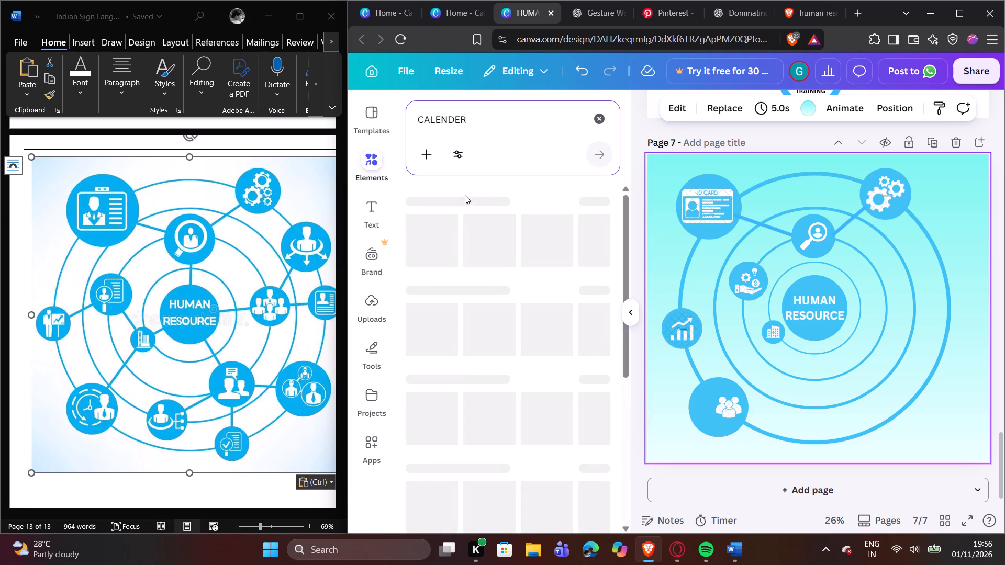
{"action": "left_click", "coordinate": [446, 187]}
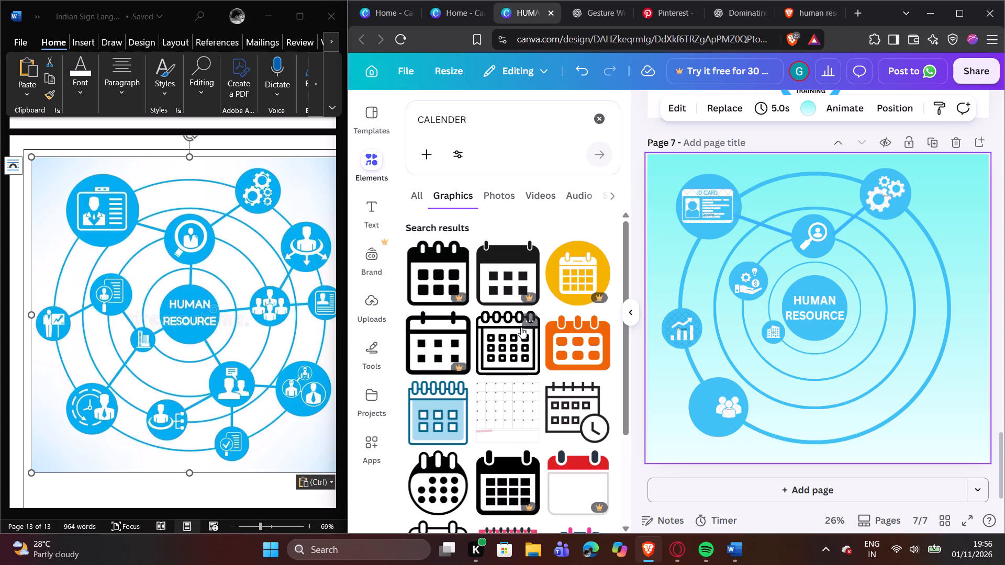
{"action": "scroll", "coordinate": [521, 327], "scroll_direction": "down", "scroll_amount": 2}
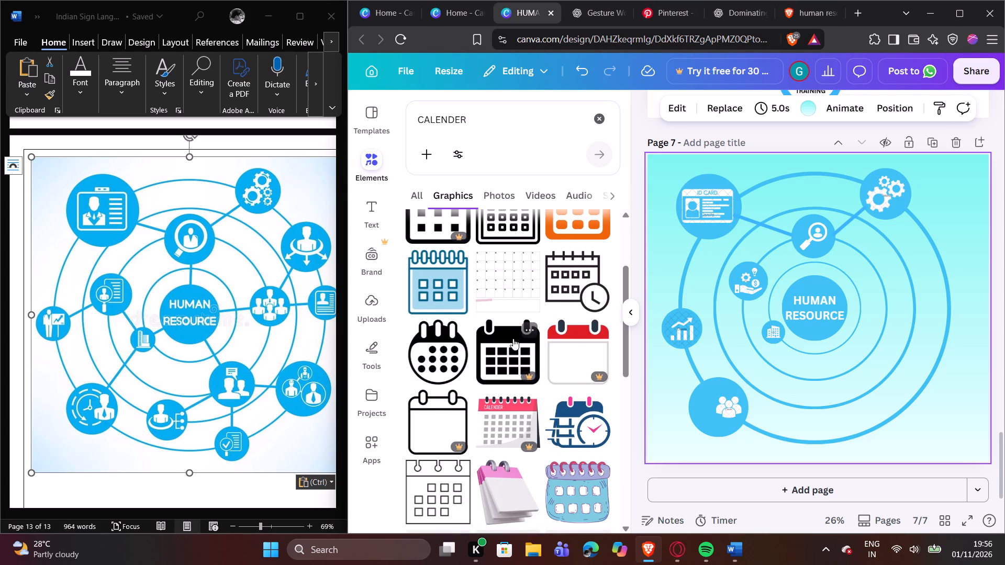
{"action": "scroll", "coordinate": [492, 335], "scroll_direction": "down", "scroll_amount": 2}
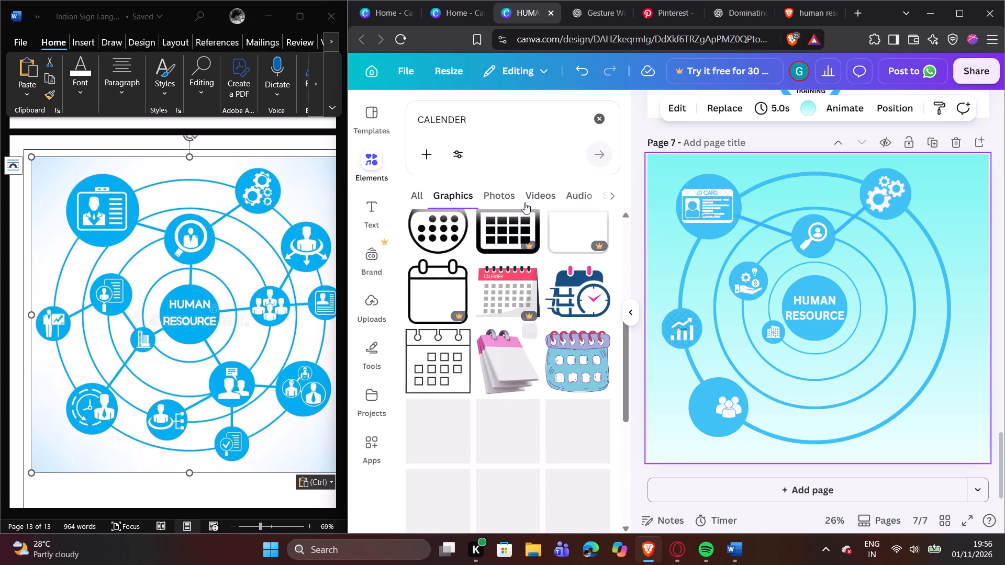
Search graphics for "CALENDER IN CYCLE" and add the black outlined calendar icon with a clock to the page.
{"action": "left_click", "coordinate": [483, 113]}
{"action": "key", "text": "space"}
{"action": "type", "text": "IN"}
{"action": "key", "text": "space"}
{"action": "type", "text": "CYCLE"}
{"action": "key", "text": "Return"}
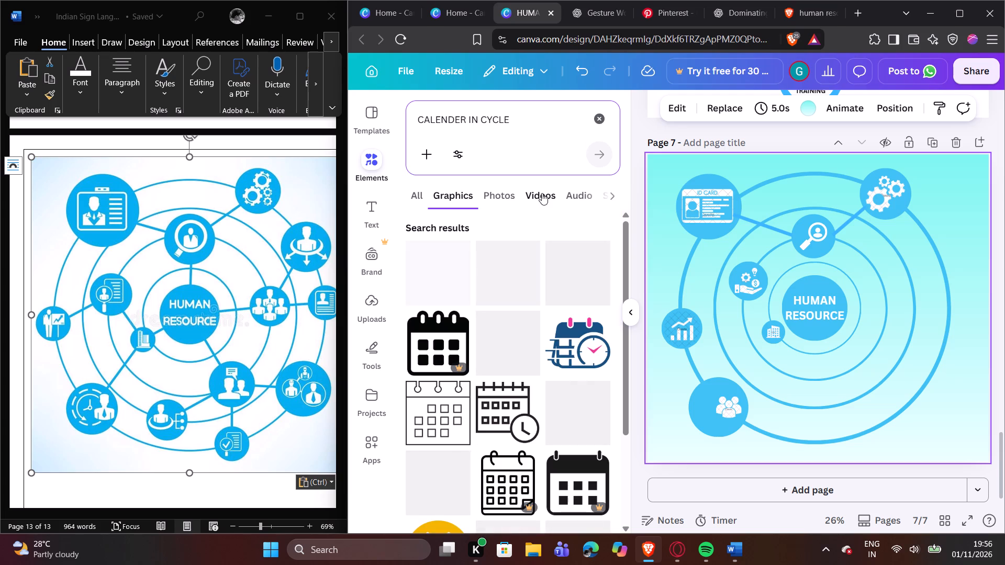
{"action": "left_click", "coordinate": [502, 408]}
Shrink the calendar-and-clock icon and place it beside the three-person icon in the diagram's lower-left circle.
{"action": "left_click_drag", "start_coordinate": [883, 248], "coordinate": [853, 289]}
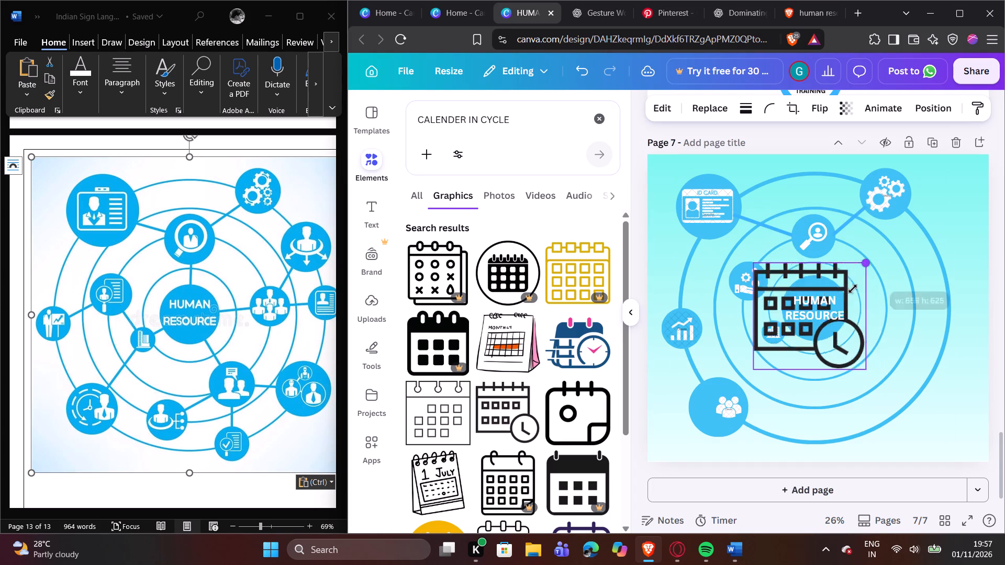
{"action": "left_click_drag", "start_coordinate": [853, 289], "coordinate": [781, 348]}
{"action": "left_click", "coordinate": [965, 238]}
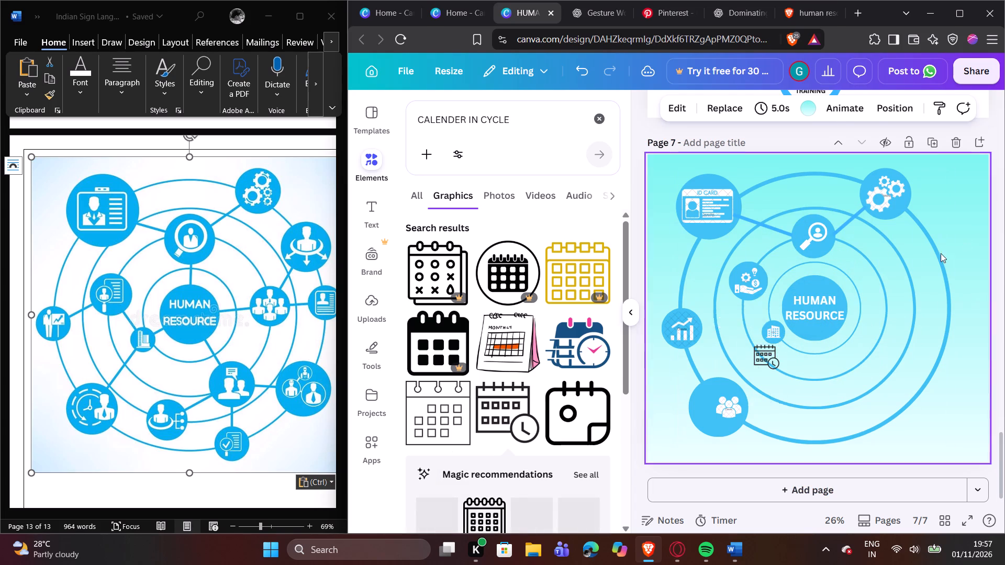
{"action": "left_click_drag", "start_coordinate": [767, 354], "coordinate": [707, 402]}
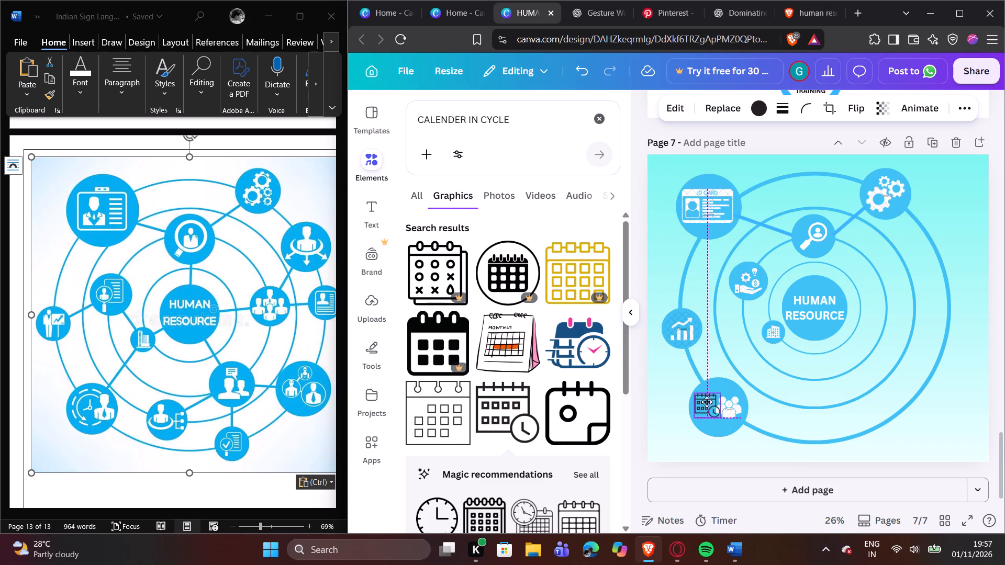
{"action": "left_click_drag", "start_coordinate": [707, 402], "coordinate": [706, 406]}
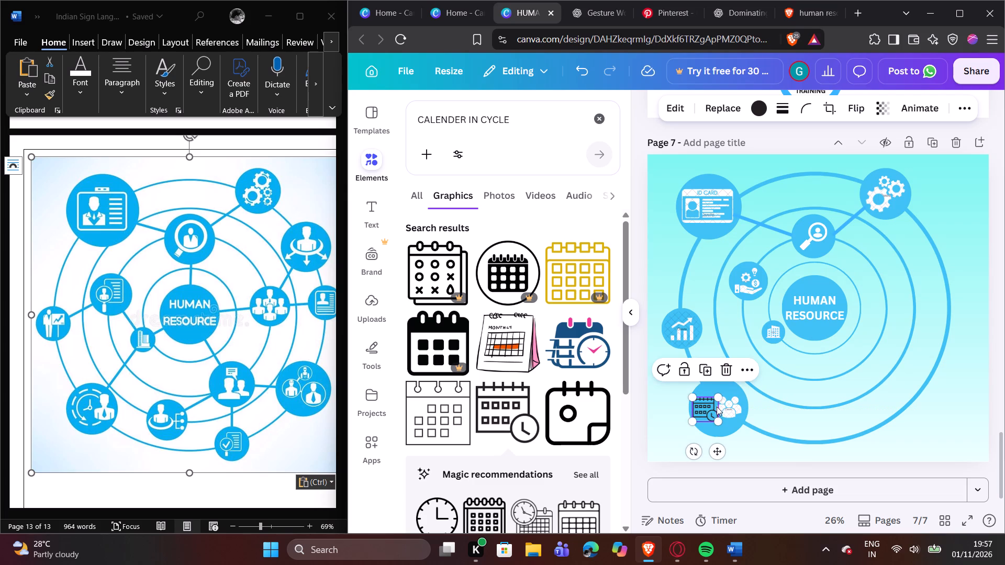
Recolour the calendar-and-clock icon white.
{"action": "left_click", "coordinate": [757, 108]}
{"action": "left_click", "coordinate": [452, 264]}
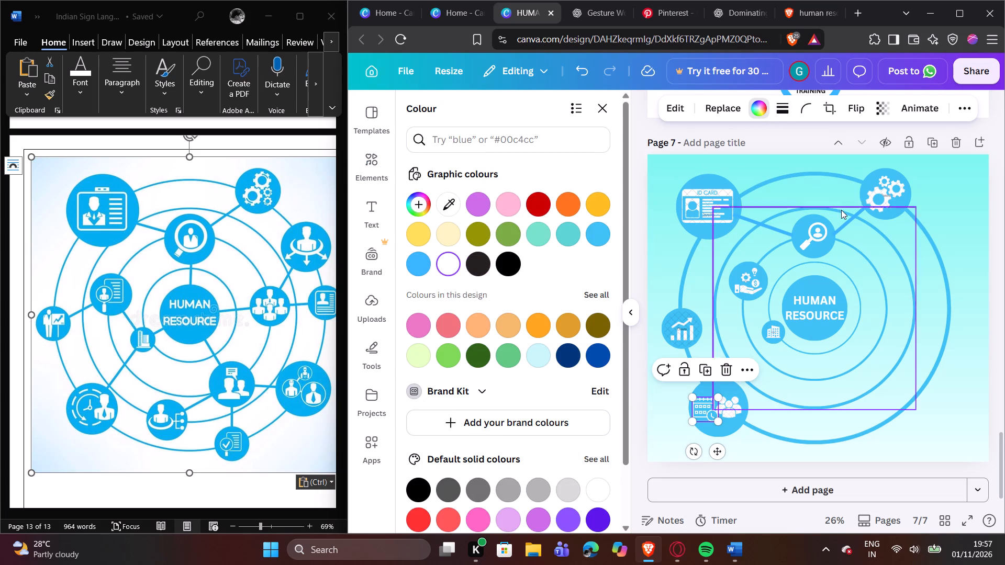
{"action": "left_click", "coordinate": [954, 186]}
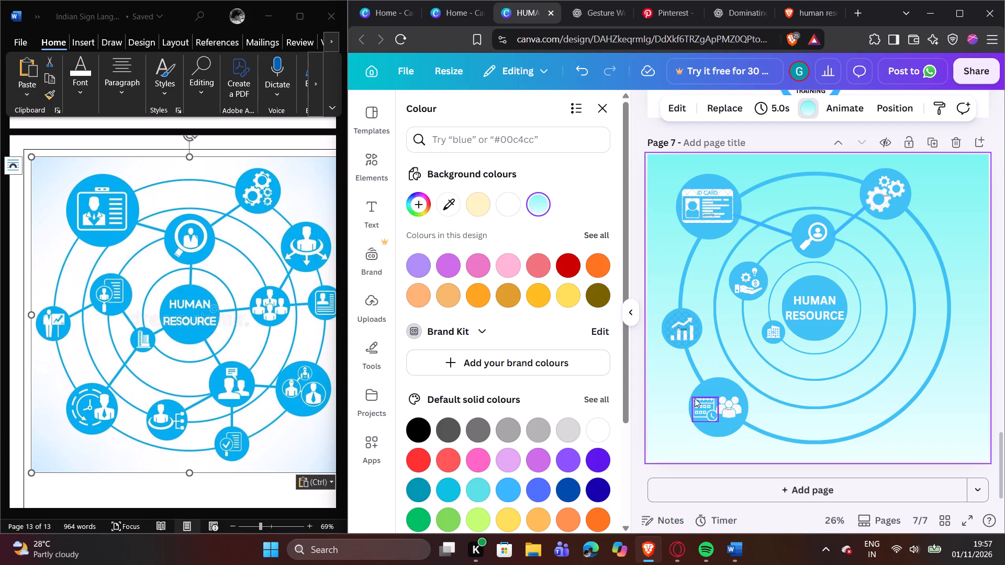
Shrink the calendar-and-clock icon slightly and adjust both icons so they sit side by side inside the lower-left circle.
{"action": "left_click", "coordinate": [700, 401]}
{"action": "left_click", "coordinate": [692, 396]}
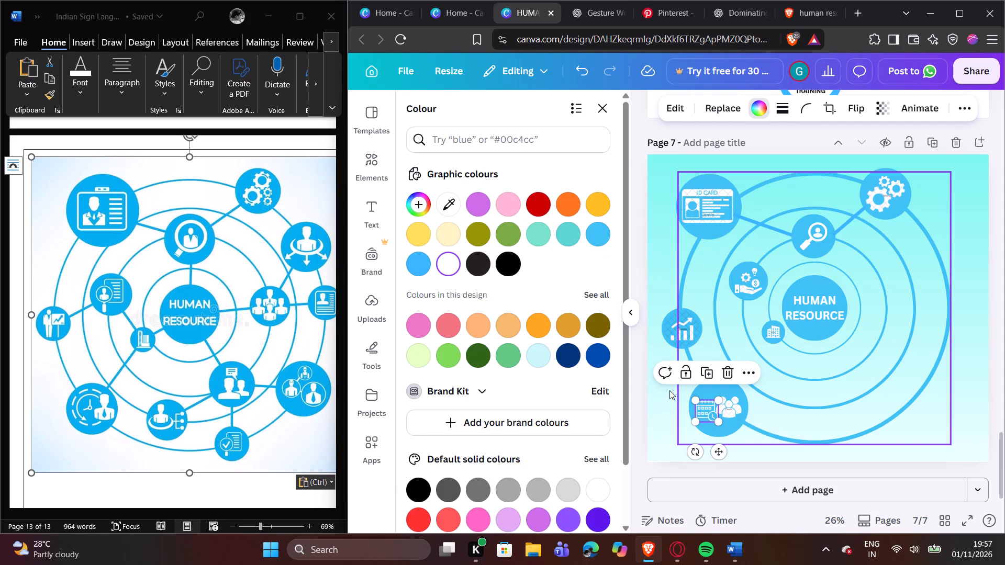
{"action": "left_click", "coordinate": [669, 390]}
{"action": "left_click", "coordinate": [711, 406]}
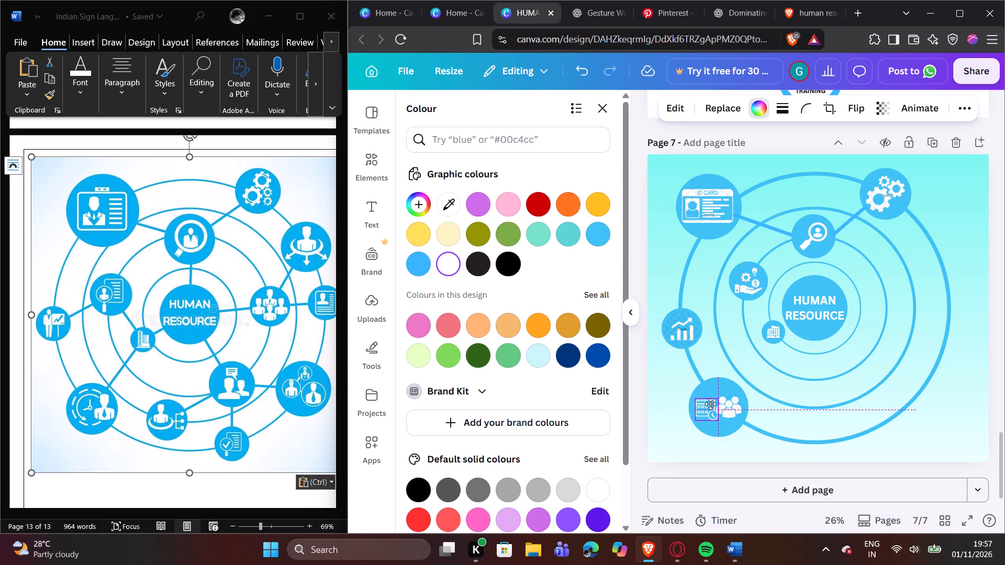
{"action": "left_click", "coordinate": [673, 398]}
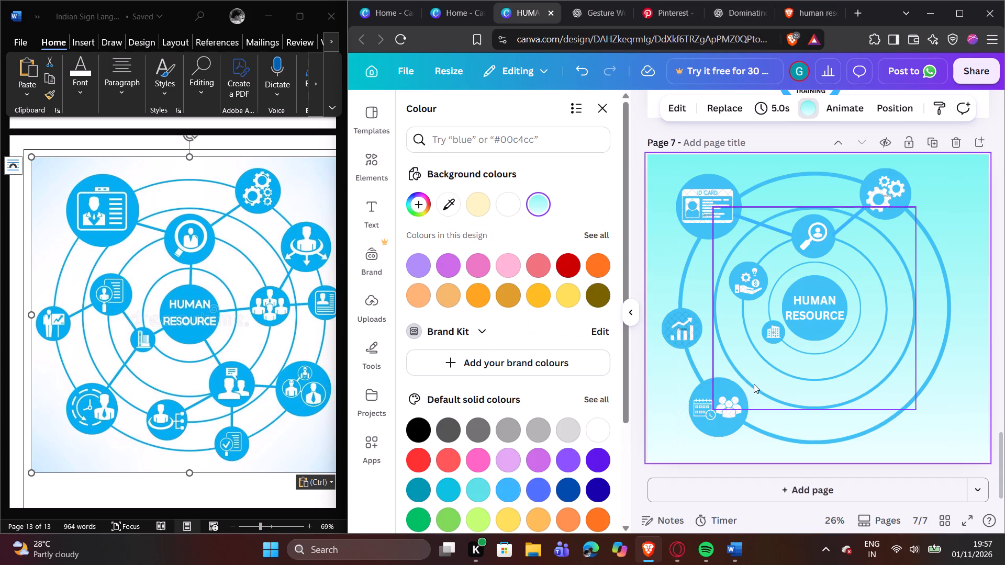
{"action": "left_click", "coordinate": [723, 402]}
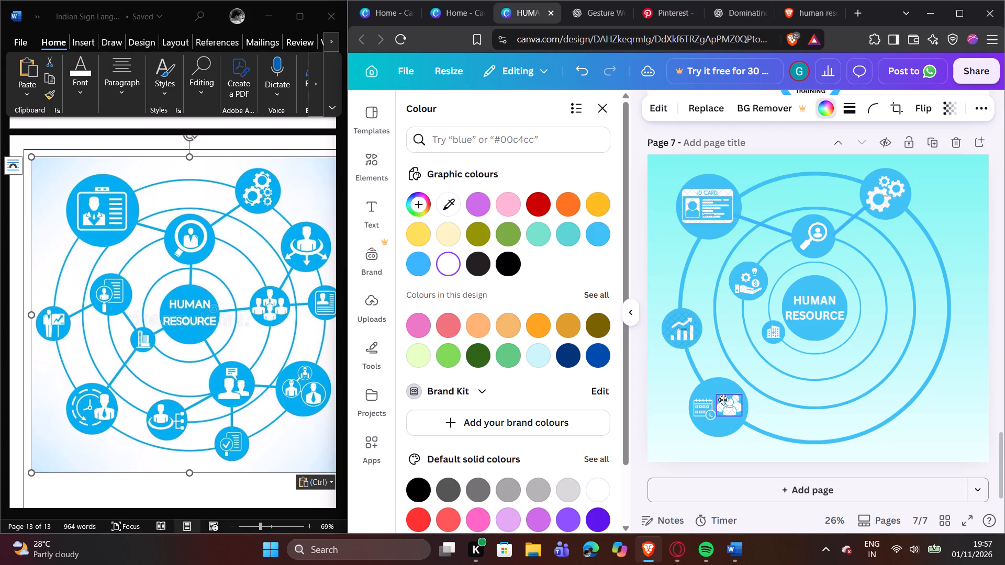
{"action": "left_click", "coordinate": [661, 382]}
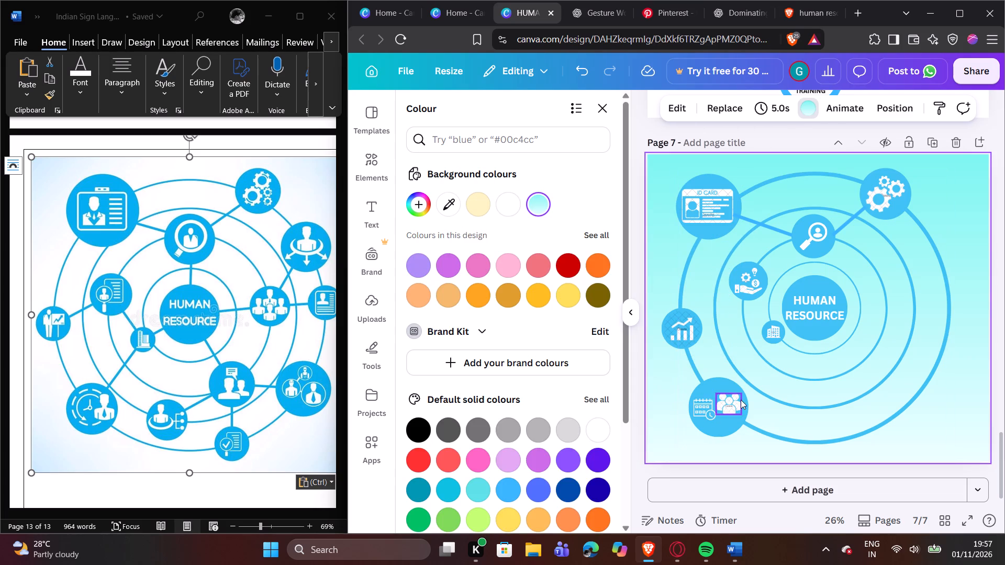
{"action": "left_click", "coordinate": [731, 406]}
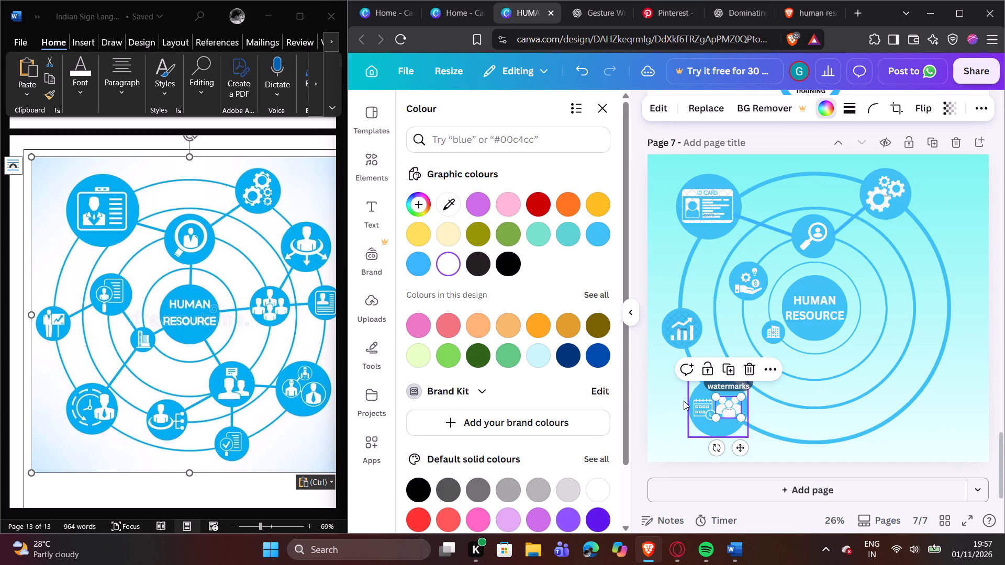
{"action": "left_click", "coordinate": [662, 394]}
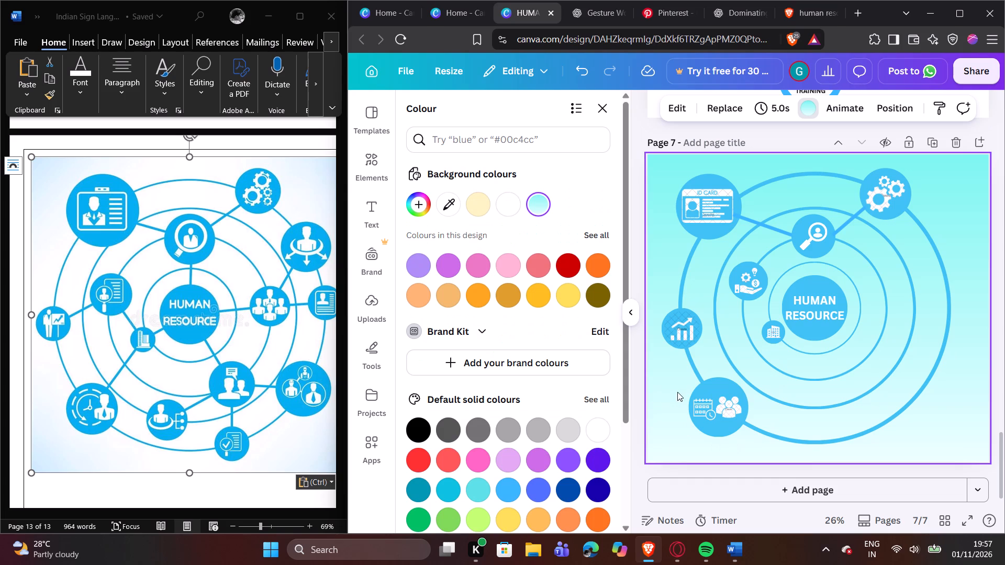
Duplicate the lower-left blue circle, shrink the copy and place it on the third ring below the HUMAN RESOURCE centre.
{"action": "left_click", "coordinate": [724, 424]}
{"action": "left_click", "coordinate": [717, 352]}
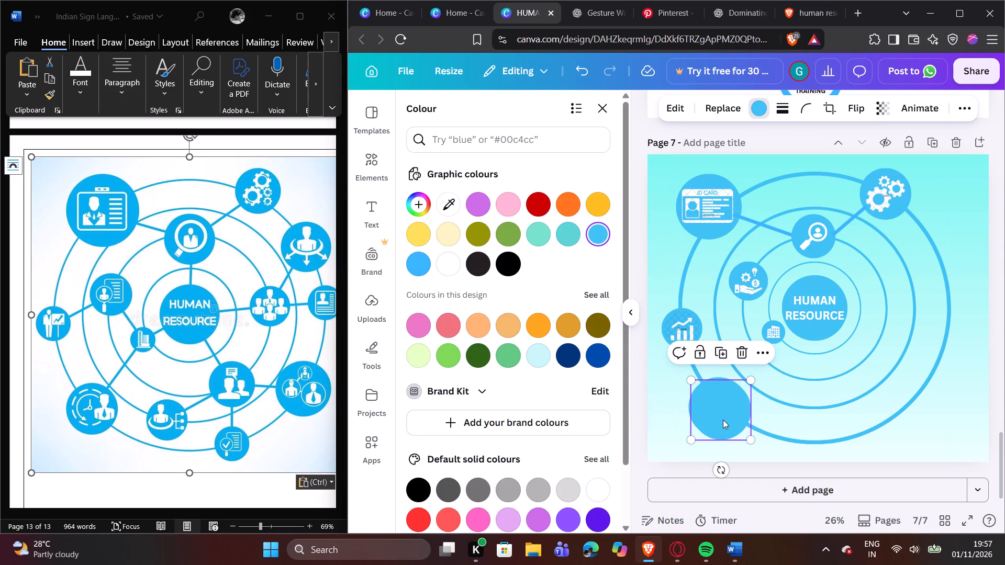
{"action": "left_click_drag", "start_coordinate": [720, 416], "coordinate": [802, 413]}
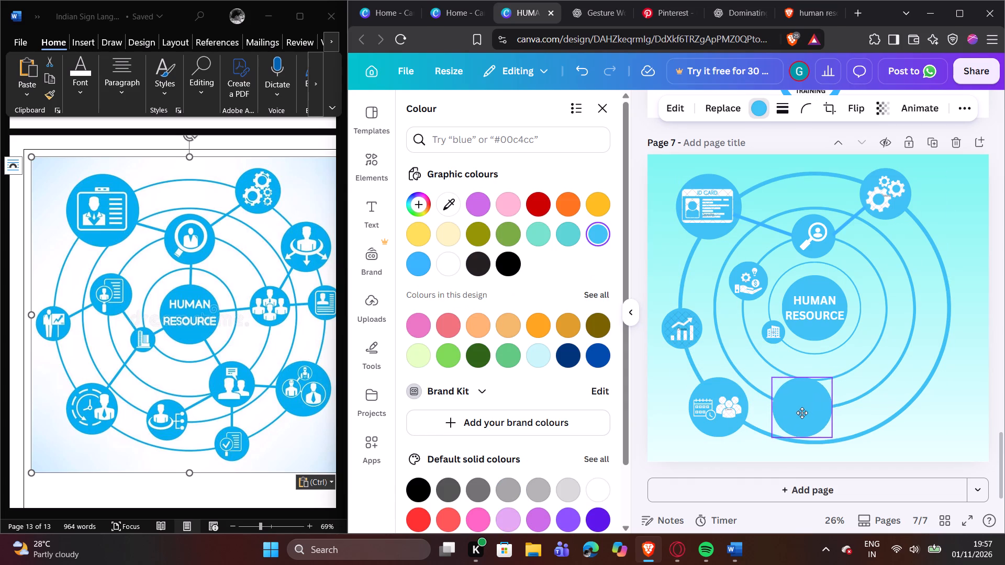
{"action": "left_click_drag", "start_coordinate": [802, 413], "coordinate": [809, 409]}
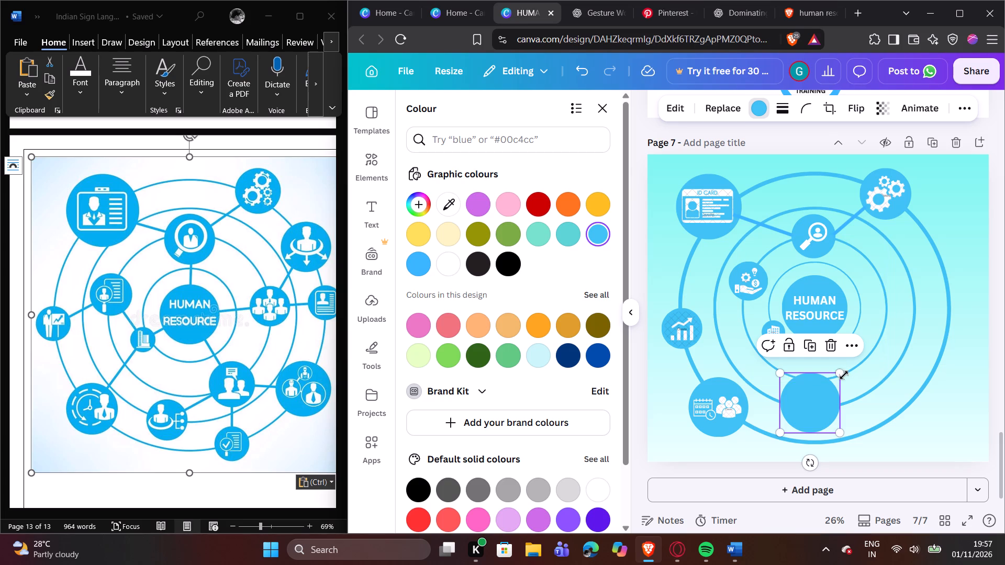
{"action": "left_click_drag", "start_coordinate": [843, 375], "coordinate": [823, 396]}
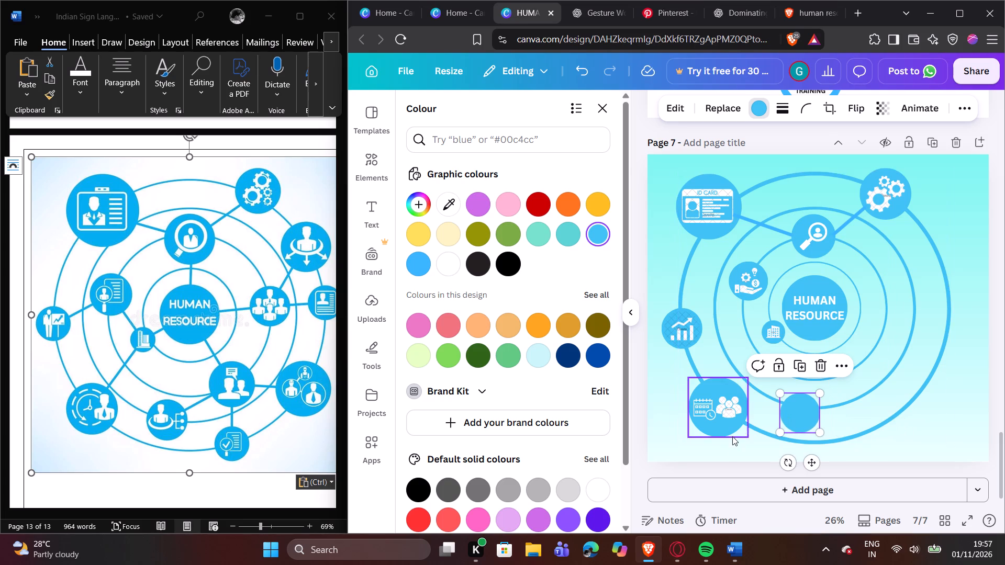
{"action": "left_click", "coordinate": [730, 447]}
{"action": "left_click_drag", "start_coordinate": [808, 420], "coordinate": [815, 412]}
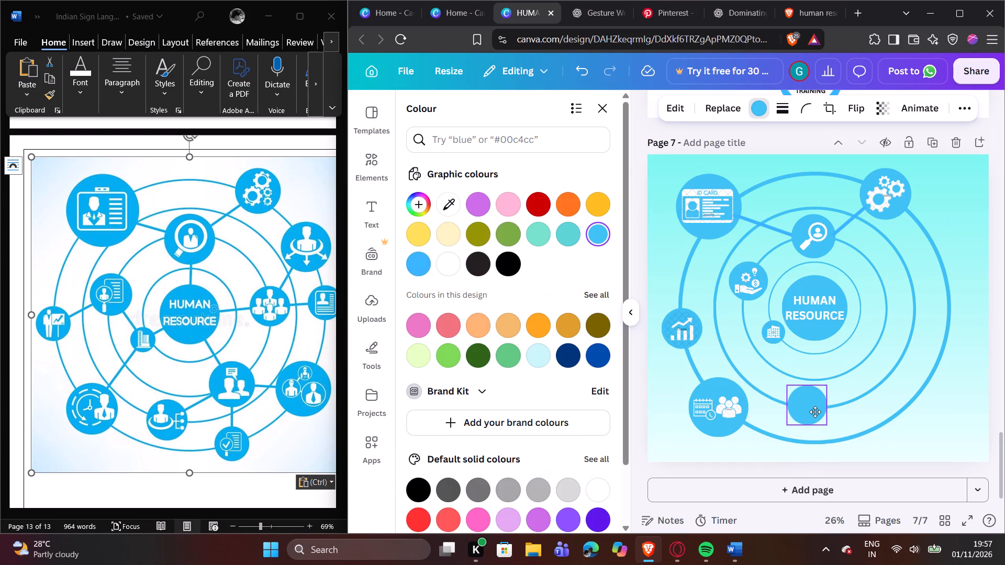
{"action": "left_click_drag", "start_coordinate": [815, 412], "coordinate": [814, 410]}
{"action": "left_click", "coordinate": [809, 409]}
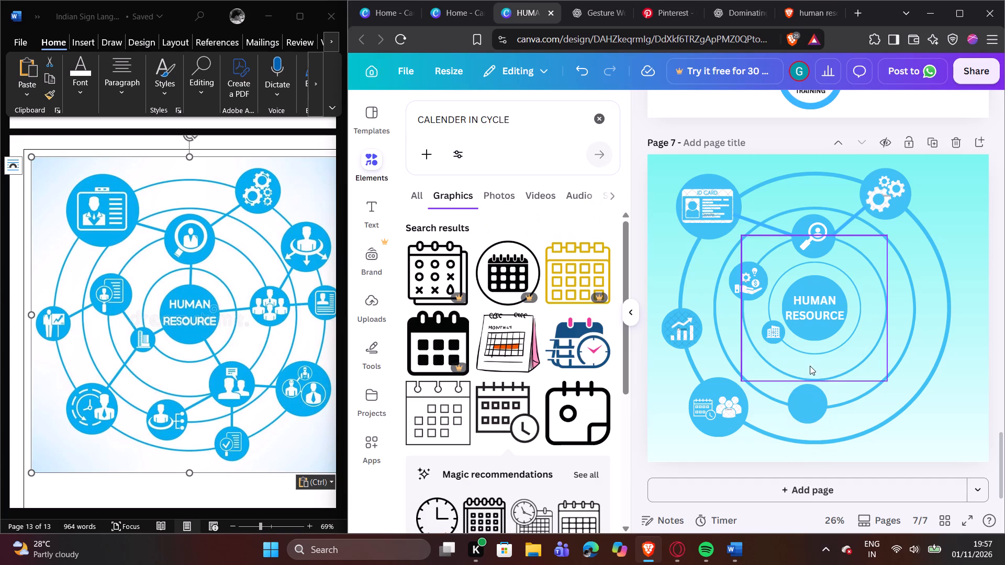
Duplicate the small empty blue circle, enlarge the copy slightly and place it on the second ring, lower right of the centre.
{"action": "left_click", "coordinate": [811, 394]}
{"action": "left_click", "coordinate": [810, 358]}
{"action": "left_click", "coordinate": [913, 402]}
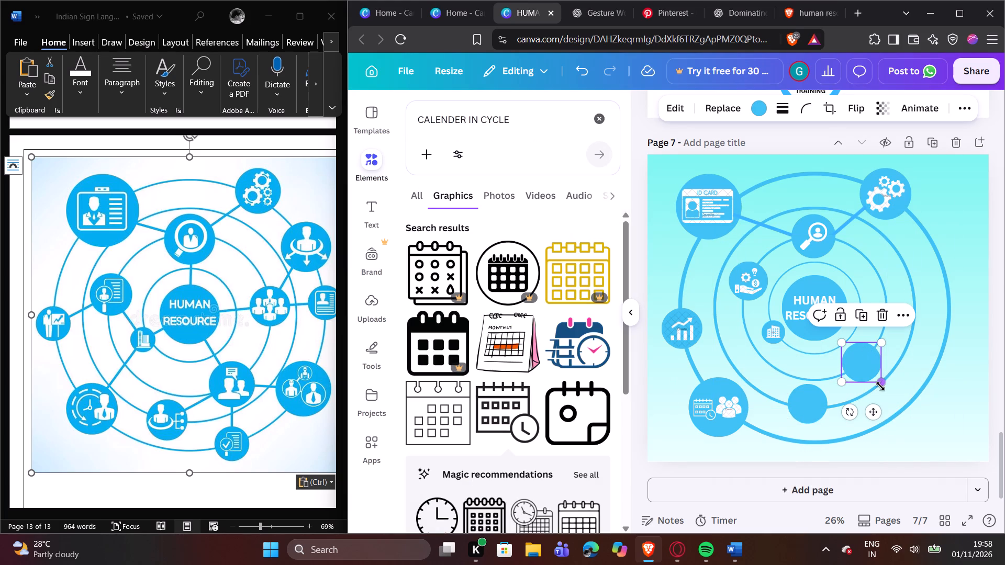
{"action": "left_click_drag", "start_coordinate": [880, 386], "coordinate": [885, 388]}
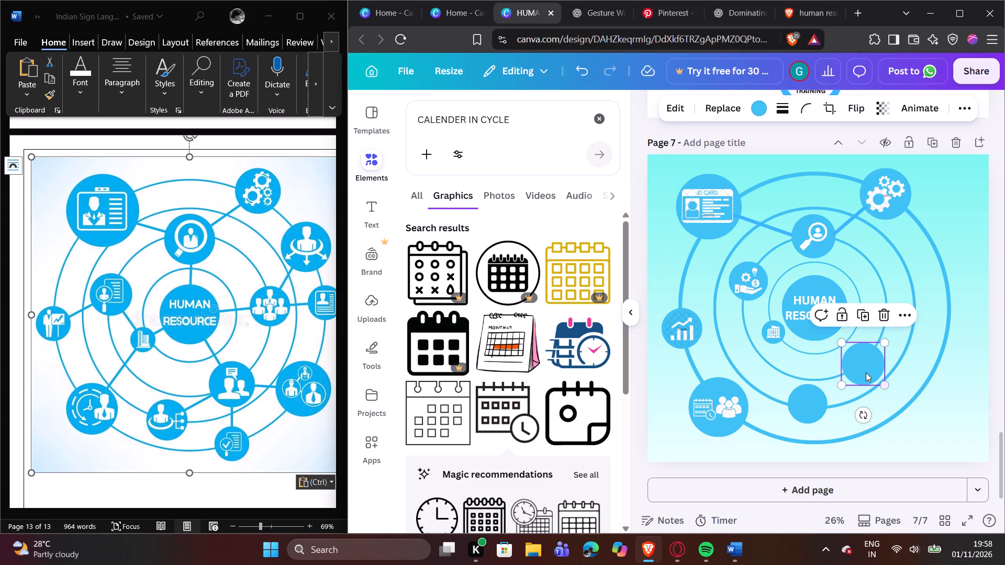
{"action": "left_click_drag", "start_coordinate": [864, 370], "coordinate": [868, 364]}
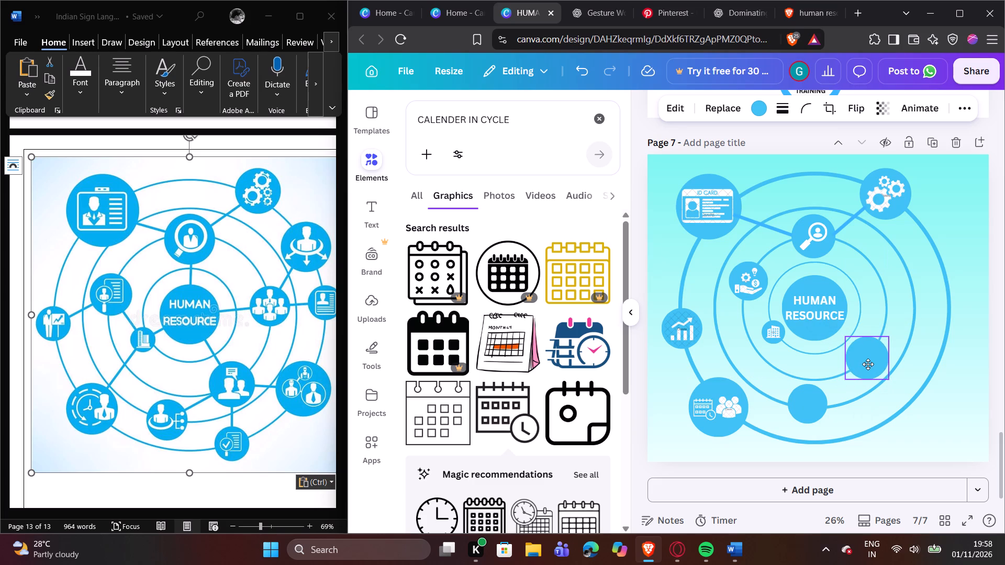
Nudge the new blue circle into place on the second ring, lower right of the HUMAN RESOURCE centre.
{"action": "left_click_drag", "start_coordinate": [868, 364], "coordinate": [867, 364]}
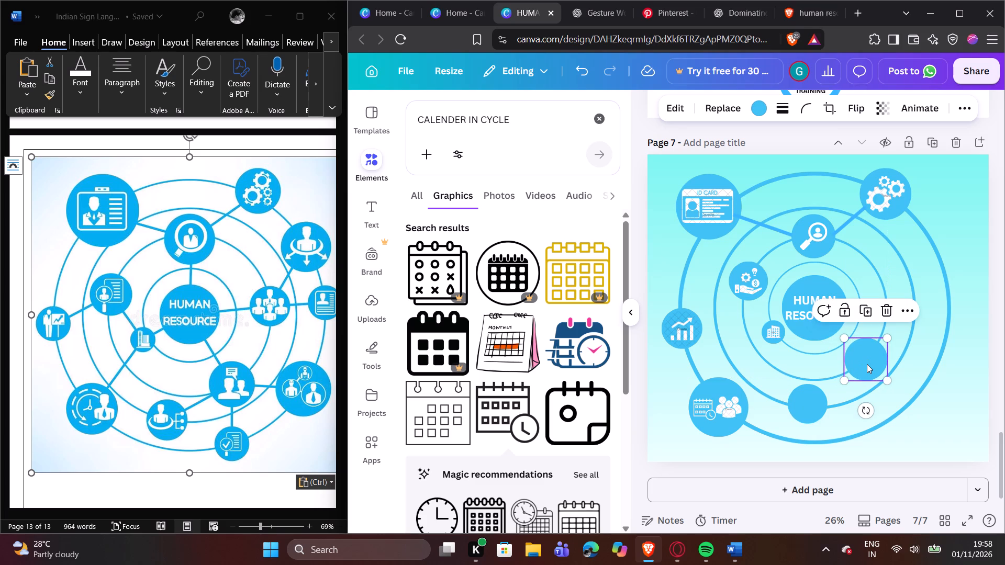
{"action": "left_click", "coordinate": [936, 394]}
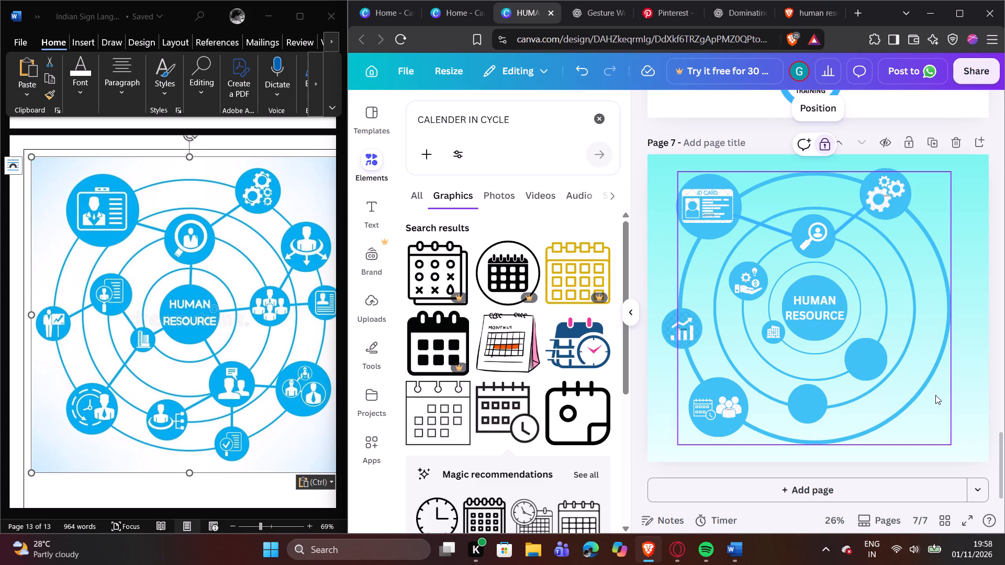
Duplicate the blue circle lower right of the centre, enlarge the copy and place it on the outer ring's lower-right side.
{"action": "left_click", "coordinate": [867, 353]}
{"action": "left_click", "coordinate": [865, 315]}
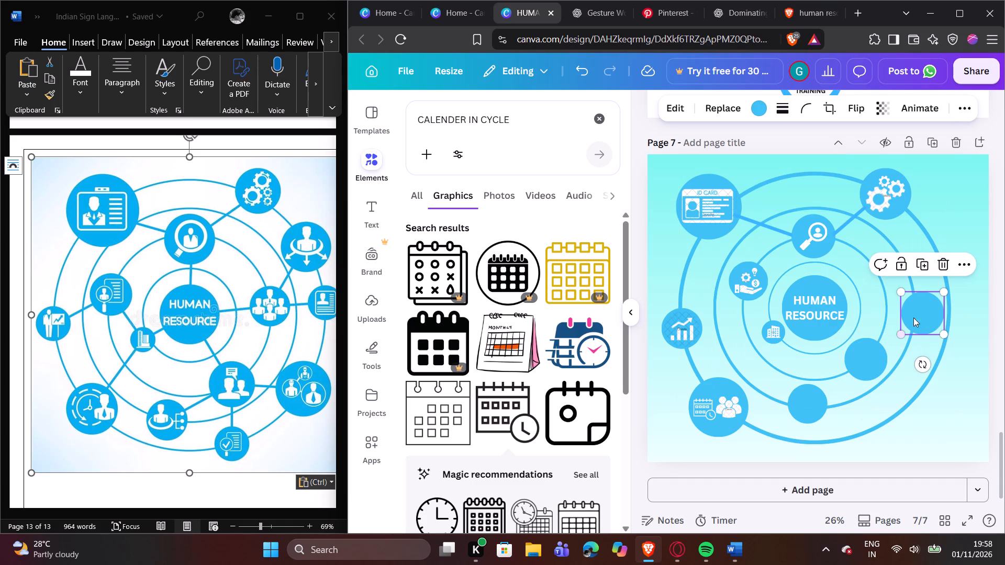
{"action": "left_click_drag", "start_coordinate": [919, 316], "coordinate": [932, 359]}
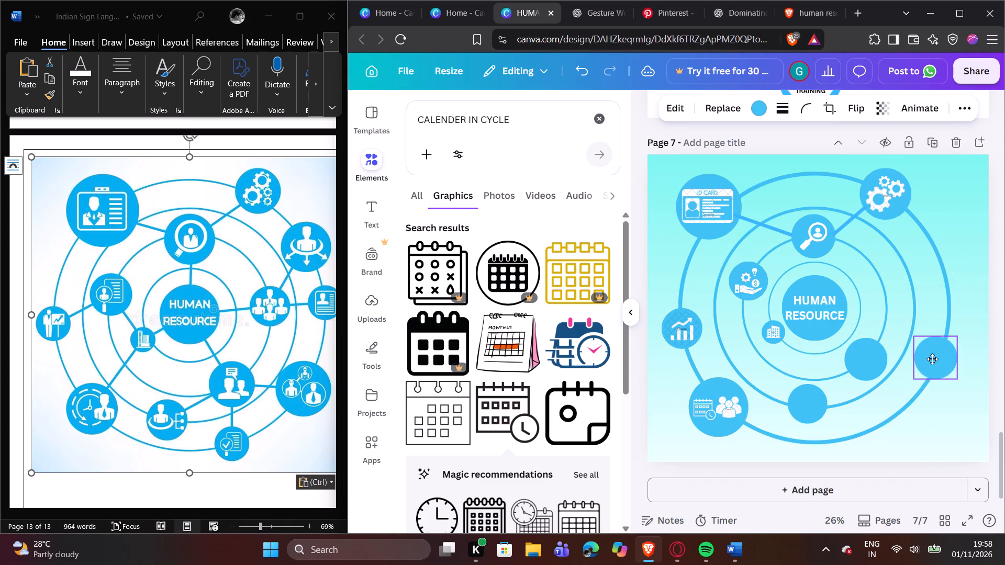
{"action": "left_click_drag", "start_coordinate": [932, 359], "coordinate": [934, 359]}
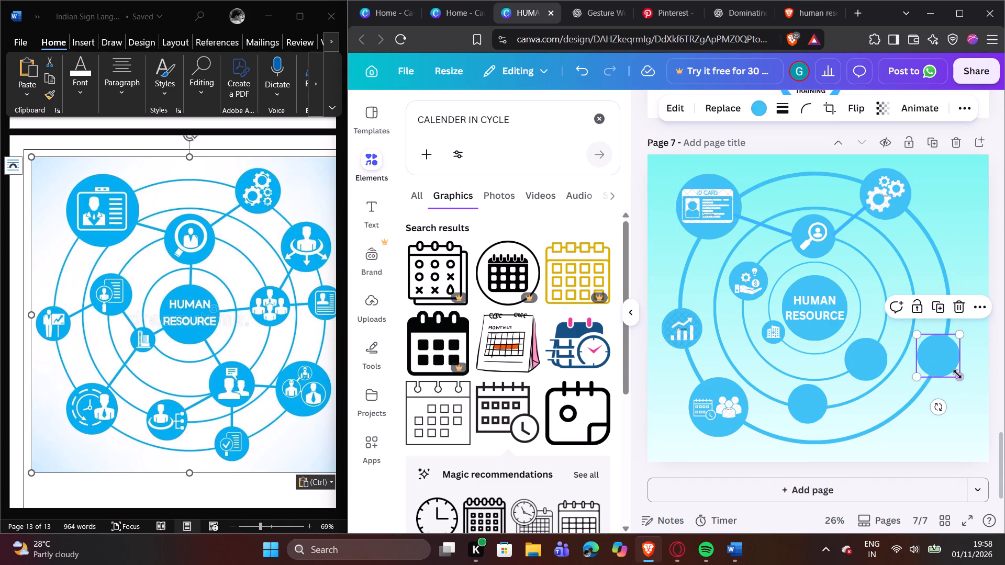
{"action": "left_click_drag", "start_coordinate": [958, 376], "coordinate": [976, 393]}
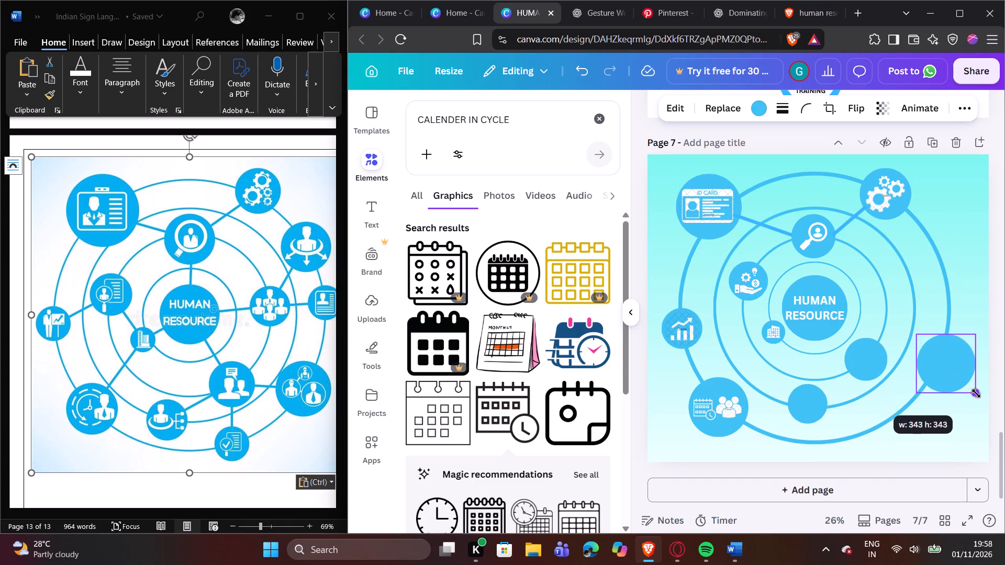
{"action": "left_click_drag", "start_coordinate": [976, 393], "coordinate": [976, 394]}
{"action": "left_click", "coordinate": [963, 417]}
{"action": "left_click_drag", "start_coordinate": [945, 366], "coordinate": [943, 366]}
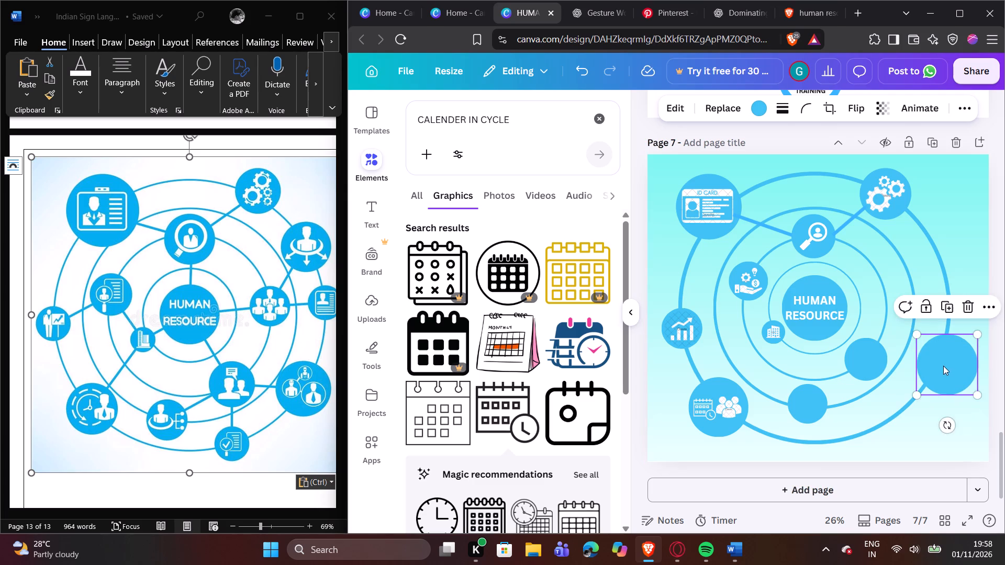
{"action": "left_click_drag", "start_coordinate": [943, 366], "coordinate": [941, 359]}
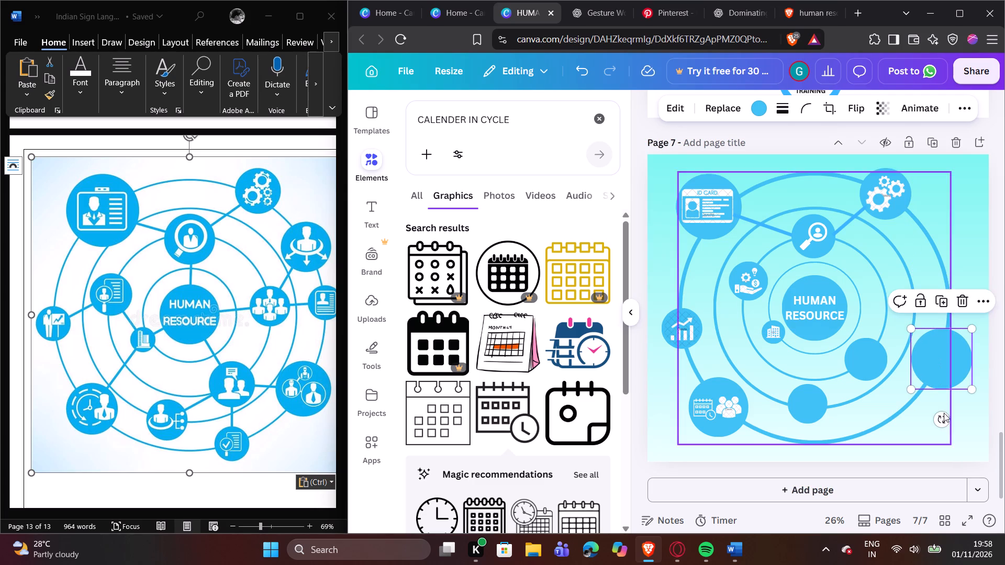
{"action": "left_click", "coordinate": [967, 425]}
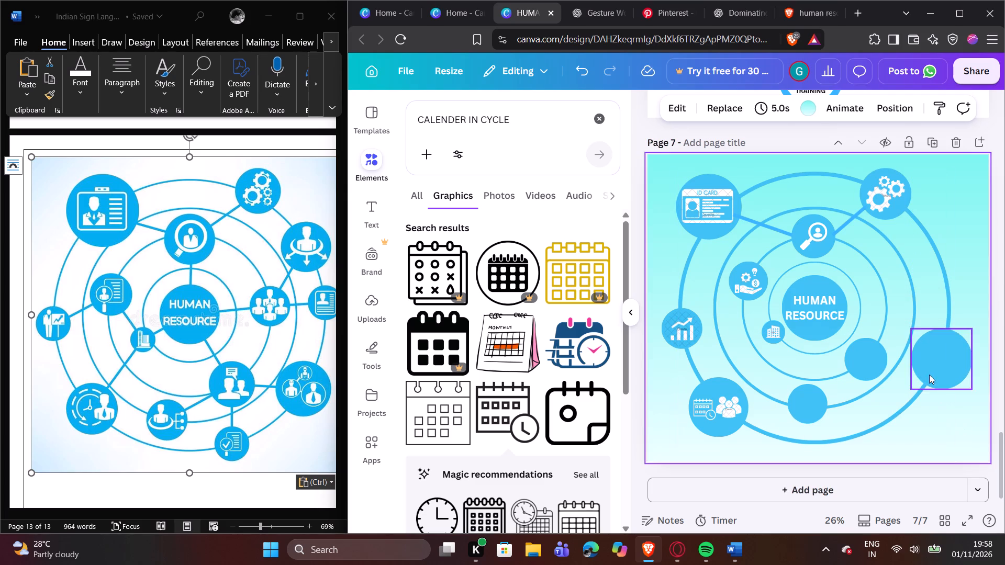
Duplicate the circle lower right of the centre, move the copy to the outer ring's lower-right arc and shrink it slightly.
{"action": "left_click", "coordinate": [863, 362]}
{"action": "left_click", "coordinate": [865, 305]}
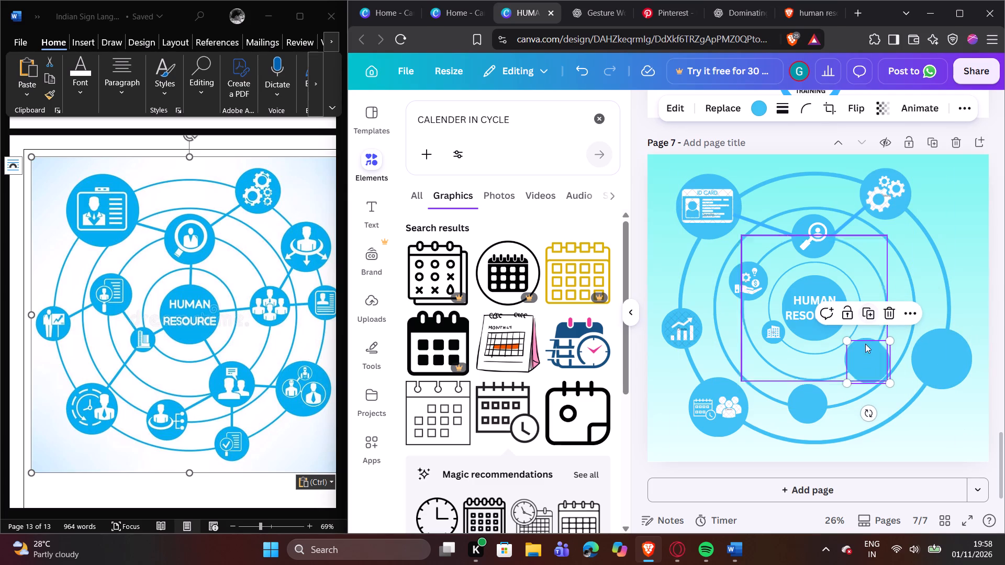
{"action": "left_click_drag", "start_coordinate": [868, 364], "coordinate": [887, 418]}
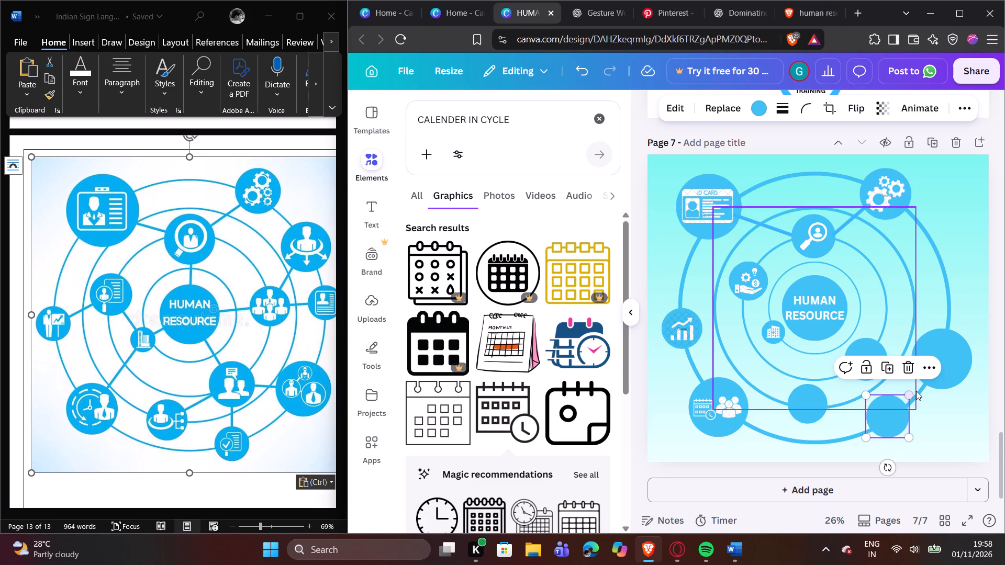
{"action": "left_click_drag", "start_coordinate": [911, 394], "coordinate": [907, 402]}
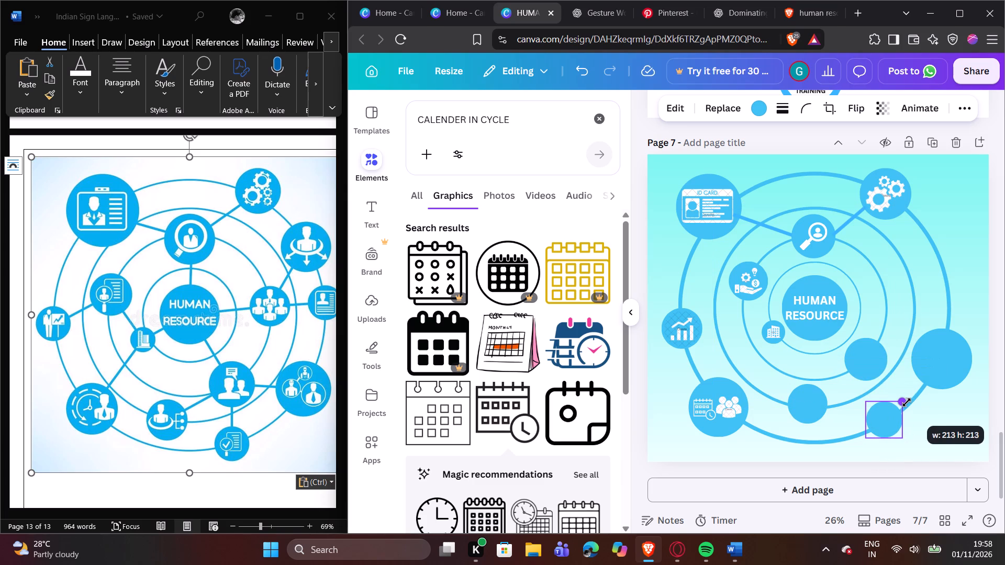
{"action": "left_click_drag", "start_coordinate": [907, 402], "coordinate": [910, 401]}
{"action": "left_click", "coordinate": [937, 406]}
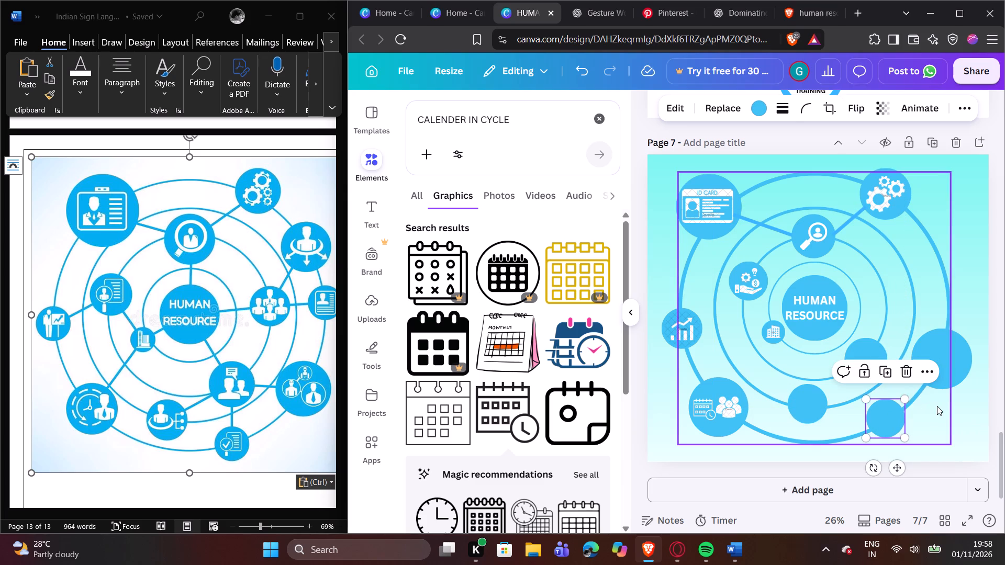
Reposition the shrunken circle further down the outer ring so it sits on the line below the second-ring circle.
{"action": "left_click_drag", "start_coordinate": [890, 418], "coordinate": [887, 417]}
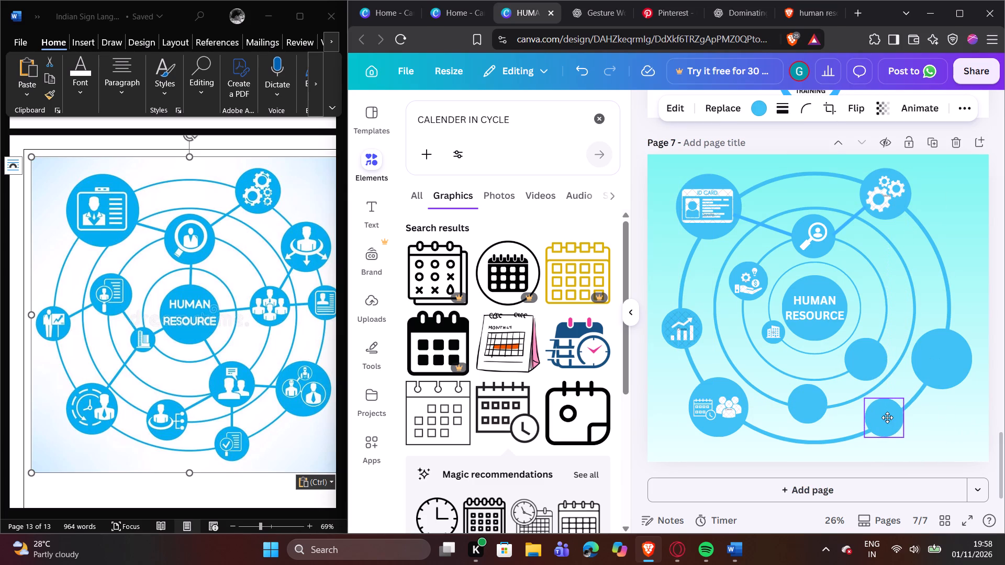
{"action": "left_click_drag", "start_coordinate": [887, 417], "coordinate": [887, 419]}
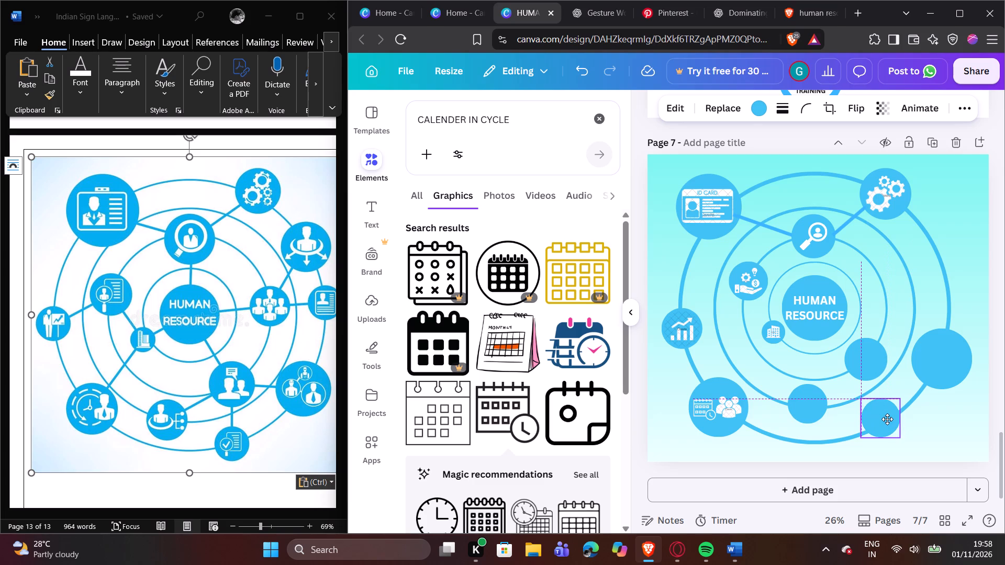
{"action": "left_click_drag", "start_coordinate": [887, 419], "coordinate": [883, 422]}
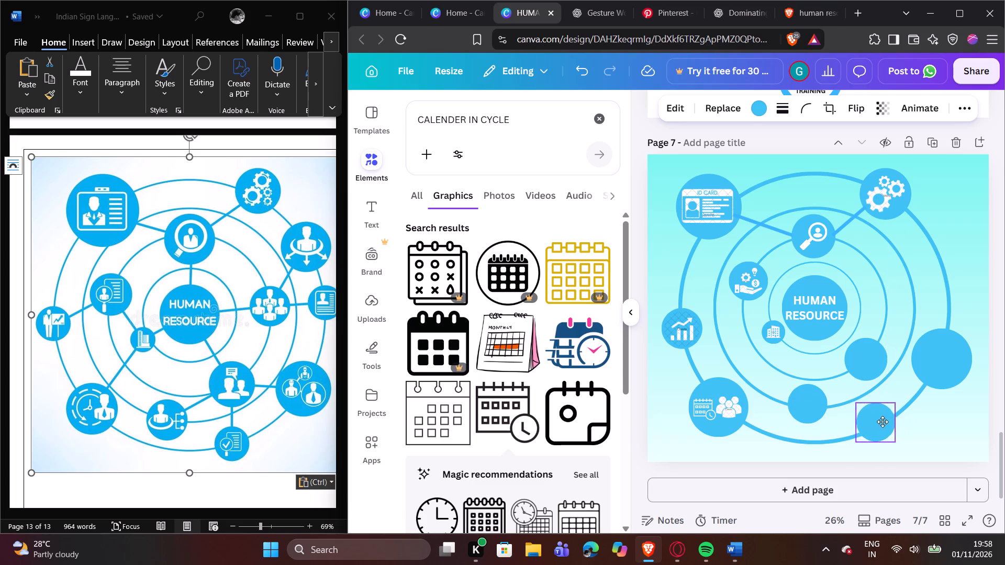
{"action": "left_click_drag", "start_coordinate": [883, 422], "coordinate": [877, 420]}
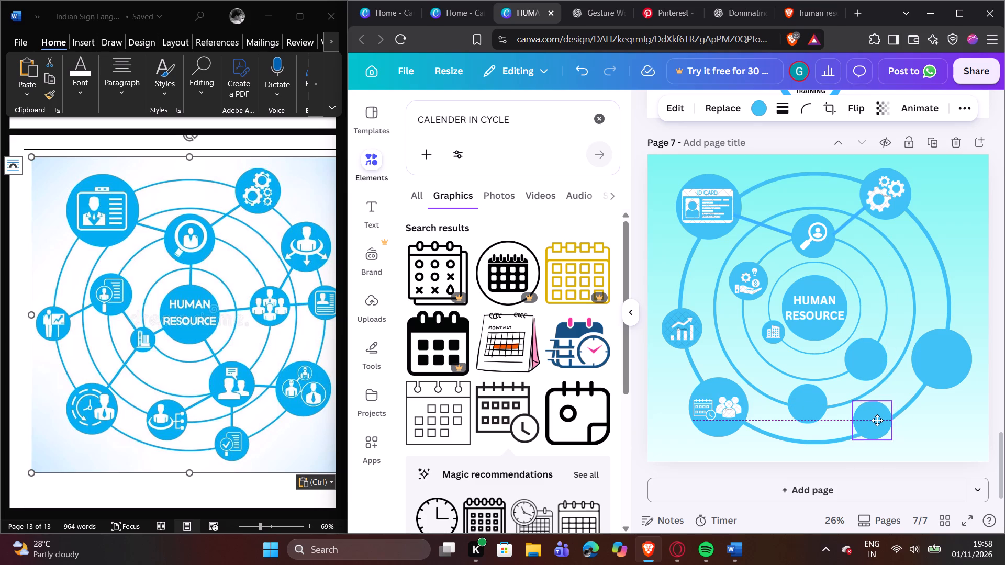
{"action": "left_click_drag", "start_coordinate": [877, 420], "coordinate": [878, 421]}
{"action": "left_click", "coordinate": [943, 416]}
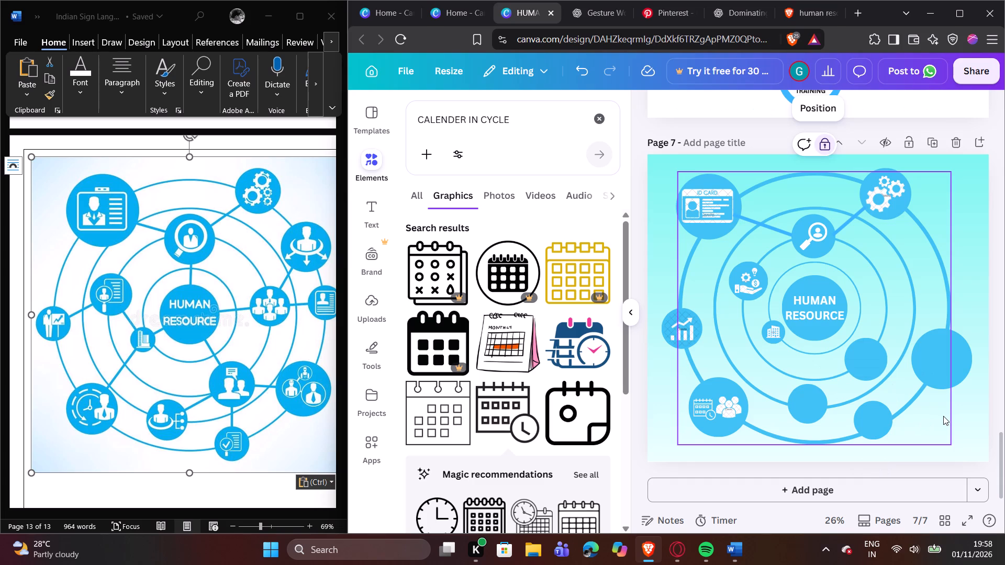
{"action": "left_click", "coordinate": [968, 420]}
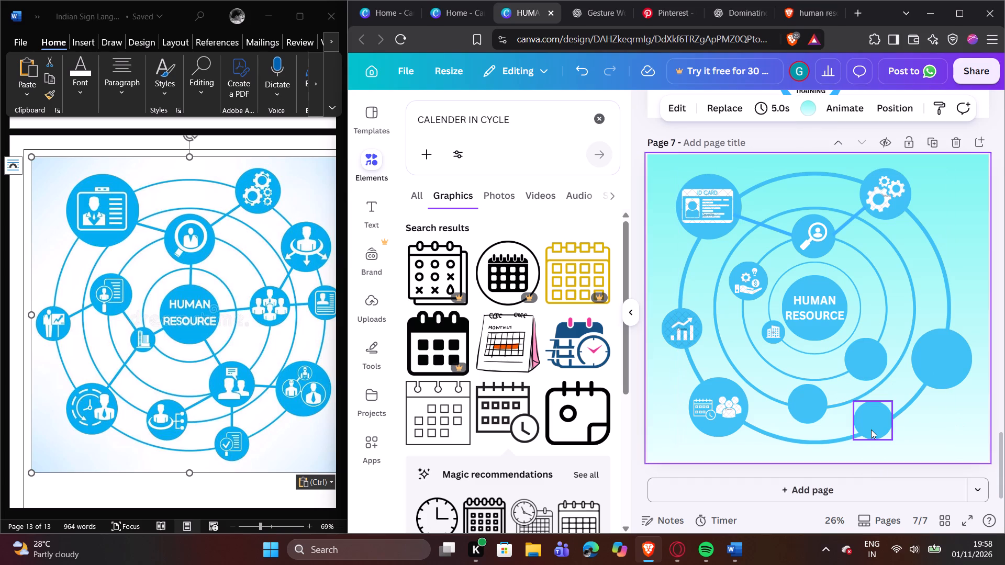
{"action": "left_click_drag", "start_coordinate": [870, 420], "coordinate": [870, 428]}
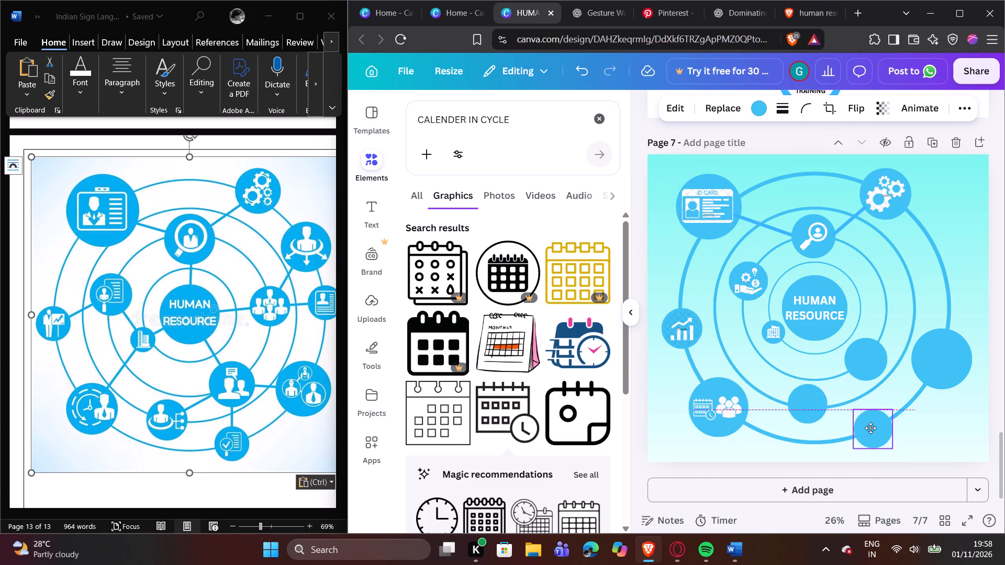
{"action": "left_click_drag", "start_coordinate": [870, 428], "coordinate": [870, 426]}
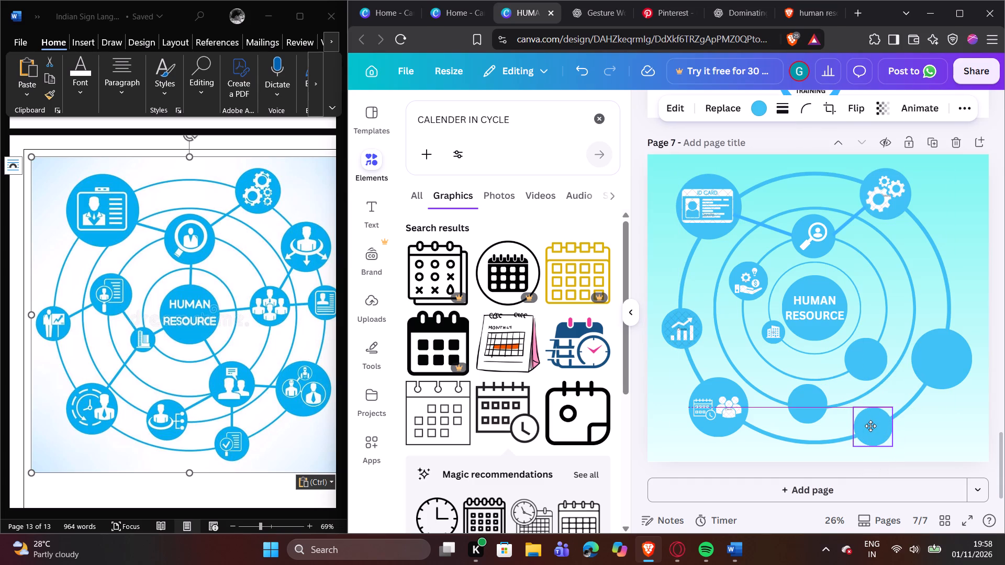
{"action": "left_click_drag", "start_coordinate": [870, 426], "coordinate": [866, 425]}
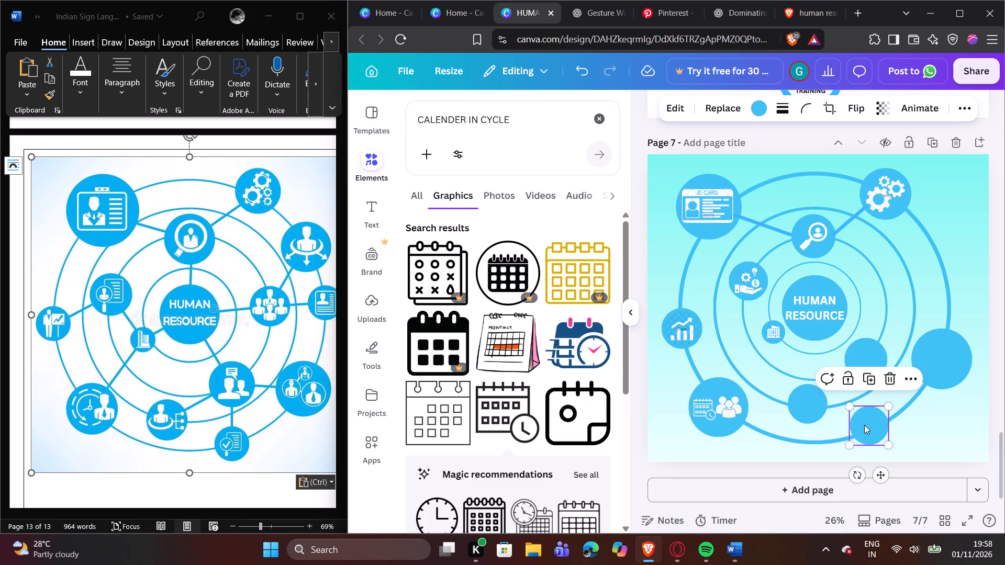
{"action": "left_click", "coordinate": [954, 409]}
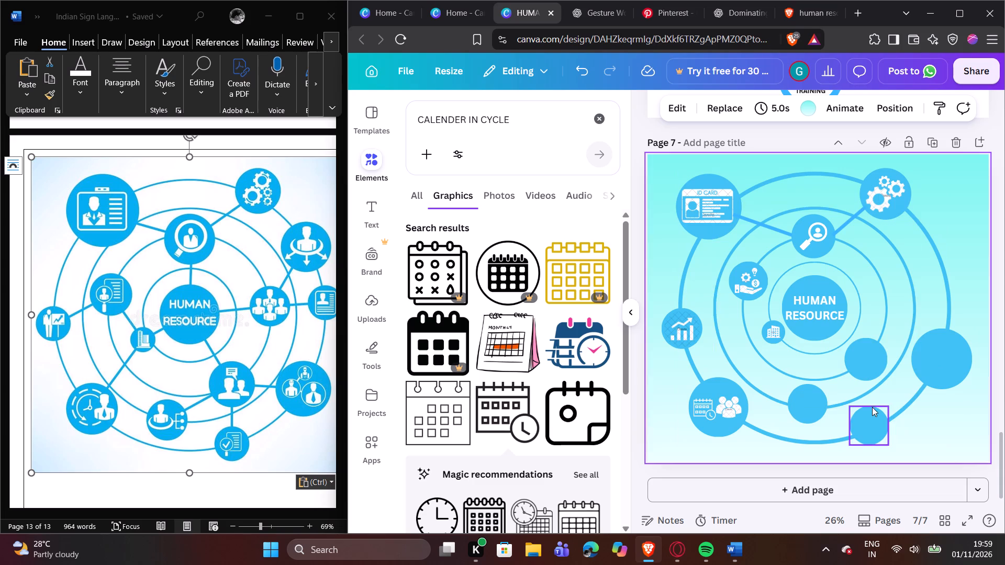
Duplicate the second-ring circle lower right of the centre, place the copy on that ring directly right of HUMAN RESOURCE and shrink it slightly.
{"action": "left_click", "coordinate": [864, 355]}
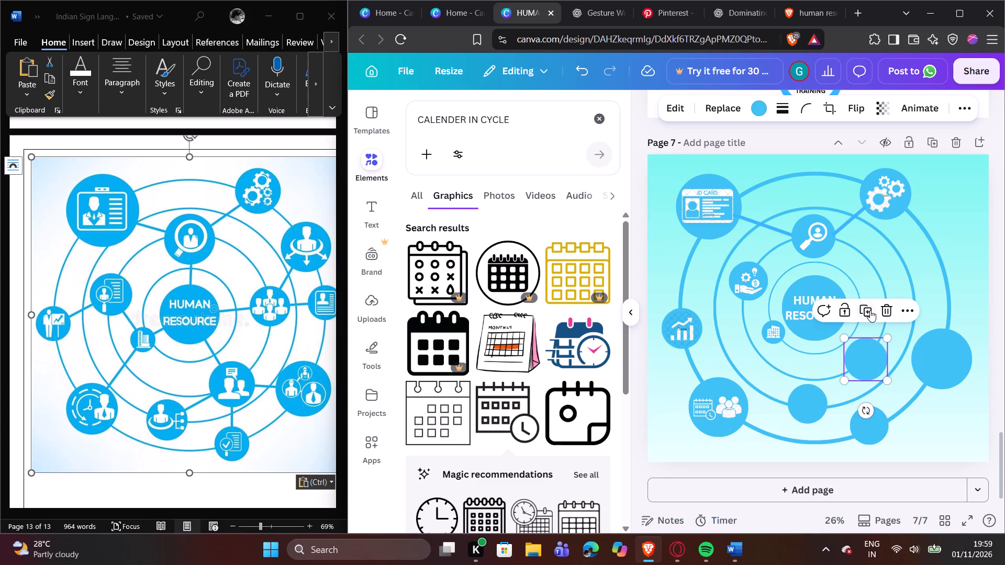
{"action": "left_click", "coordinate": [870, 310]}
{"action": "left_click_drag", "start_coordinate": [870, 356], "coordinate": [889, 297]}
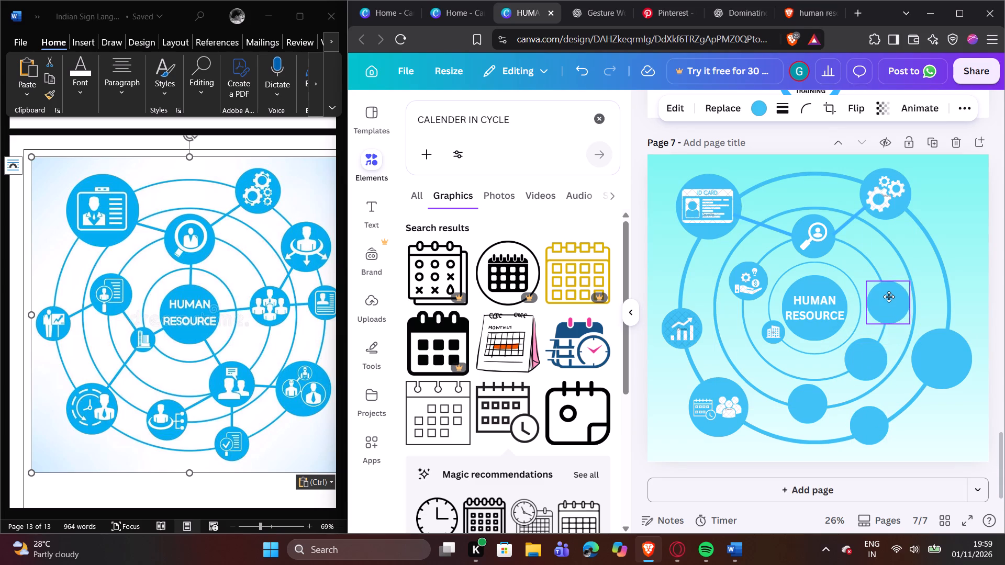
{"action": "left_click_drag", "start_coordinate": [889, 297], "coordinate": [888, 295]}
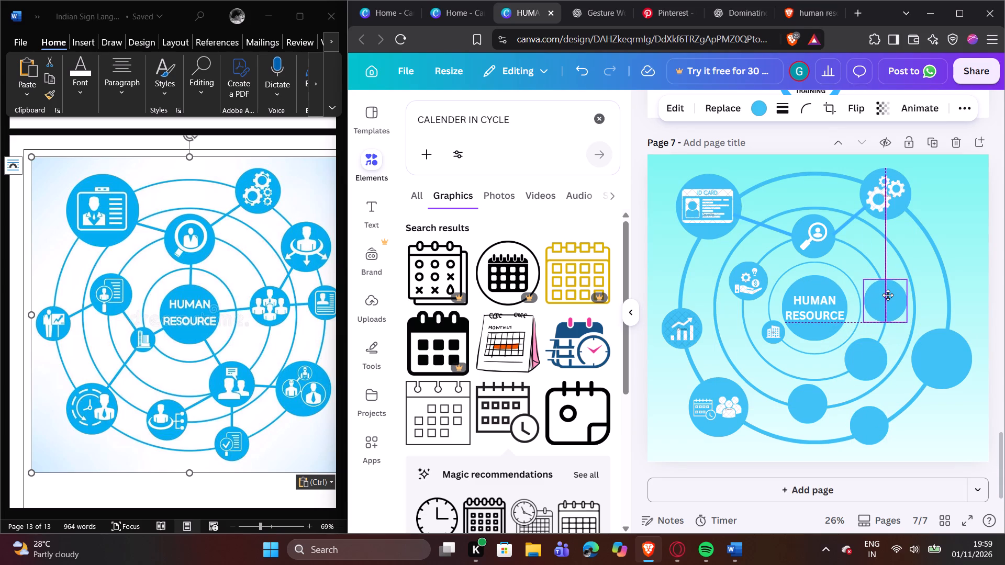
{"action": "left_click_drag", "start_coordinate": [888, 295], "coordinate": [888, 294]}
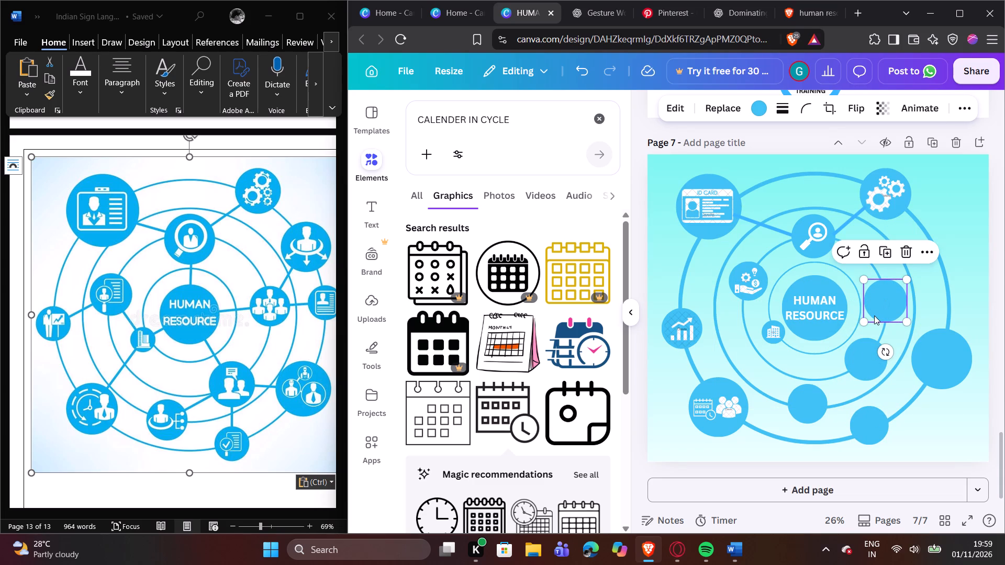
{"action": "left_click_drag", "start_coordinate": [861, 321], "coordinate": [863, 315]}
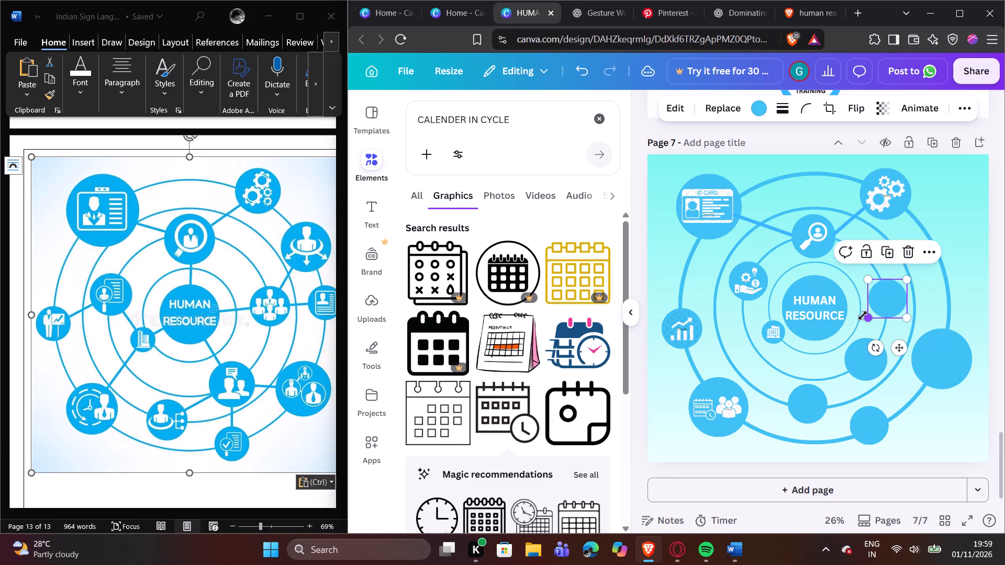
{"action": "left_click", "coordinate": [893, 301]}
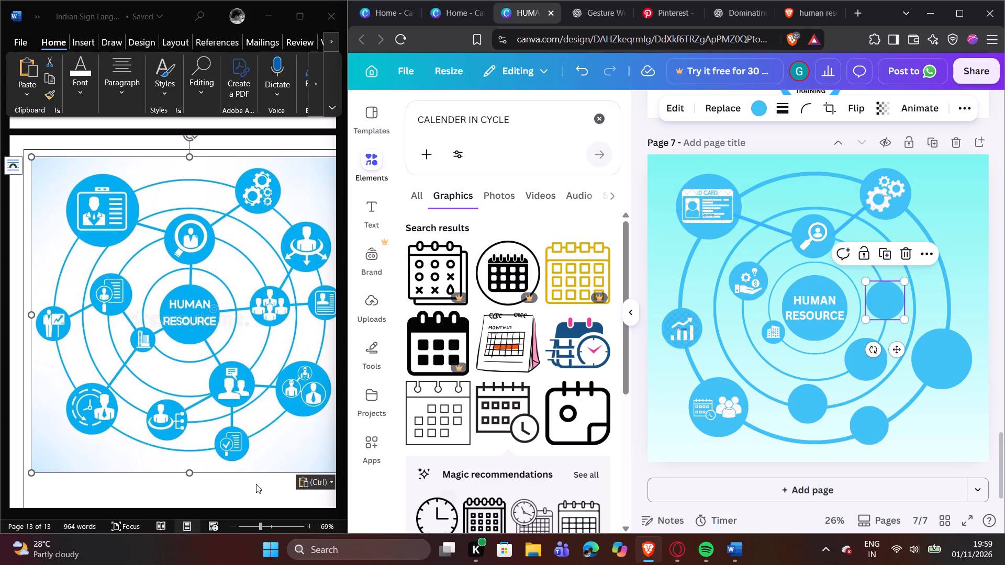
Following the reference diagram in Word, duplicate the circle right of the centre, enlarge the copy and place it on the outer ring below the gears.
{"action": "left_click", "coordinate": [220, 491]}
{"action": "left_click_drag", "start_coordinate": [204, 511], "coordinate": [219, 510]}
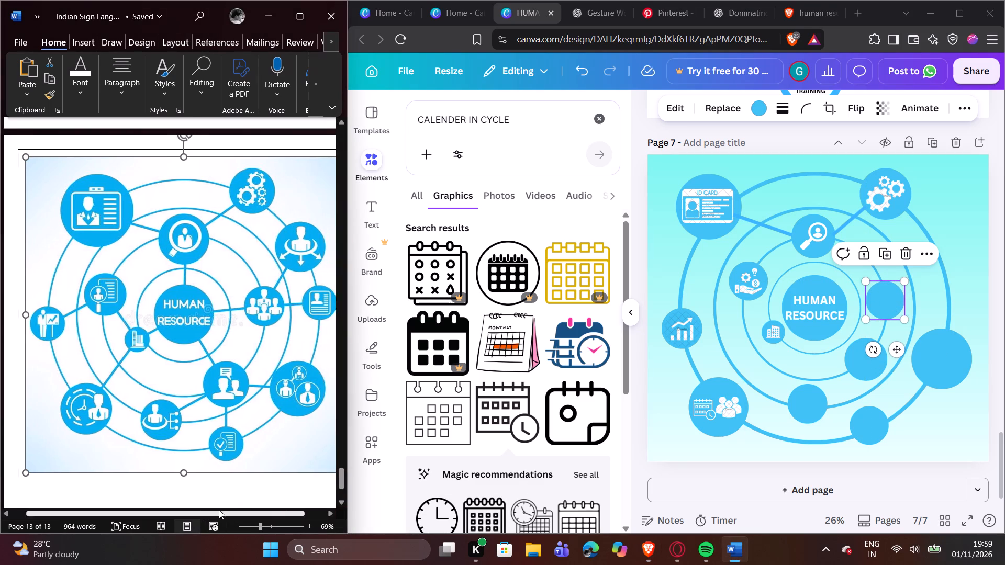
{"action": "left_click_drag", "start_coordinate": [219, 510], "coordinate": [255, 508]}
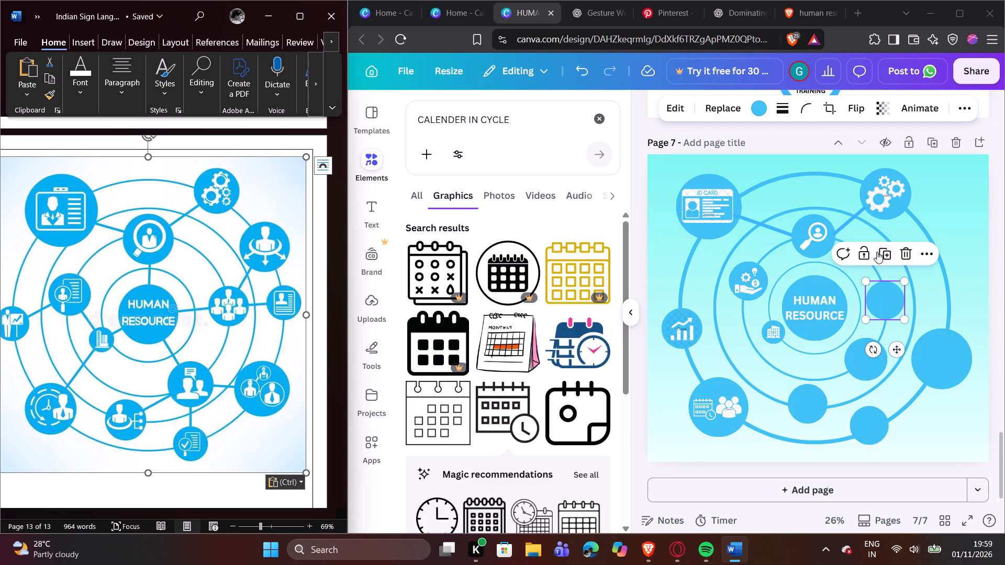
{"action": "left_click", "coordinate": [886, 256]}
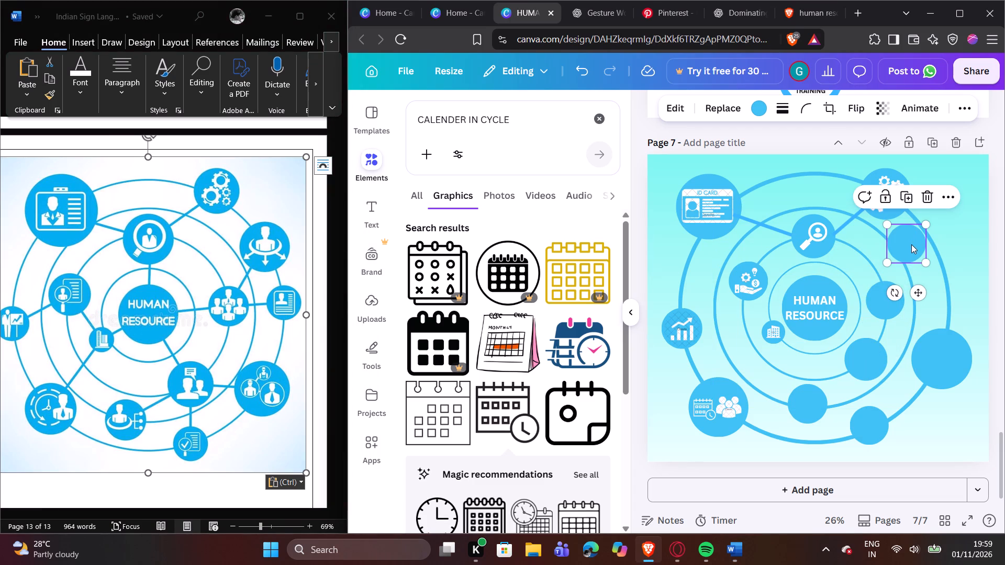
{"action": "left_click_drag", "start_coordinate": [911, 244], "coordinate": [937, 233]}
{"action": "left_click_drag", "start_coordinate": [957, 253], "coordinate": [969, 263]}
{"action": "left_click_drag", "start_coordinate": [940, 236], "coordinate": [932, 239]}
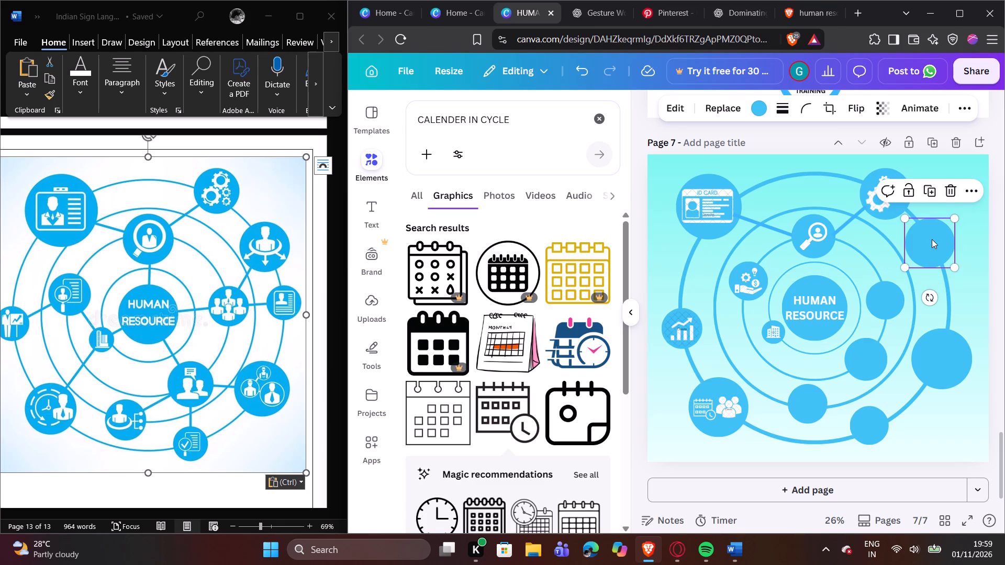
Duplicate the plain circle below the gears, shrink the copy and place it on the outer ring between the two neighbouring plain circles.
{"action": "left_click", "coordinate": [933, 192]}
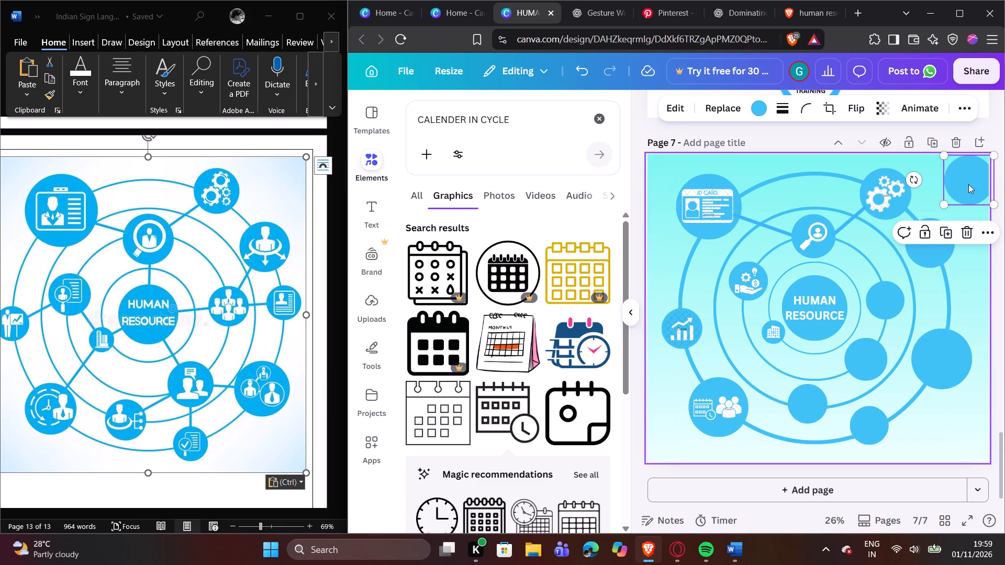
{"action": "left_click_drag", "start_coordinate": [968, 184], "coordinate": [946, 301]}
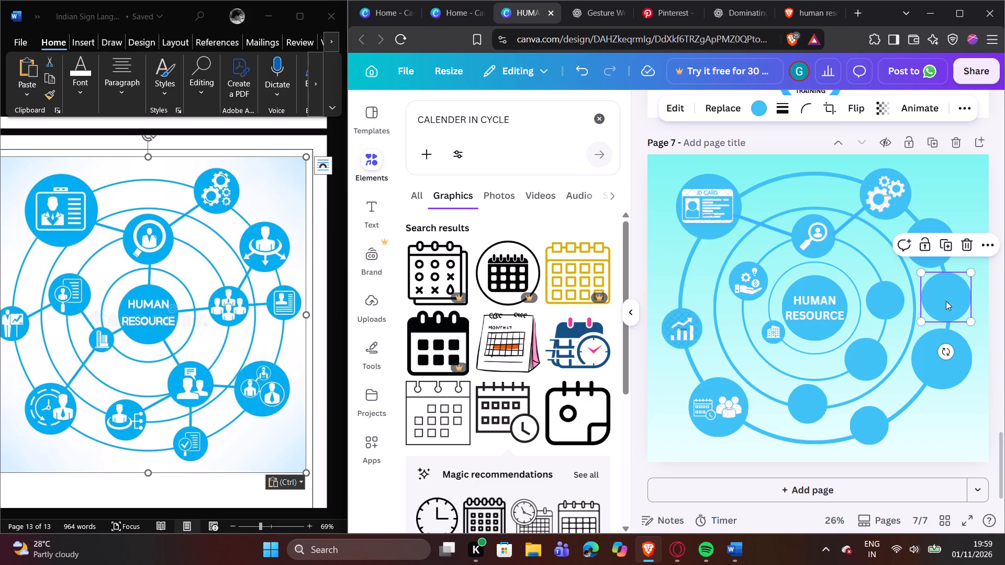
{"action": "left_click_drag", "start_coordinate": [969, 273], "coordinate": [955, 287]}
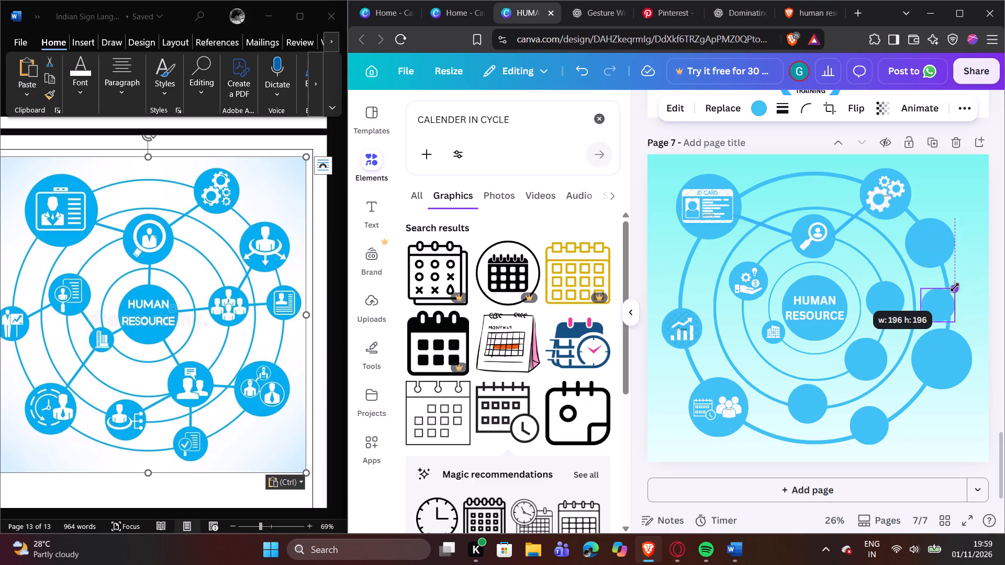
{"action": "left_click_drag", "start_coordinate": [955, 287], "coordinate": [958, 286]}
{"action": "left_click", "coordinate": [980, 292]}
{"action": "left_click_drag", "start_coordinate": [944, 304], "coordinate": [951, 293]}
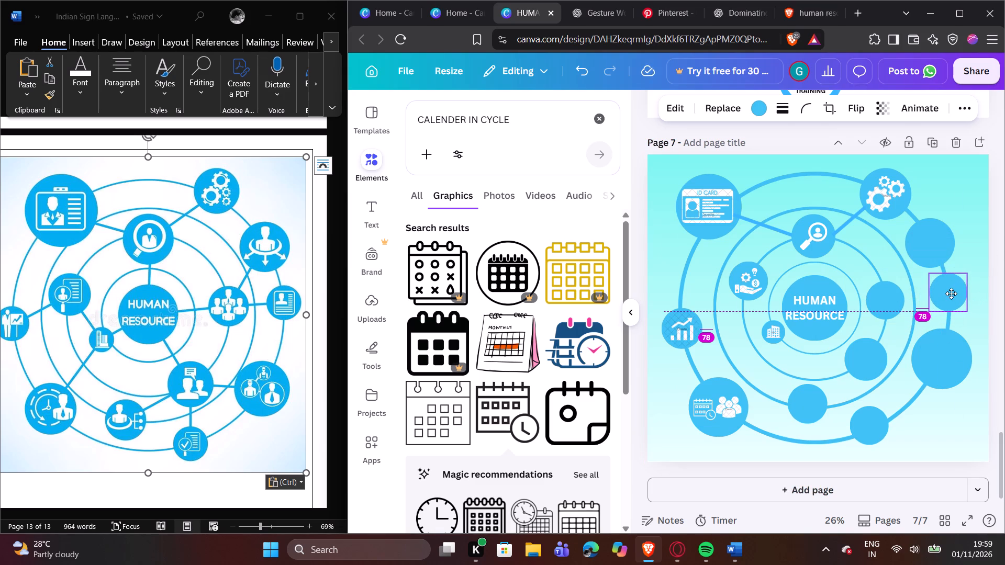
{"action": "left_click_drag", "start_coordinate": [951, 293], "coordinate": [952, 298]}
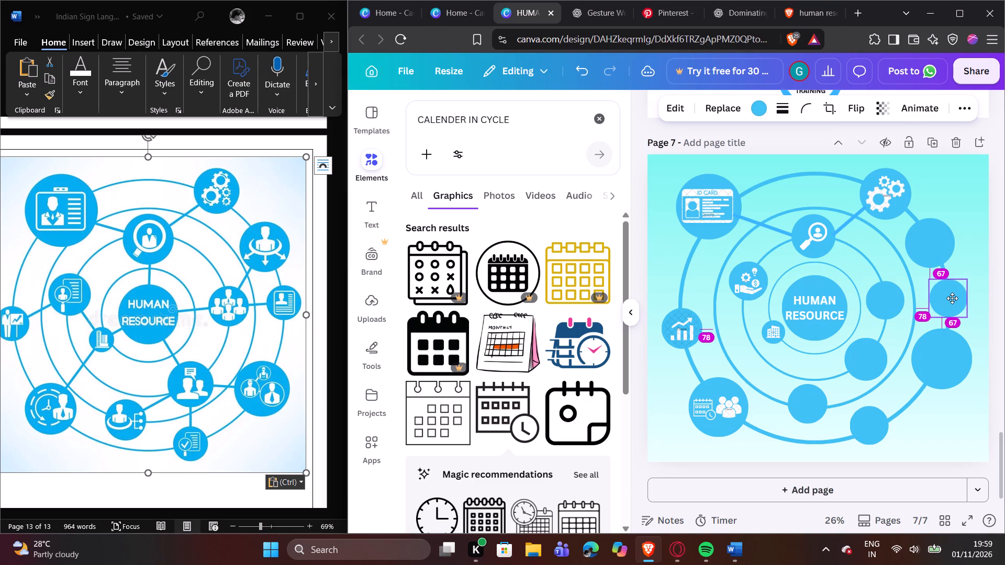
{"action": "left_click_drag", "start_coordinate": [952, 298], "coordinate": [953, 298]}
Shrink the new outer-ring circle a little further and recentre it on the ring line.
{"action": "left_click_drag", "start_coordinate": [967, 280], "coordinate": [961, 283]}
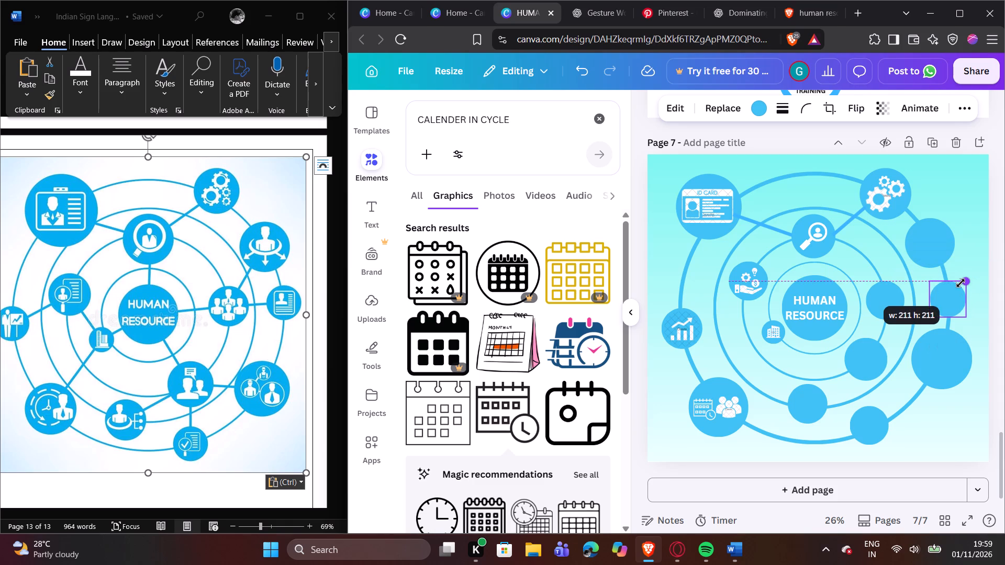
{"action": "left_click_drag", "start_coordinate": [961, 283], "coordinate": [958, 285]}
{"action": "left_click", "coordinate": [977, 288]}
{"action": "left_click_drag", "start_coordinate": [945, 298], "coordinate": [944, 298]}
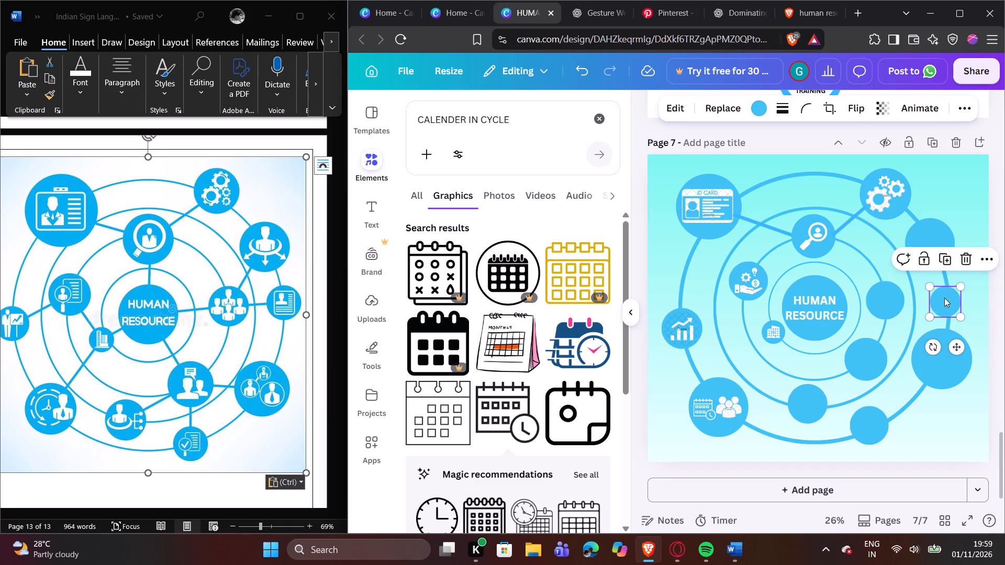
{"action": "left_click_drag", "start_coordinate": [944, 298], "coordinate": [947, 291]}
{"action": "left_click", "coordinate": [932, 306]}
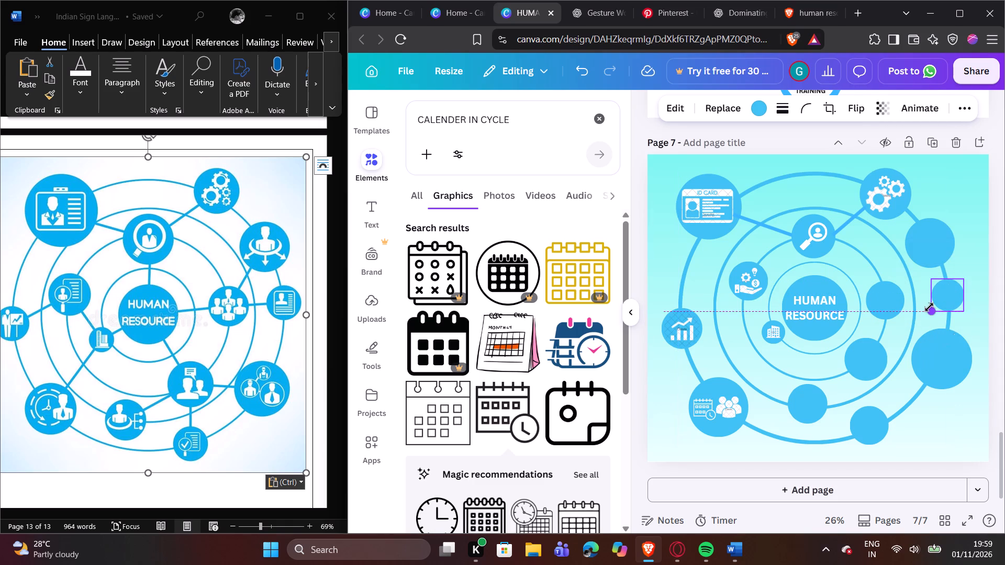
{"action": "left_click", "coordinate": [977, 298]}
{"action": "left_click", "coordinate": [949, 299]}
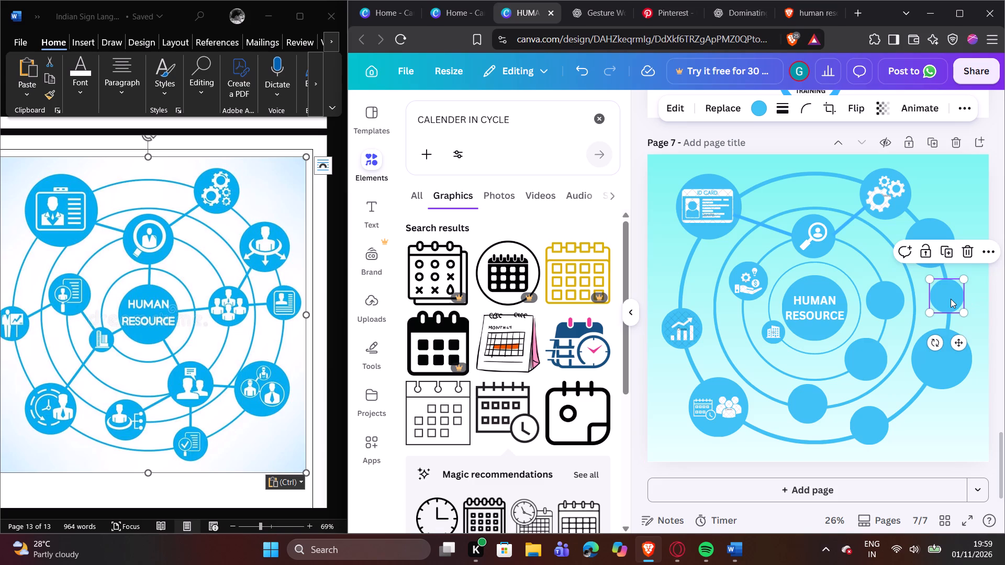
{"action": "left_click", "coordinate": [986, 314]}
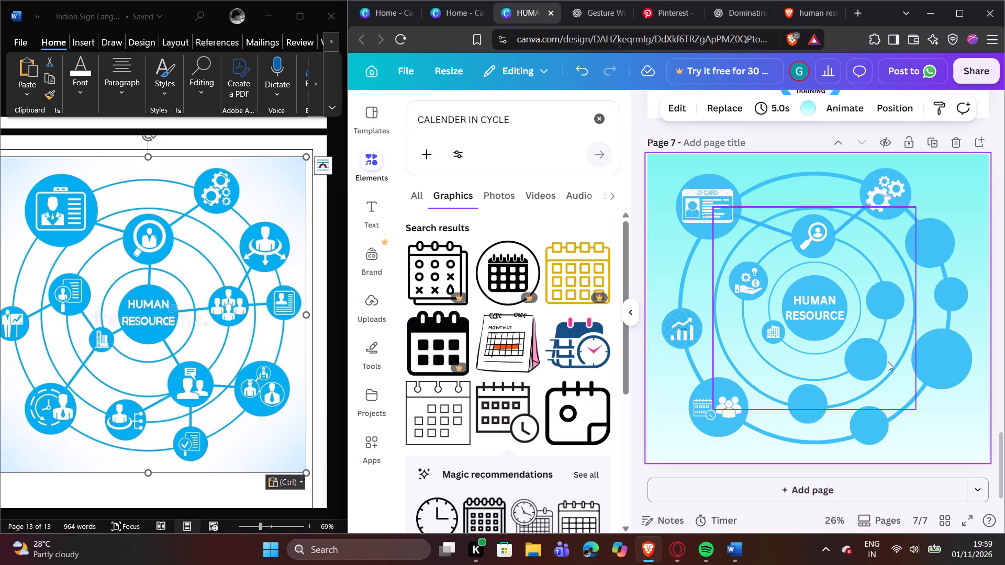
Duplicate the line joining the ID card and magnifier circles and make the copy connect the growth-chart circle to the hand-and-gears circle.
{"action": "left_click", "coordinate": [757, 219]}
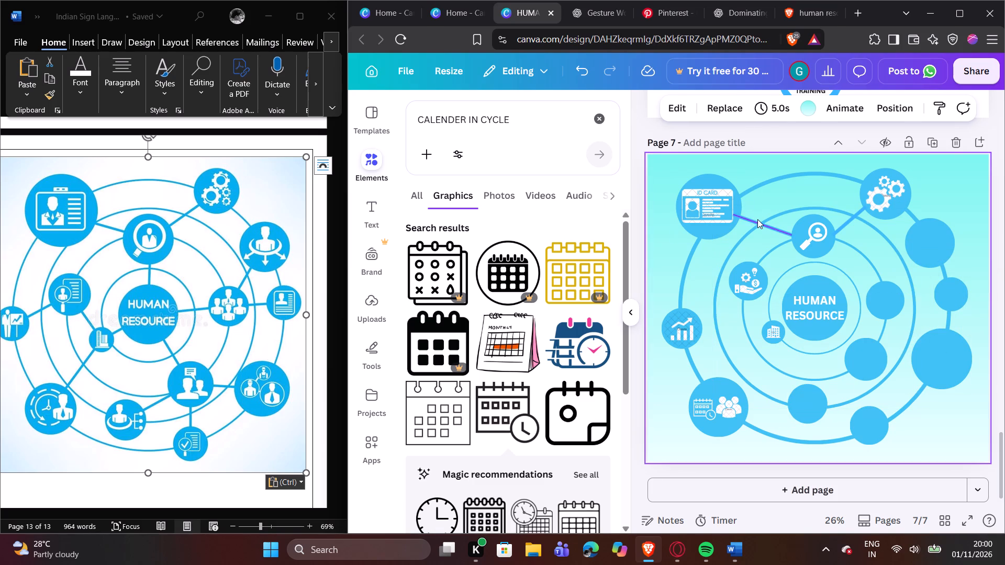
{"action": "left_click", "coordinate": [766, 186]}
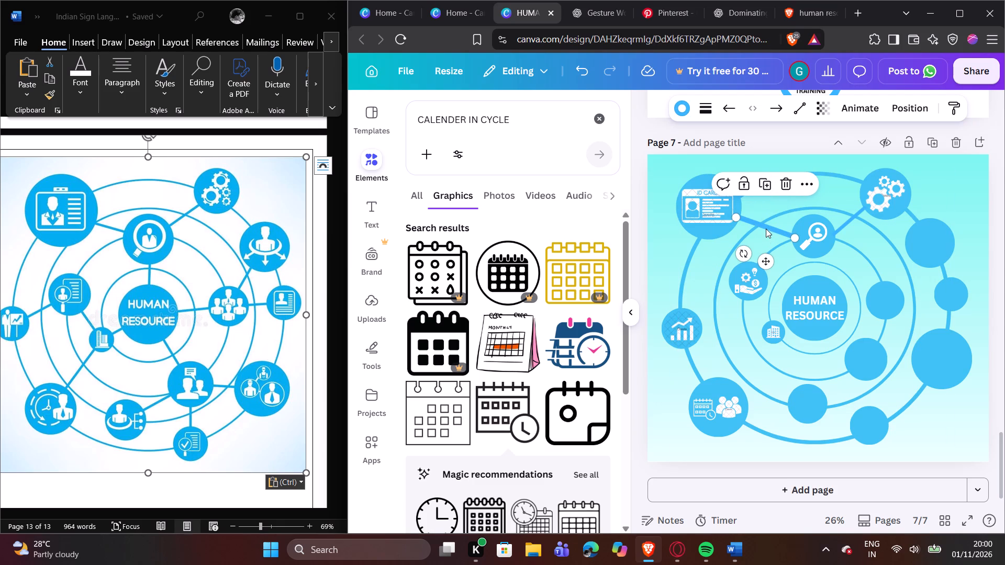
{"action": "left_click_drag", "start_coordinate": [766, 229], "coordinate": [743, 341]}
{"action": "left_click_drag", "start_coordinate": [741, 342], "coordinate": [732, 344]}
{"action": "left_click", "coordinate": [706, 332]}
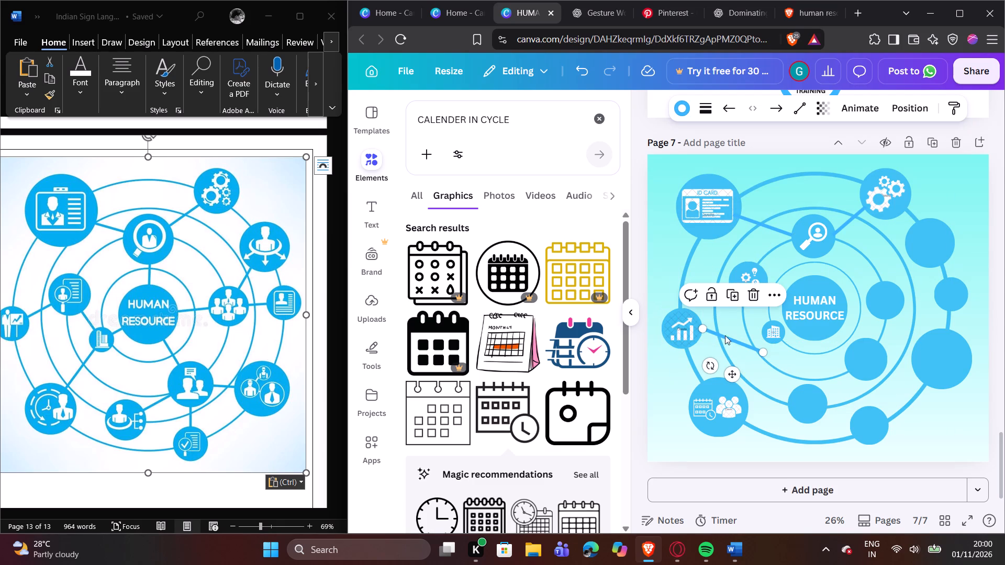
{"action": "left_click_drag", "start_coordinate": [760, 356], "coordinate": [723, 310]}
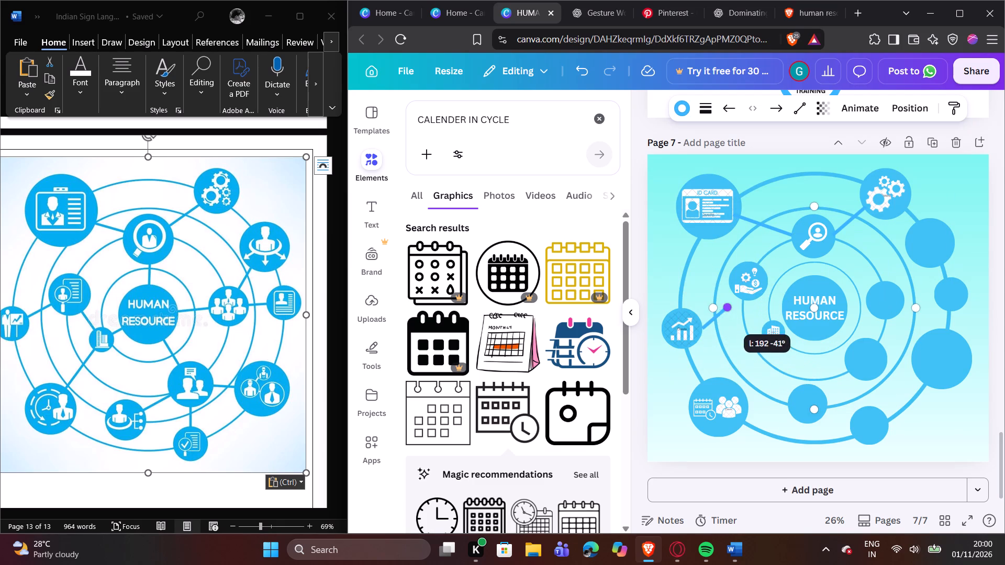
{"action": "left_click_drag", "start_coordinate": [723, 310], "coordinate": [728, 296]}
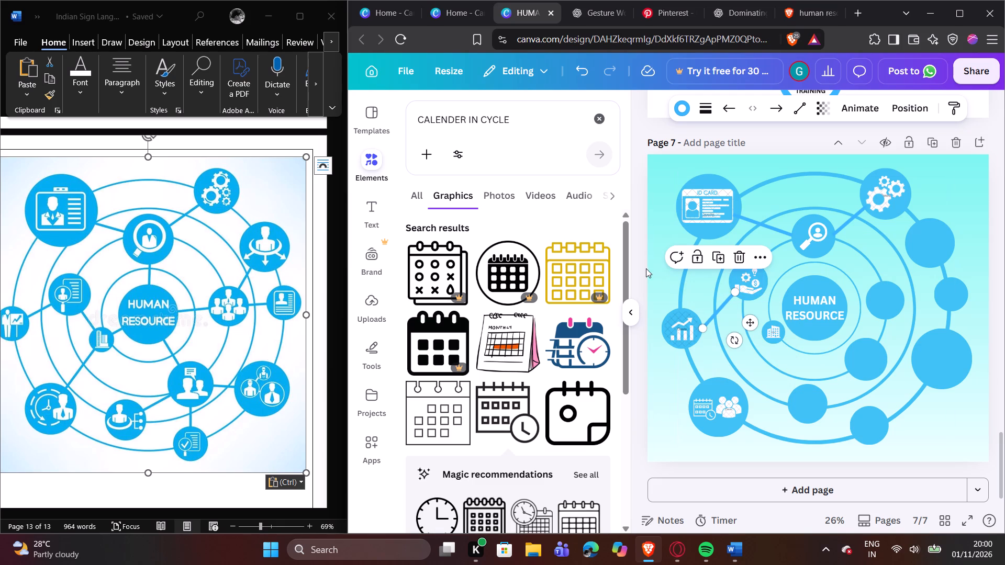
{"action": "left_click", "coordinate": [664, 264]}
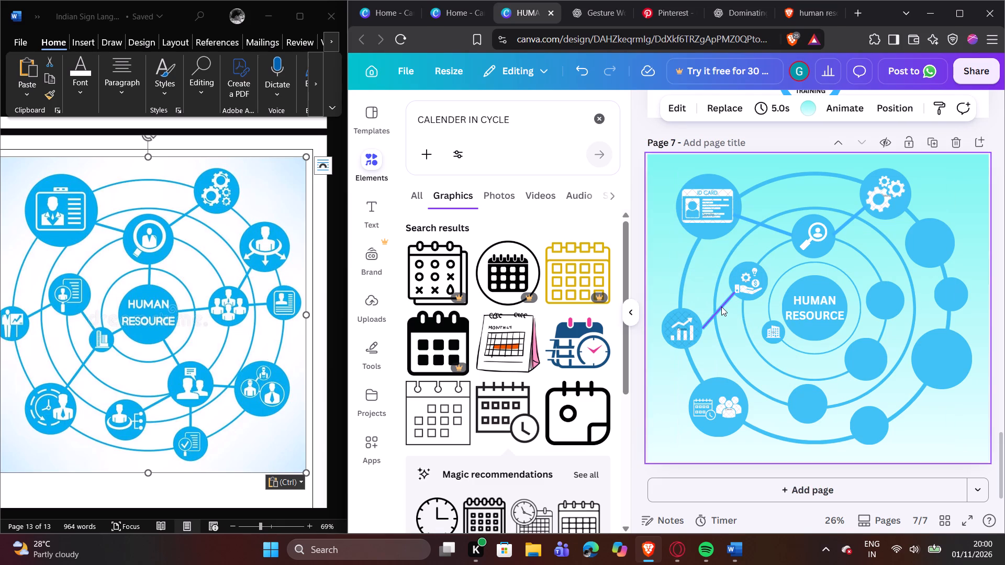
Duplicate the growth-chart connector and make the copy join the hand-and-gears circle to the small building circle.
{"action": "left_click", "coordinate": [721, 307]}
{"action": "left_click", "coordinate": [721, 258]}
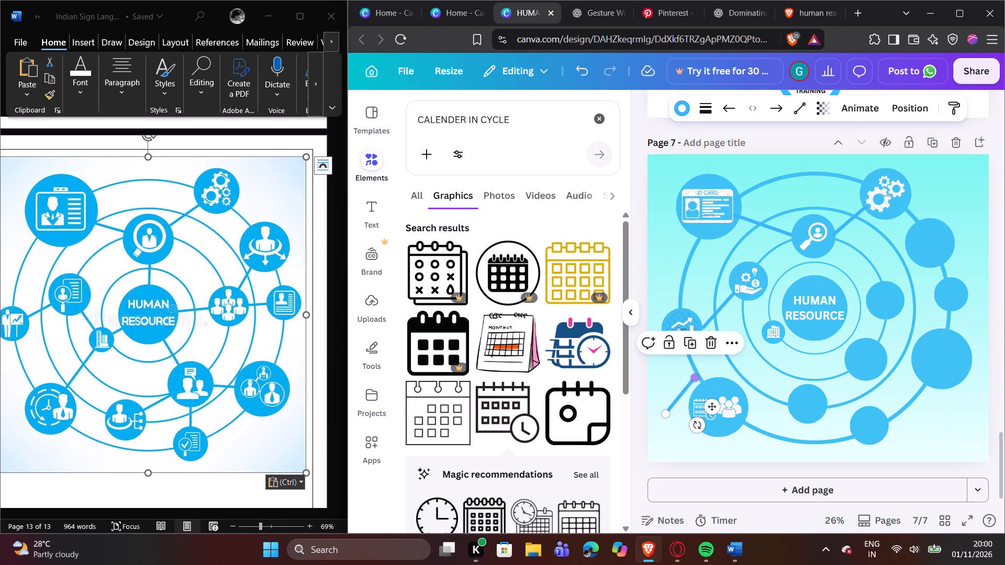
{"action": "left_click_drag", "start_coordinate": [696, 375], "coordinate": [756, 301]}
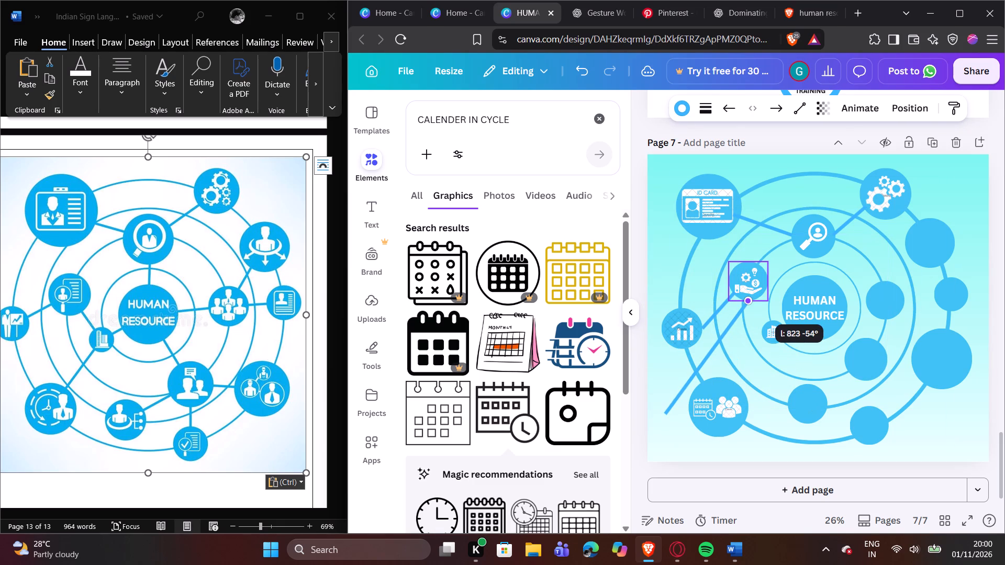
{"action": "left_click_drag", "start_coordinate": [756, 301], "coordinate": [757, 300]}
{"action": "left_click_drag", "start_coordinate": [663, 413], "coordinate": [757, 323]}
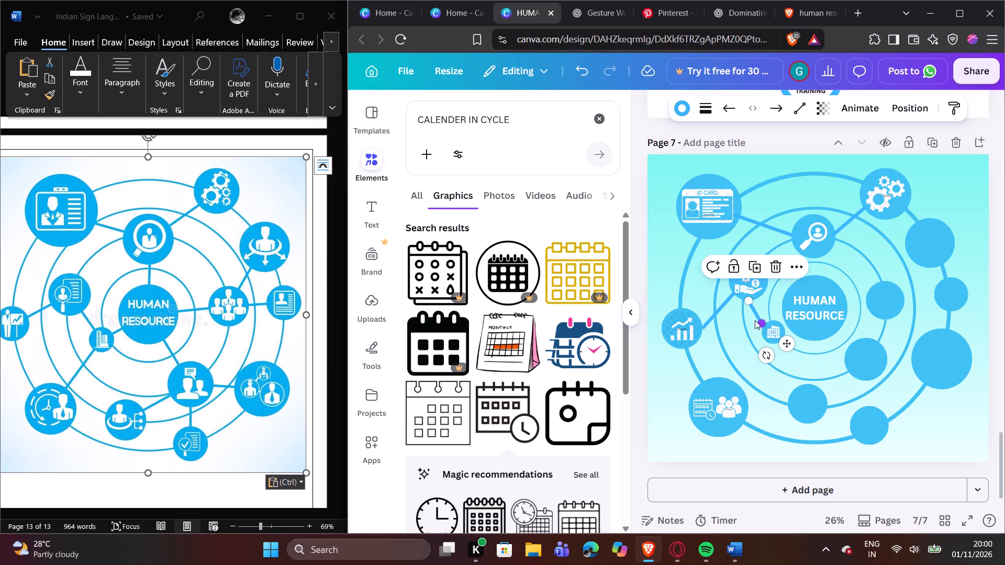
{"action": "left_click_drag", "start_coordinate": [745, 301], "coordinate": [754, 301]}
{"action": "left_click", "coordinate": [667, 276]}
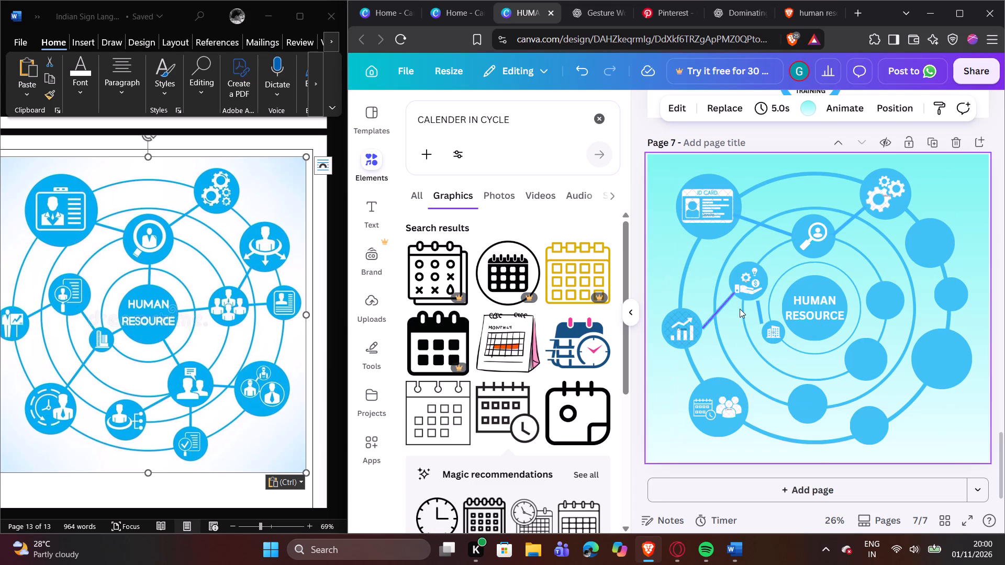
{"action": "left_click", "coordinate": [760, 309]}
{"action": "left_click", "coordinate": [756, 298]}
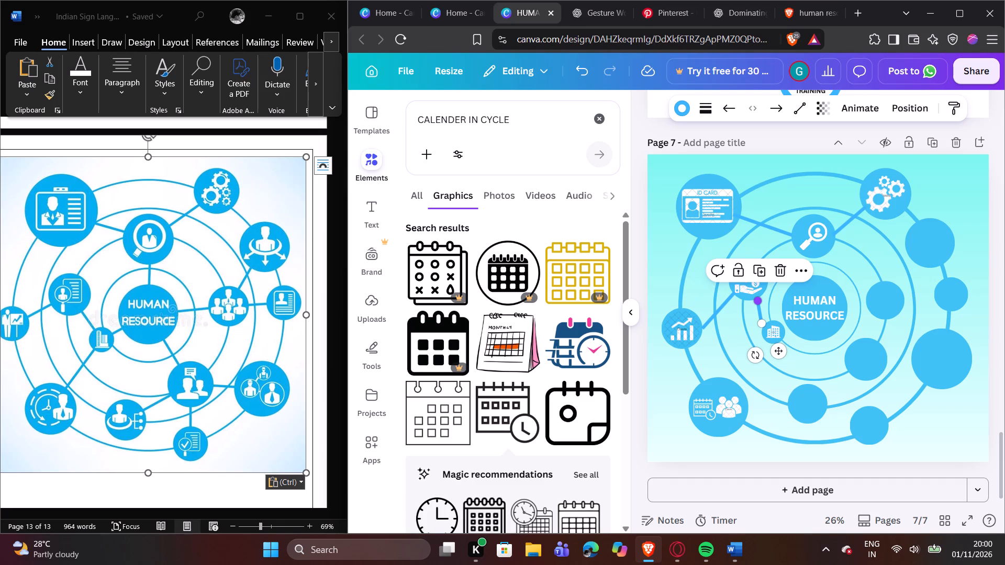
{"action": "left_click", "coordinate": [649, 258]}
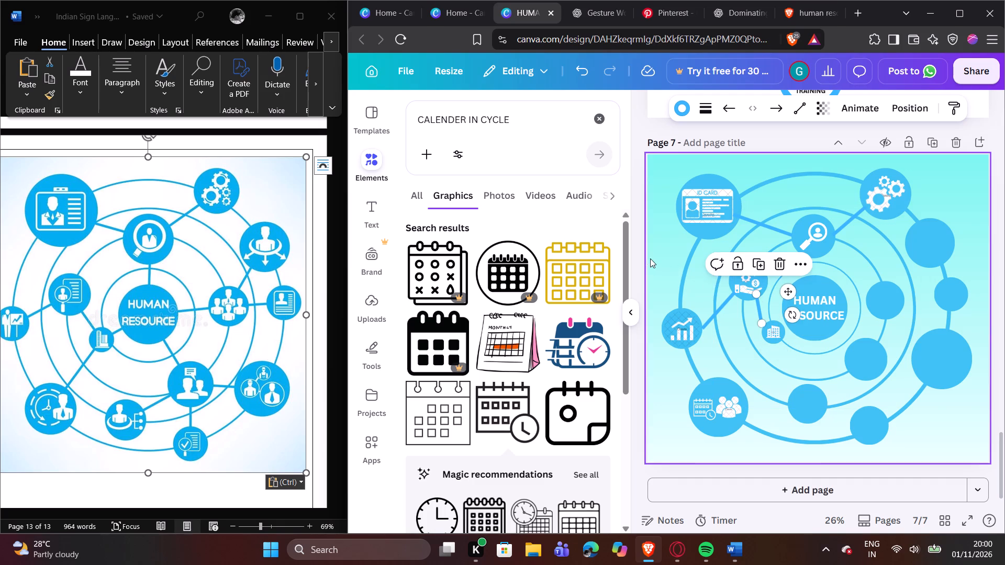
{"action": "left_click", "coordinate": [761, 318]}
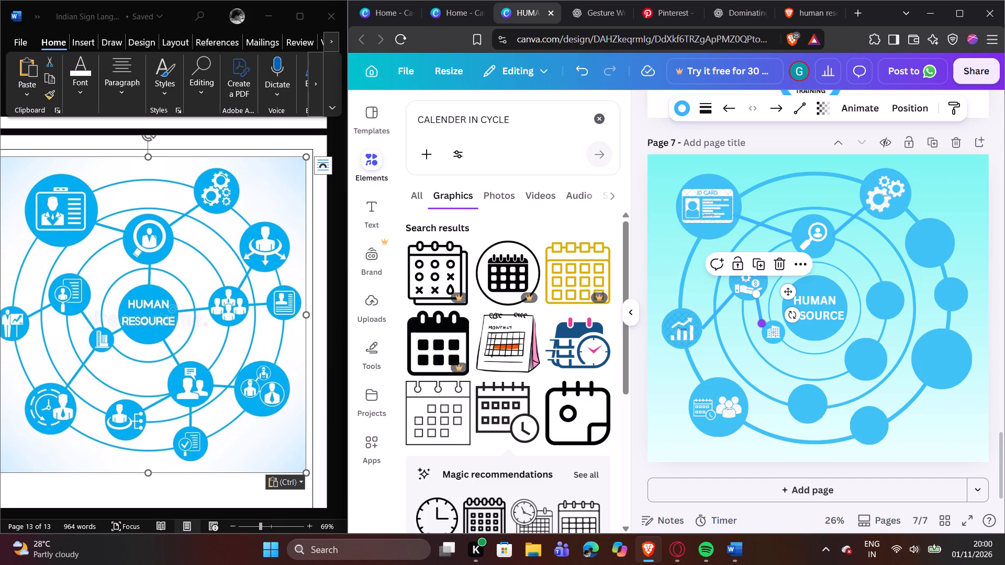
{"action": "left_click_drag", "start_coordinate": [762, 326], "coordinate": [766, 324]}
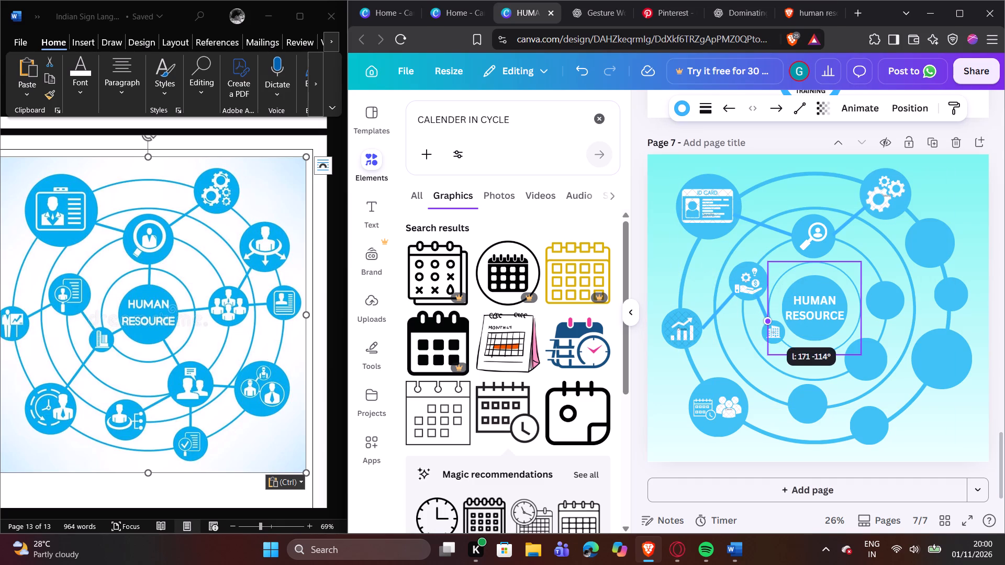
{"action": "left_click_drag", "start_coordinate": [766, 324], "coordinate": [768, 326]}
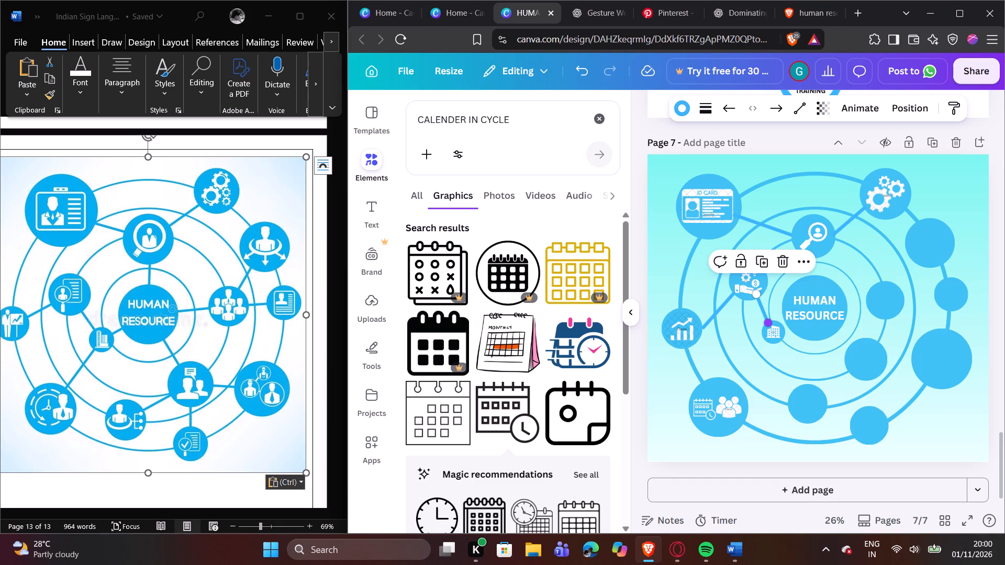
Duplicate the short connector above the building circle and place the copy from the building circle towards the HUMAN RESOURCE centre.
{"action": "left_click", "coordinate": [761, 307]}
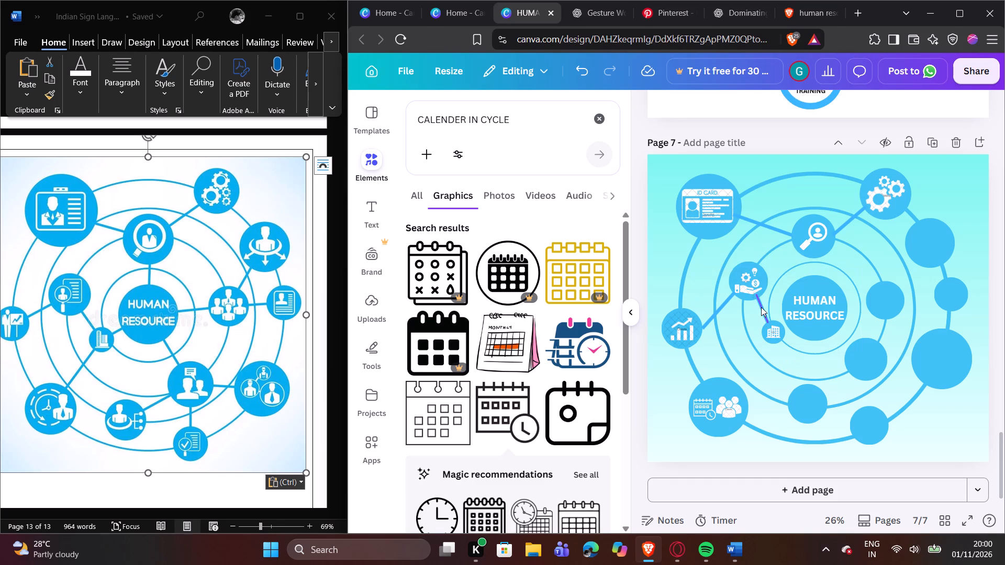
{"action": "left_click", "coordinate": [758, 303]}
{"action": "left_click", "coordinate": [763, 264]}
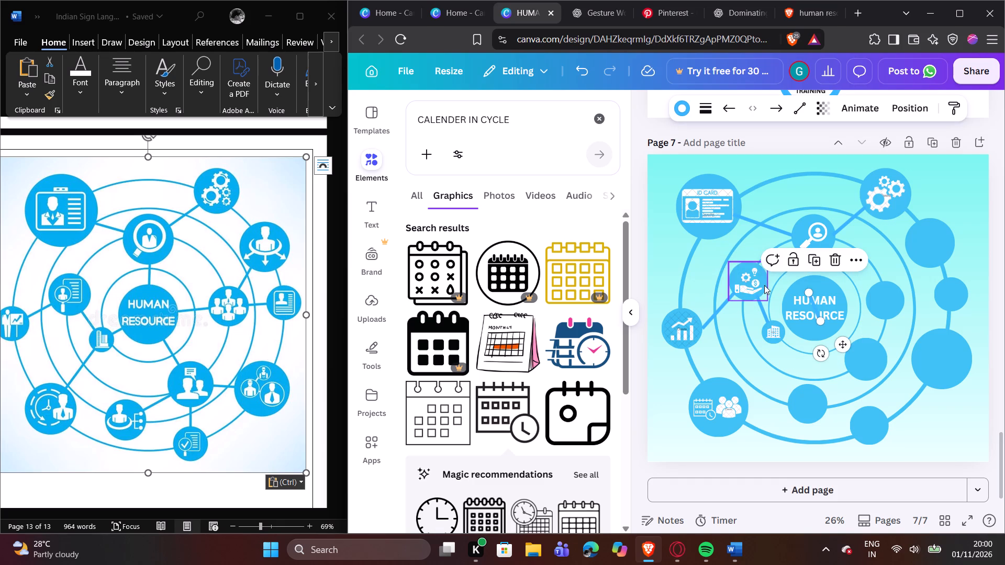
{"action": "left_click_drag", "start_coordinate": [807, 288], "coordinate": [788, 325]}
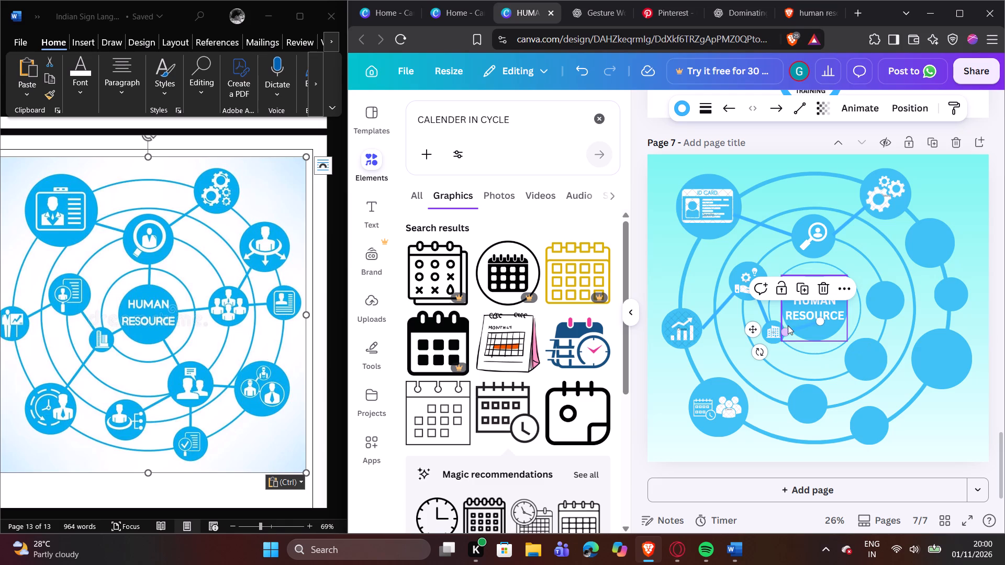
{"action": "left_click_drag", "start_coordinate": [822, 319], "coordinate": [819, 319]}
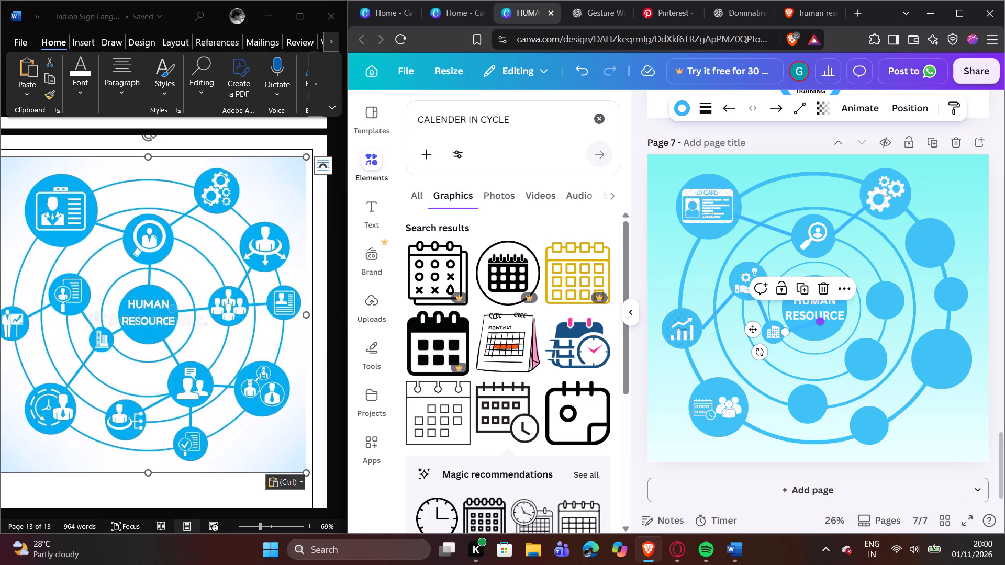
{"action": "left_click_drag", "start_coordinate": [819, 319], "coordinate": [795, 333]}
Shrink the centre circle behind the HUMAN RESOURCE label slightly and recentre it within the innermost ring.
{"action": "left_click", "coordinate": [819, 331]}
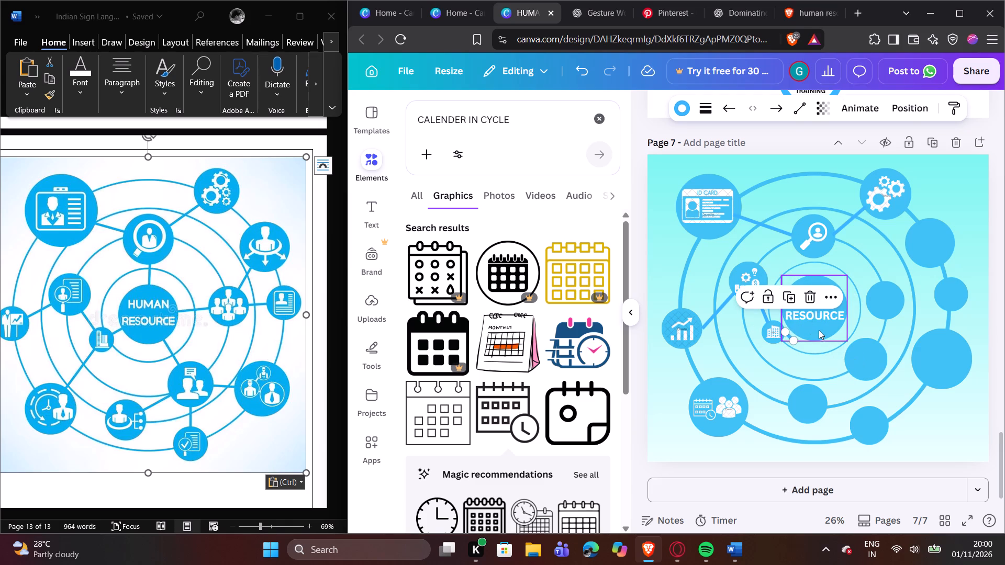
{"action": "left_click", "coordinate": [810, 332]}
{"action": "left_click", "coordinate": [817, 329]}
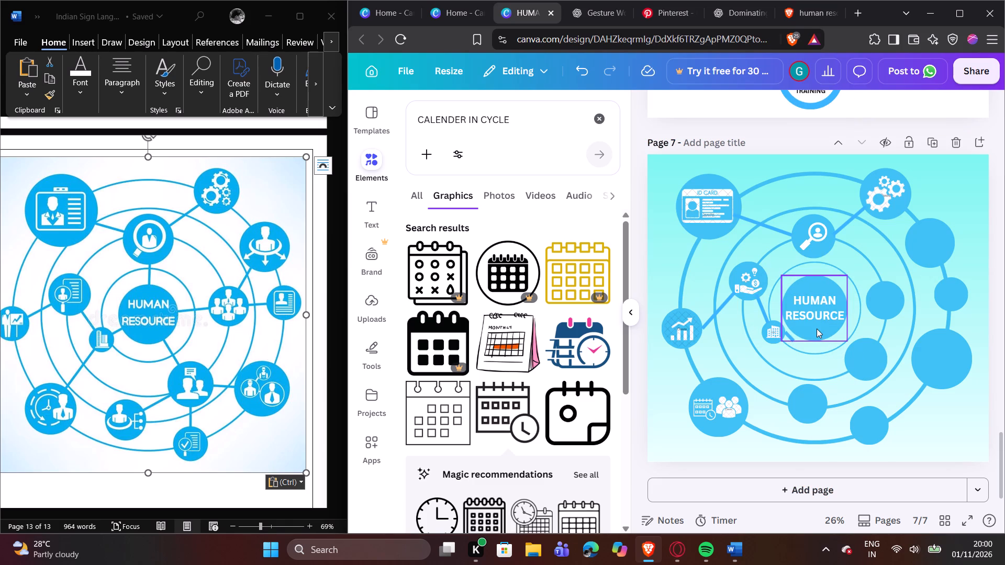
{"action": "left_click", "coordinate": [823, 251]}
{"action": "left_click_drag", "start_coordinate": [784, 343], "coordinate": [793, 338]}
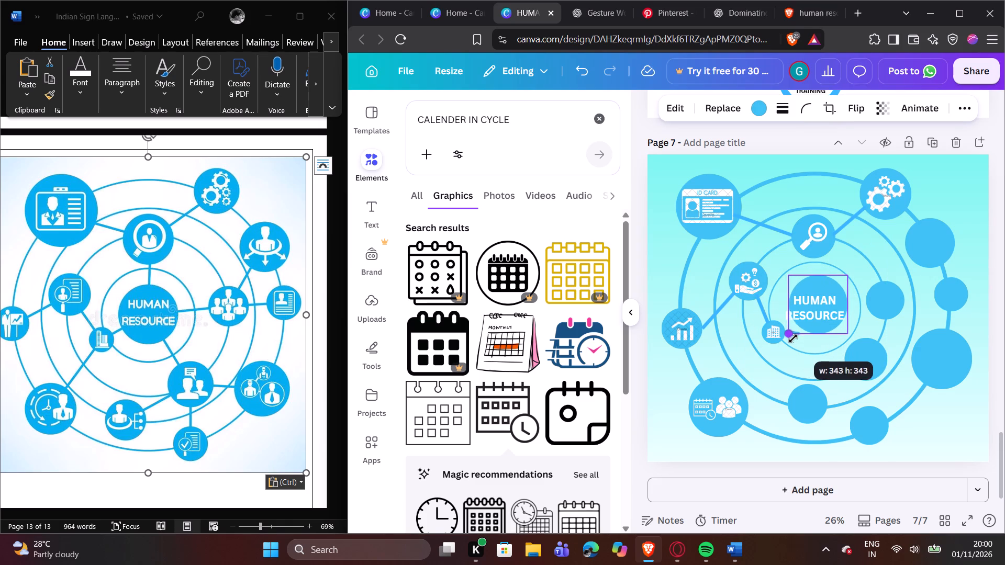
{"action": "left_click_drag", "start_coordinate": [793, 338], "coordinate": [798, 335]}
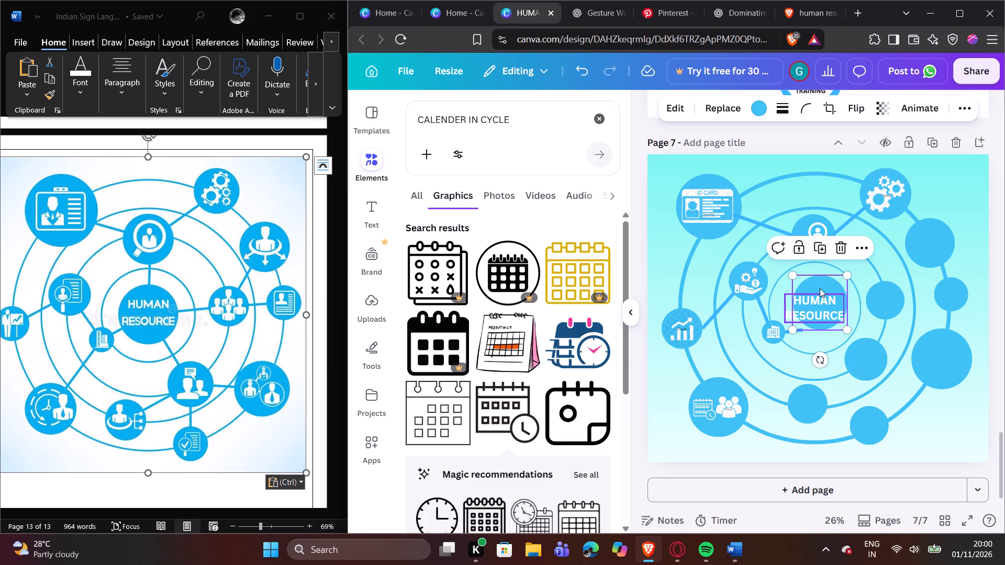
{"action": "left_click_drag", "start_coordinate": [821, 288], "coordinate": [815, 293]}
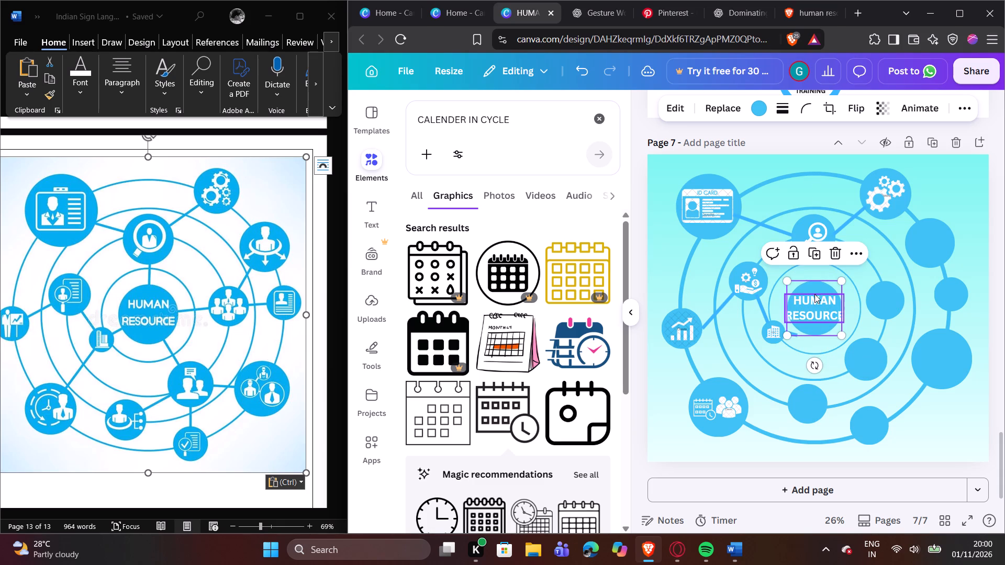
Reduce the font size of the HUMAN RESOURCE label to 38.9 so it fits inside the centre circle.
{"action": "triple_click", "coordinate": [814, 304]}
{"action": "left_click", "coordinate": [821, 306]}
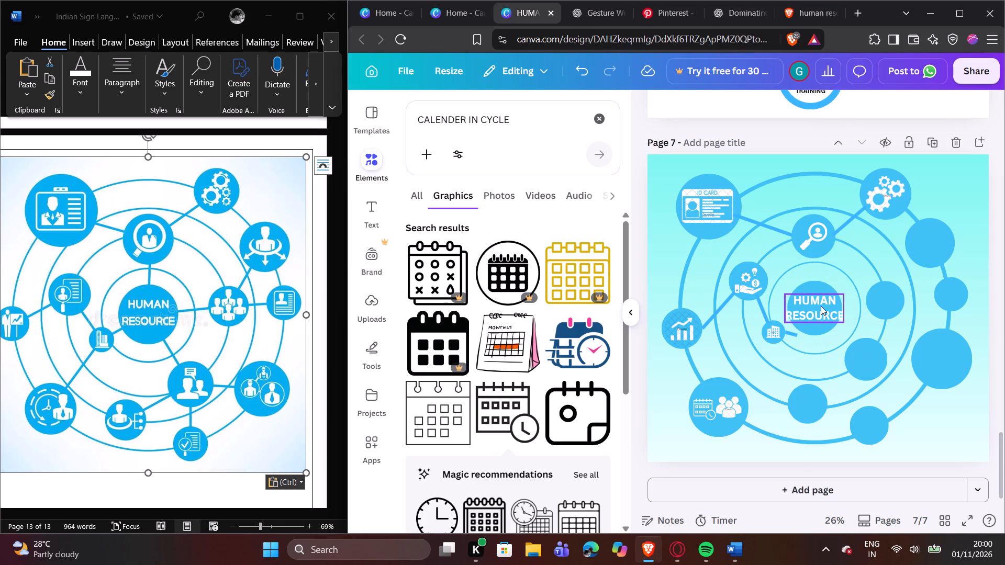
{"action": "left_click", "coordinate": [824, 269]}
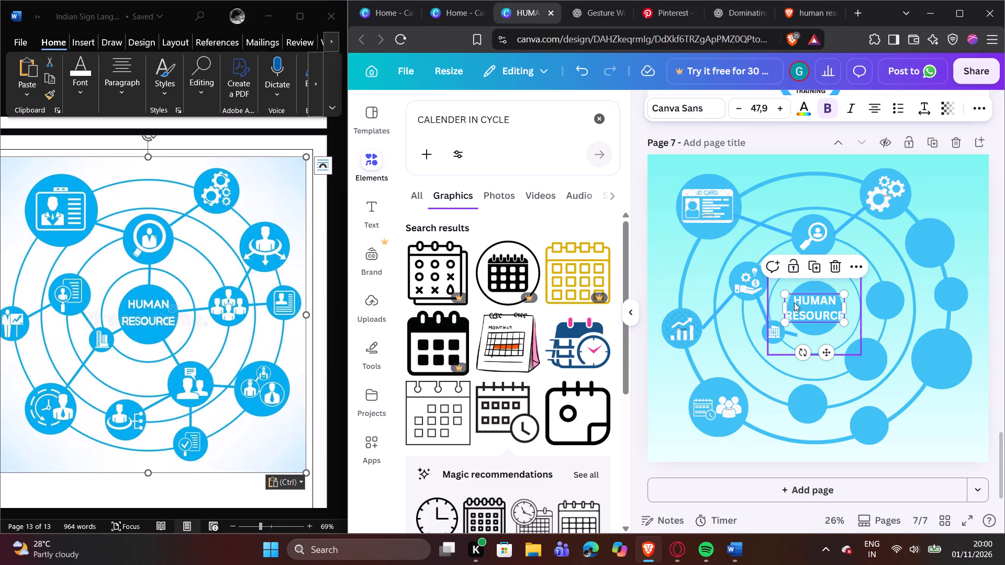
{"action": "left_click", "coordinate": [794, 302]}
{"action": "left_click", "coordinate": [794, 302]}
{"action": "left_click", "coordinate": [794, 302]}
{"action": "left_click", "coordinate": [794, 302]}
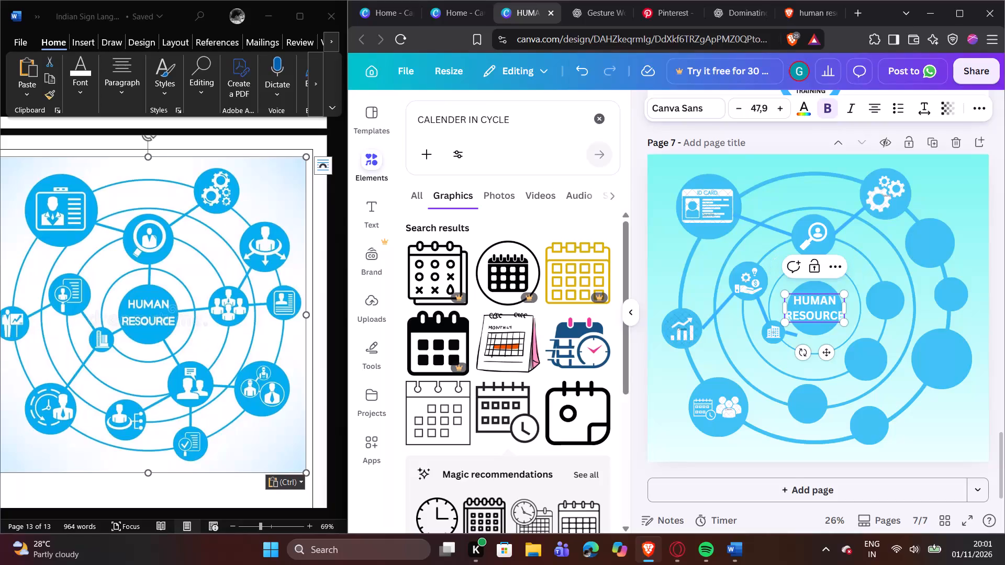
{"action": "key", "text": "ctrl+a"}
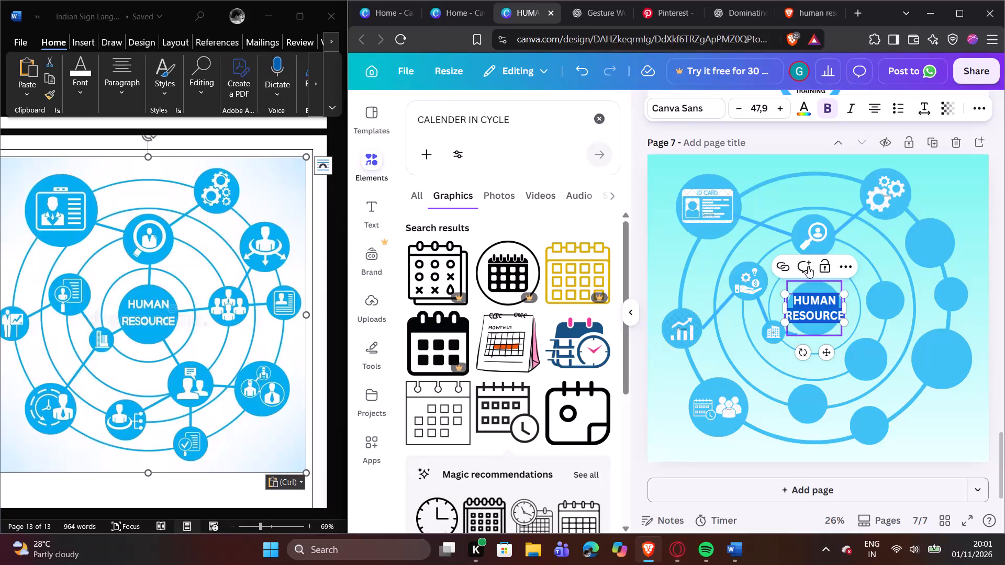
{"action": "triple_click", "coordinate": [739, 108]}
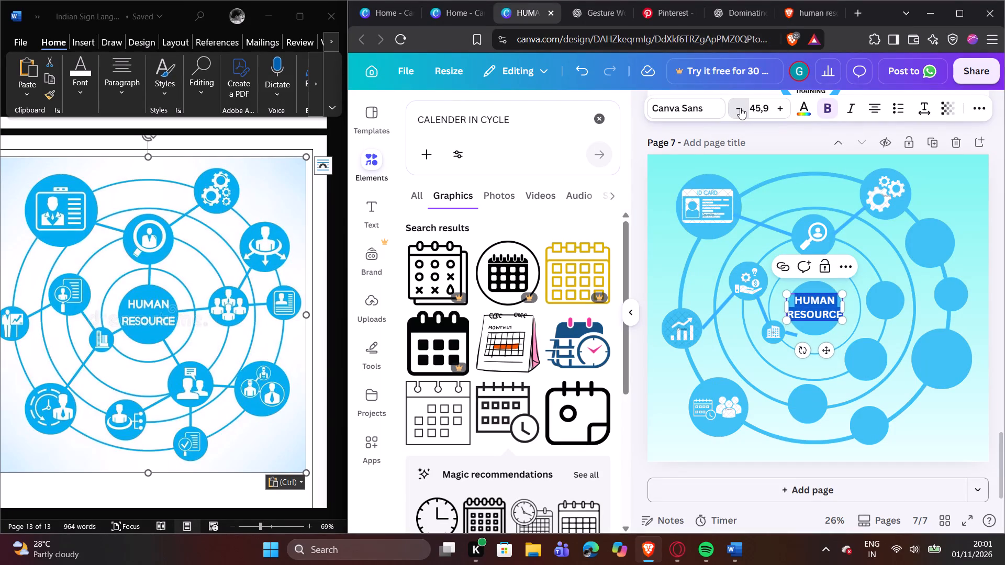
{"action": "triple_click", "coordinate": [740, 108]}
{"action": "left_click", "coordinate": [740, 108]}
{"action": "double_click", "coordinate": [740, 108]}
{"action": "left_click", "coordinate": [740, 108]}
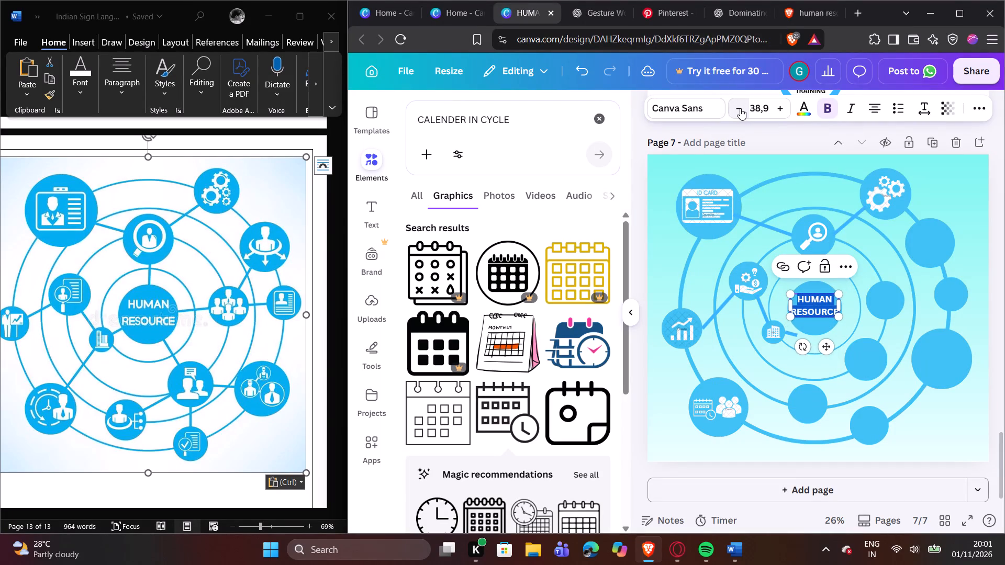
{"action": "left_click", "coordinate": [944, 195]}
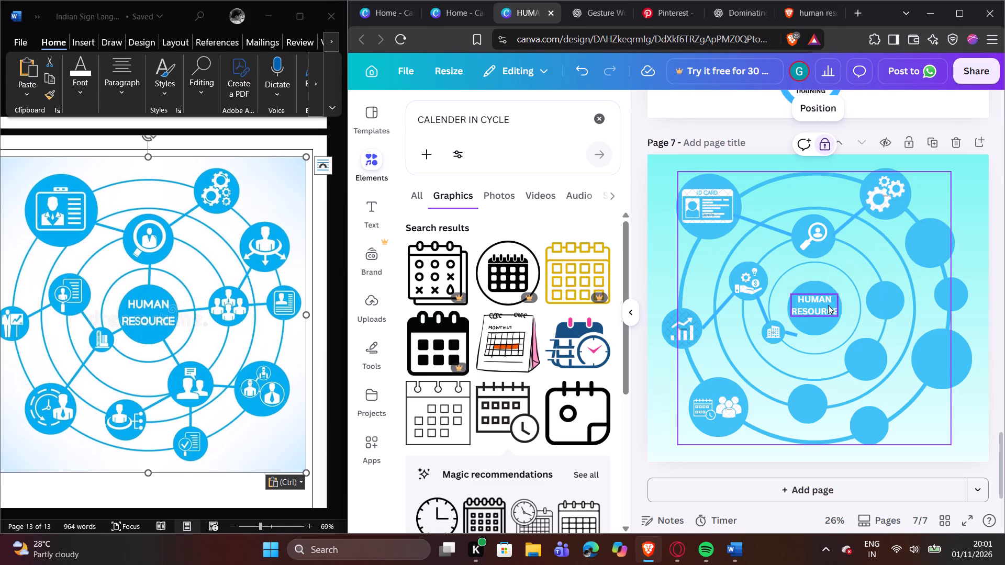
Adjust the end of the short connector from the building circle so it meets the edge of the HUMAN RESOURCE circle.
{"action": "left_click", "coordinate": [796, 333]}
{"action": "left_click_drag", "start_coordinate": [799, 333], "coordinate": [794, 319]}
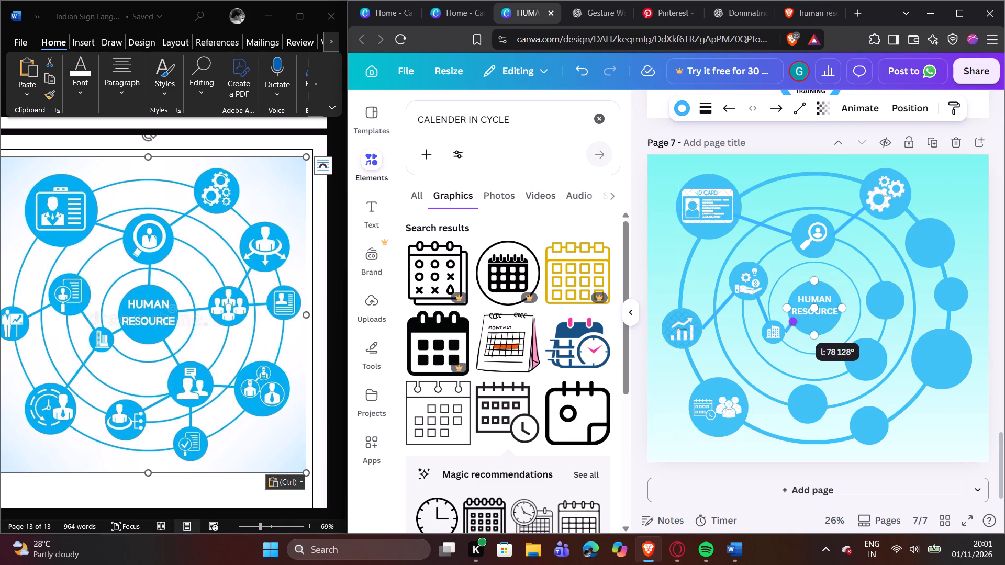
{"action": "left_click_drag", "start_coordinate": [794, 319], "coordinate": [798, 323]}
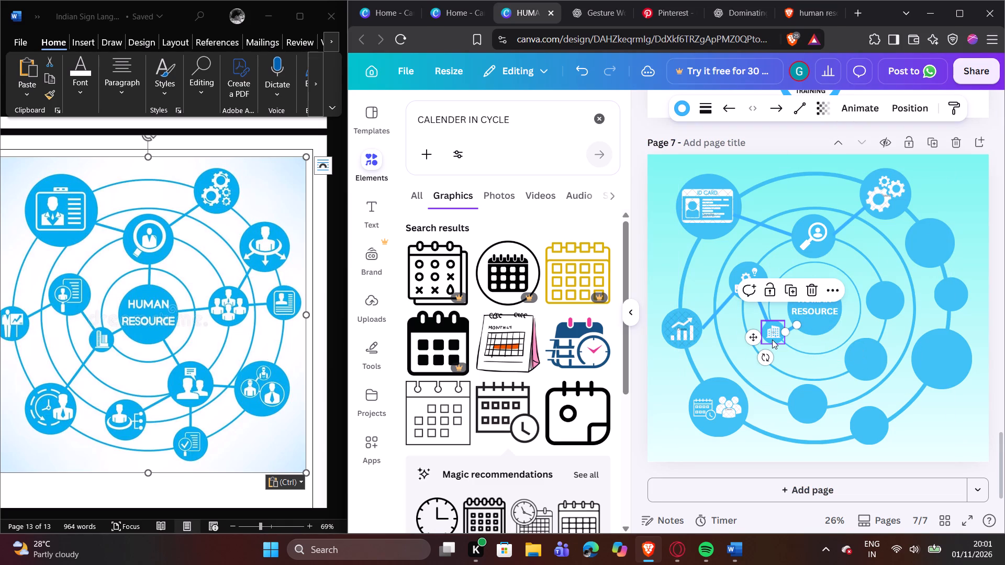
{"action": "left_click", "coordinate": [740, 345]}
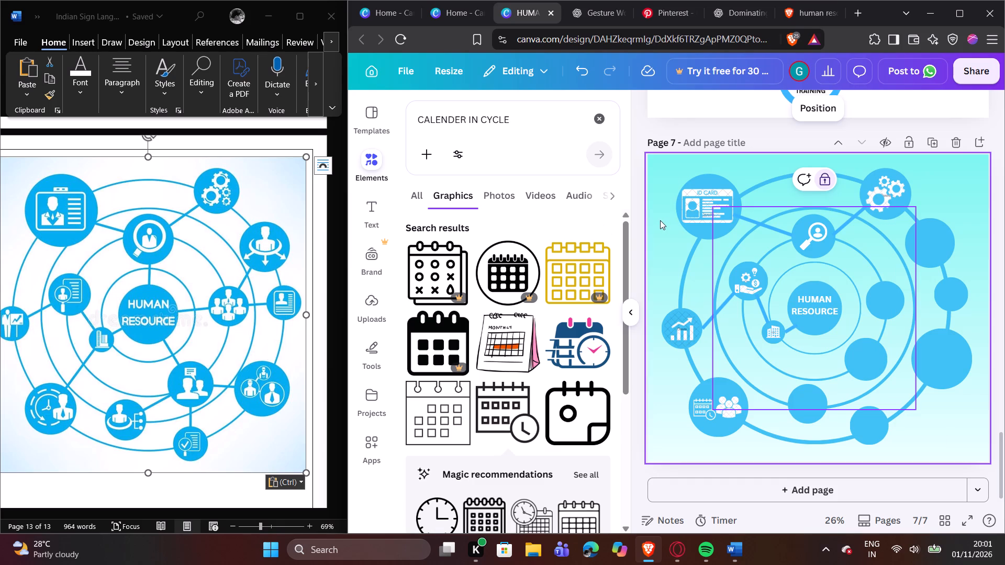
{"action": "left_click", "coordinate": [661, 236]}
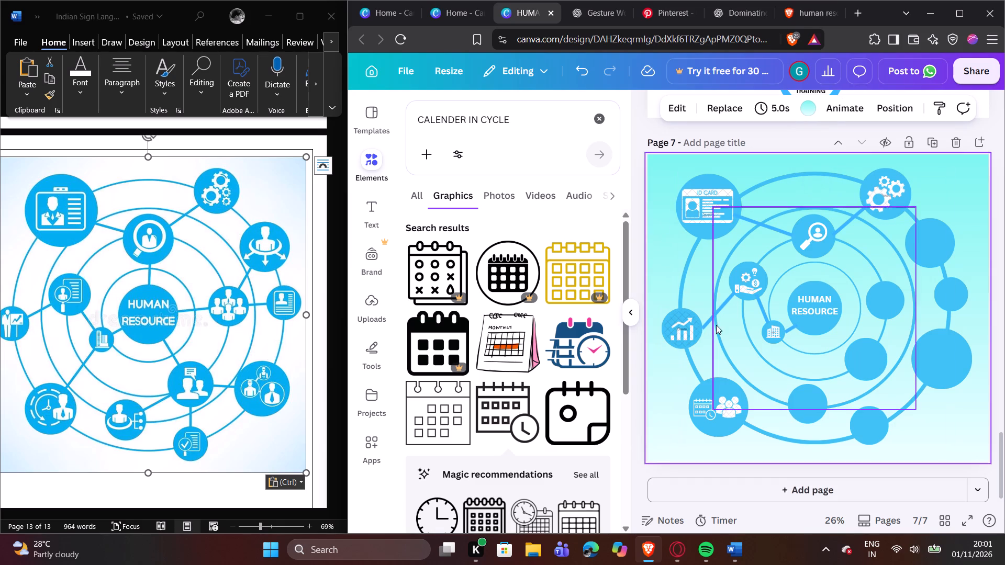
Duplicate the building connector, make the copy join the HUMAN RESOURCE circle to the blank circle on its right, and align that circle with it.
{"action": "left_click", "coordinate": [789, 329]}
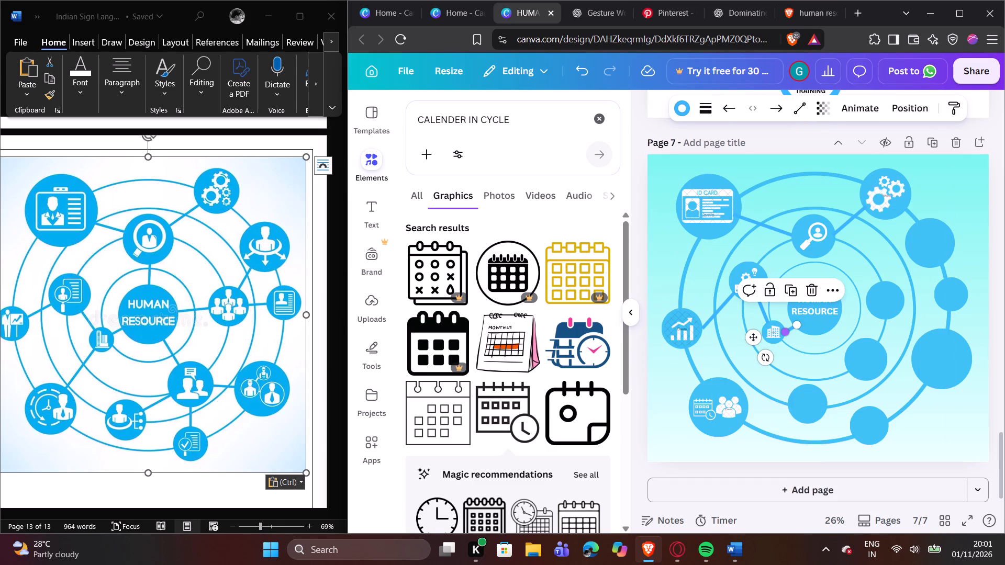
{"action": "left_click", "coordinate": [796, 288]}
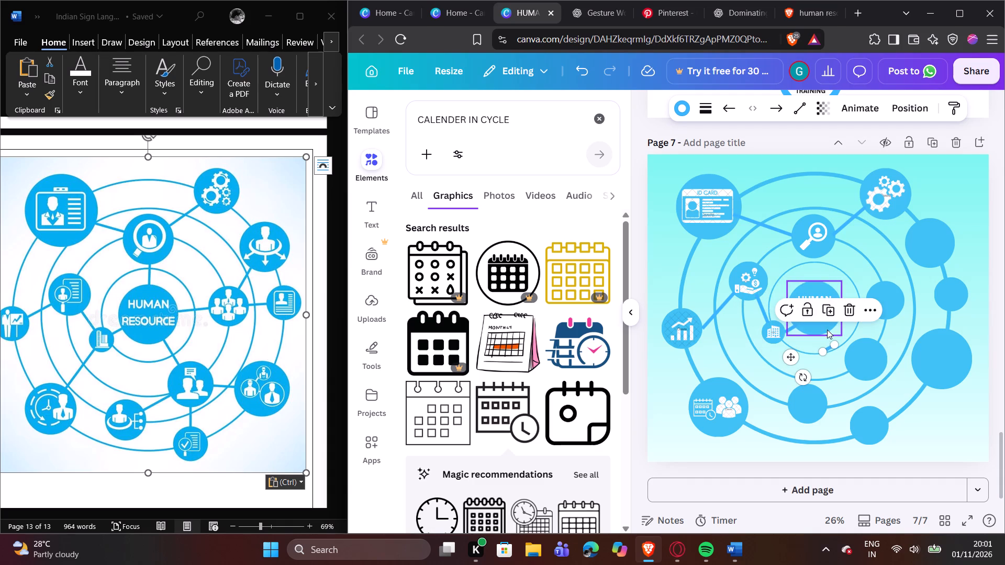
{"action": "left_click_drag", "start_coordinate": [824, 354], "coordinate": [844, 312]}
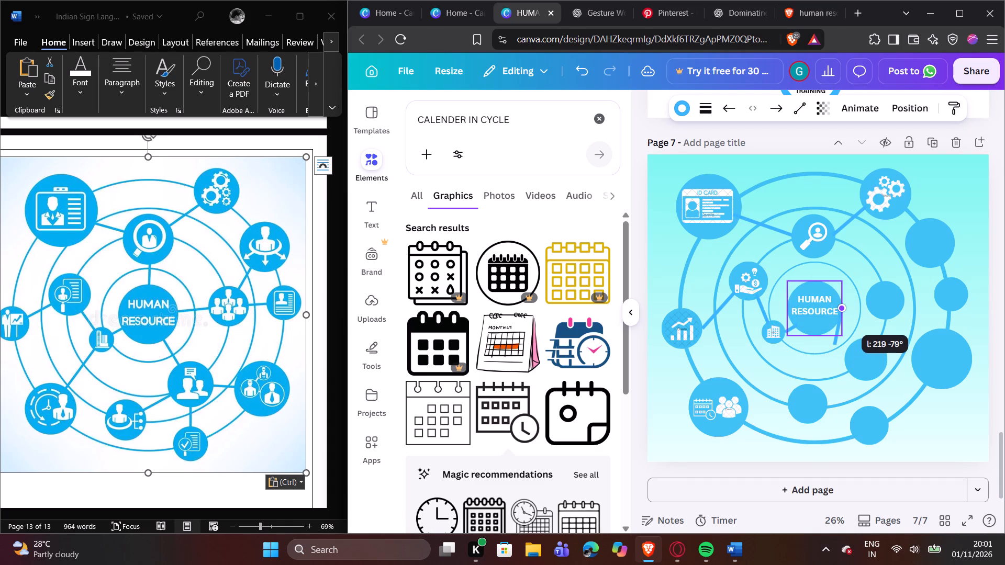
{"action": "left_click_drag", "start_coordinate": [844, 312], "coordinate": [845, 312]}
{"action": "left_click_drag", "start_coordinate": [835, 344], "coordinate": [863, 302]}
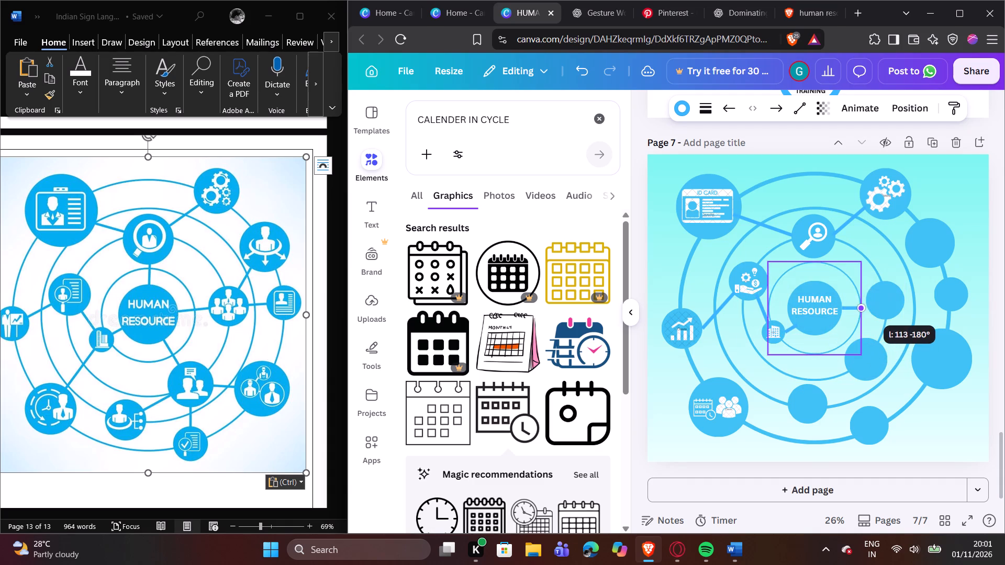
{"action": "left_click_drag", "start_coordinate": [863, 302], "coordinate": [865, 301]}
{"action": "left_click_drag", "start_coordinate": [842, 308], "coordinate": [843, 304]}
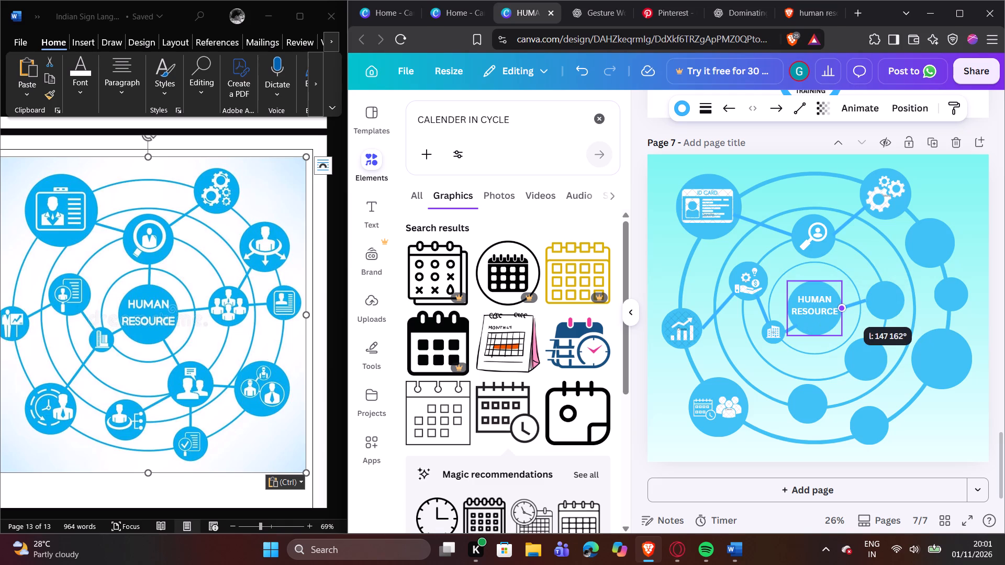
{"action": "left_click_drag", "start_coordinate": [843, 304], "coordinate": [839, 298]}
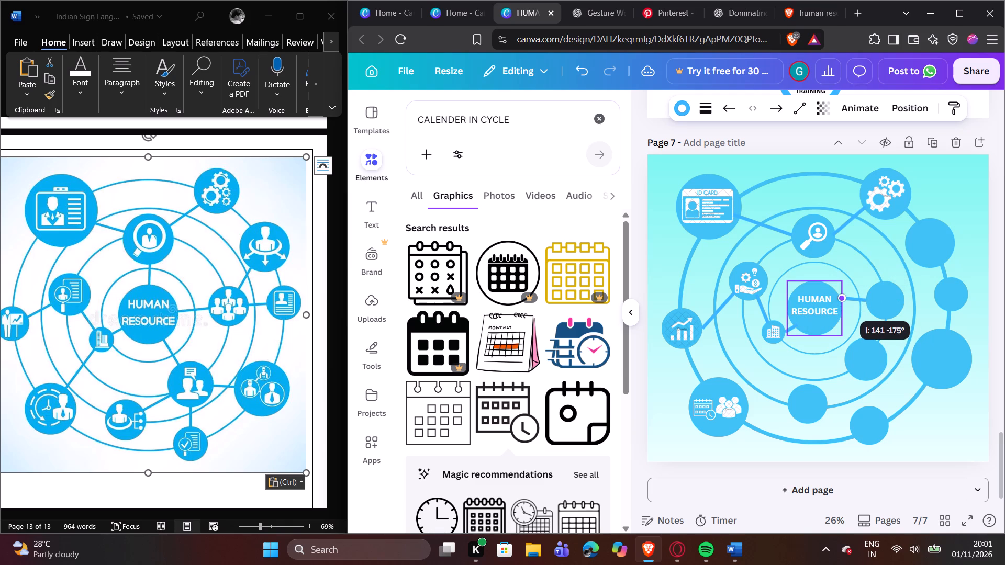
{"action": "left_click_drag", "start_coordinate": [839, 298], "coordinate": [842, 299]}
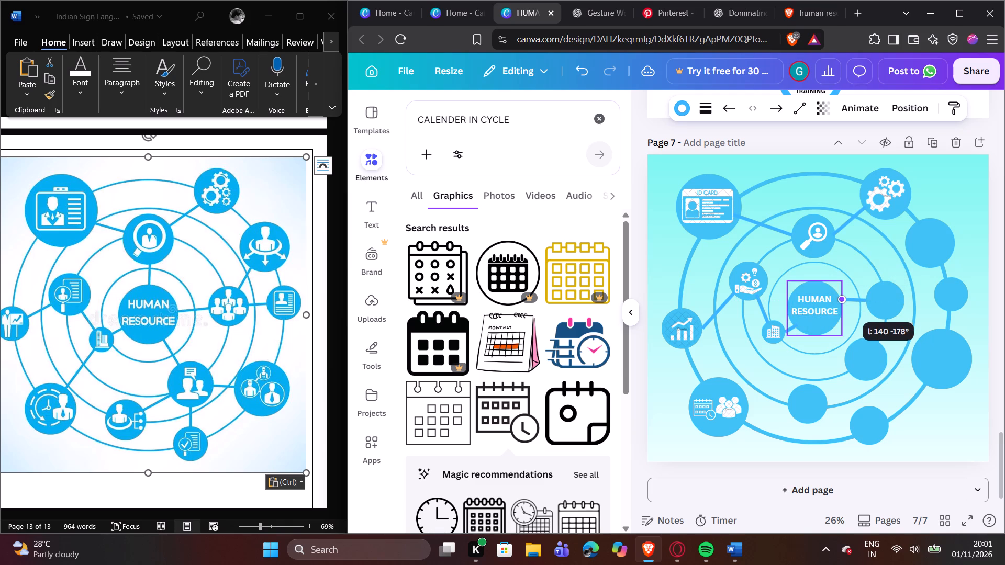
{"action": "left_click_drag", "start_coordinate": [842, 299], "coordinate": [837, 298]}
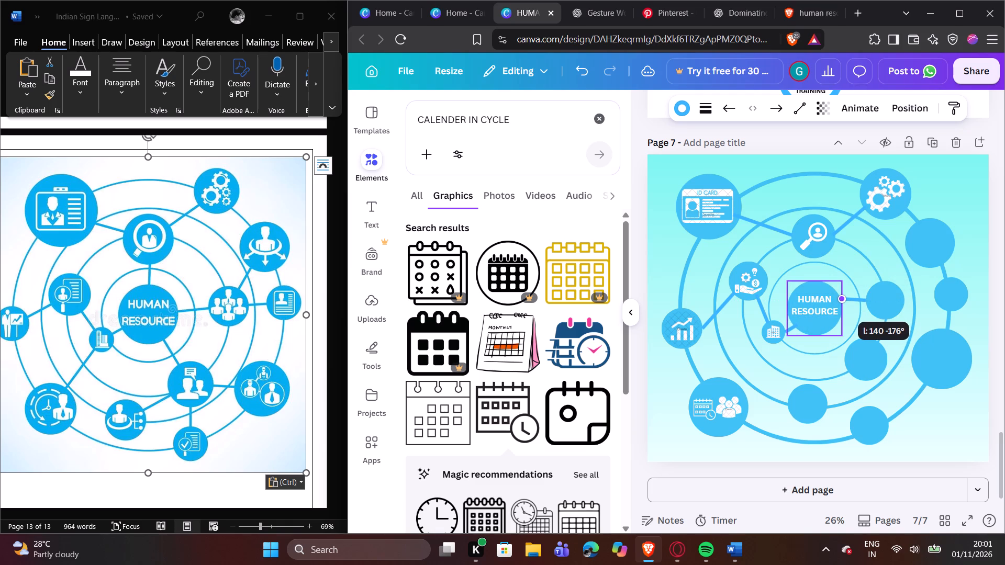
{"action": "left_click_drag", "start_coordinate": [837, 298], "coordinate": [843, 298]}
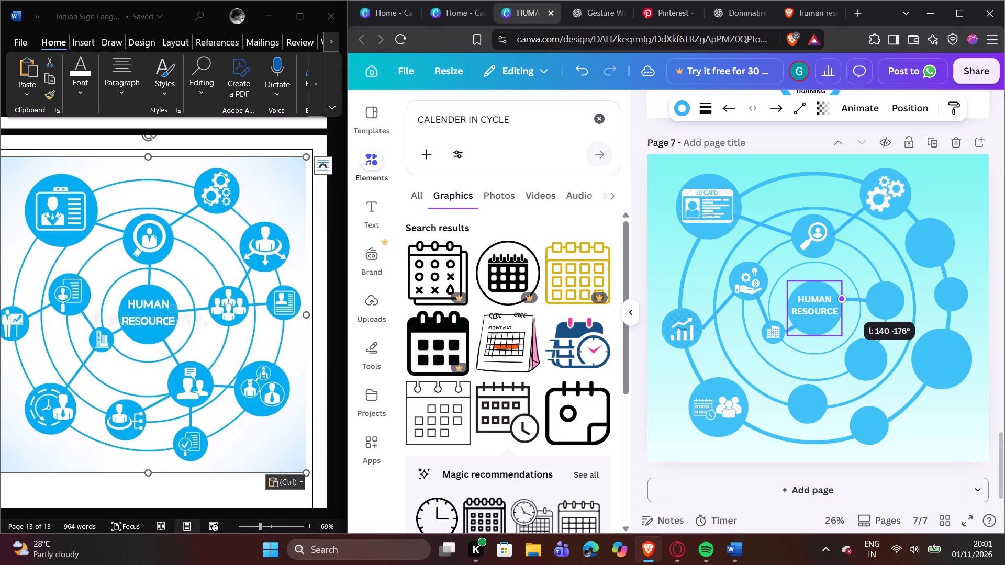
{"action": "left_click_drag", "start_coordinate": [843, 298], "coordinate": [844, 301]}
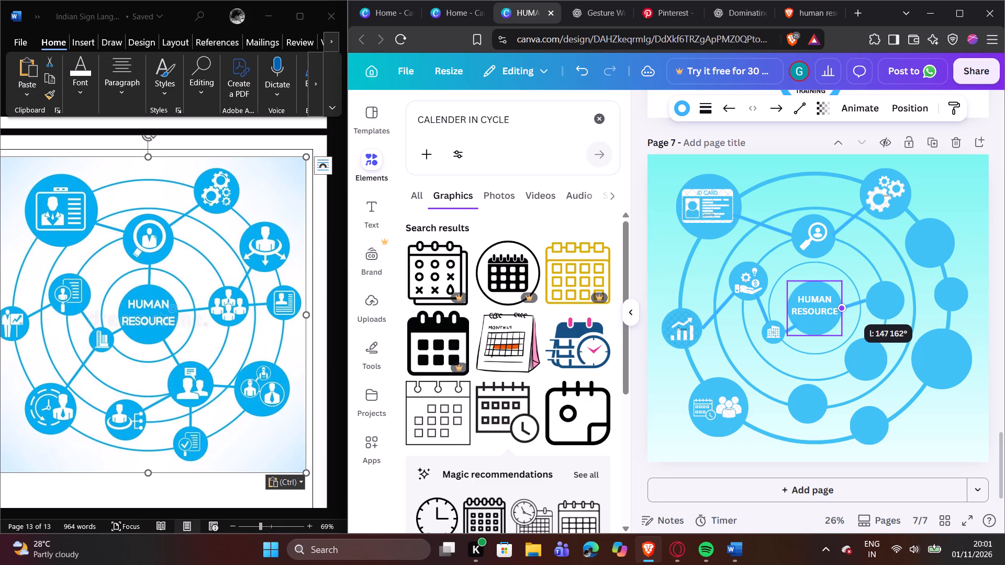
{"action": "left_click_drag", "start_coordinate": [844, 301], "coordinate": [845, 300]}
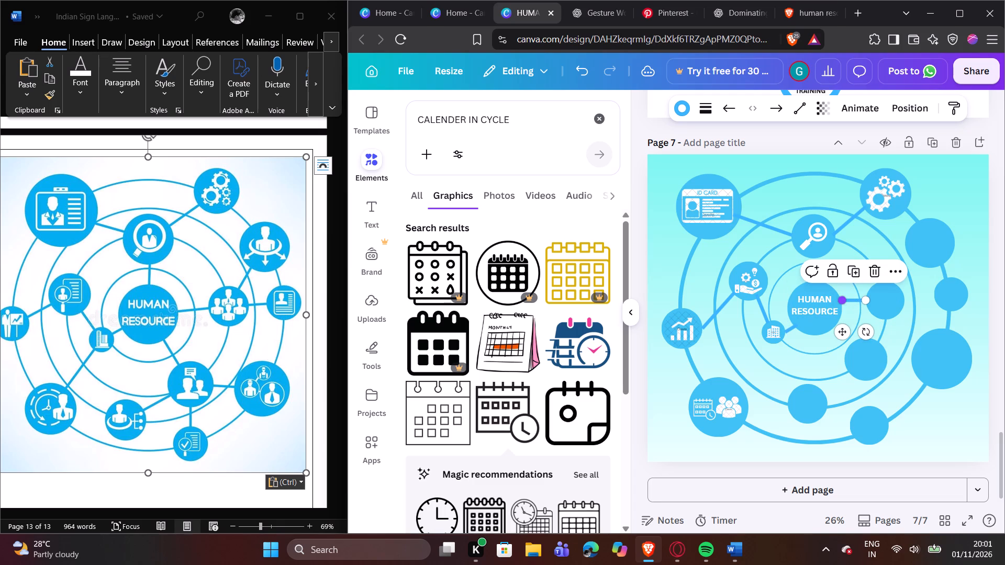
{"action": "left_click", "coordinate": [844, 291]}
{"action": "left_click", "coordinate": [846, 298]}
{"action": "left_click_drag", "start_coordinate": [843, 299], "coordinate": [839, 301]}
{"action": "left_click", "coordinate": [850, 292]}
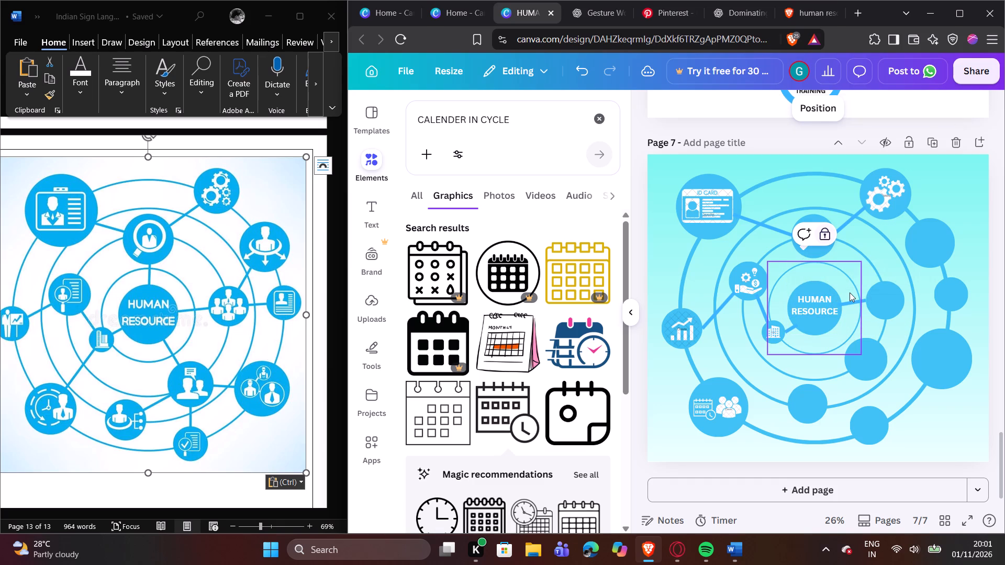
{"action": "left_click", "coordinate": [887, 296]}
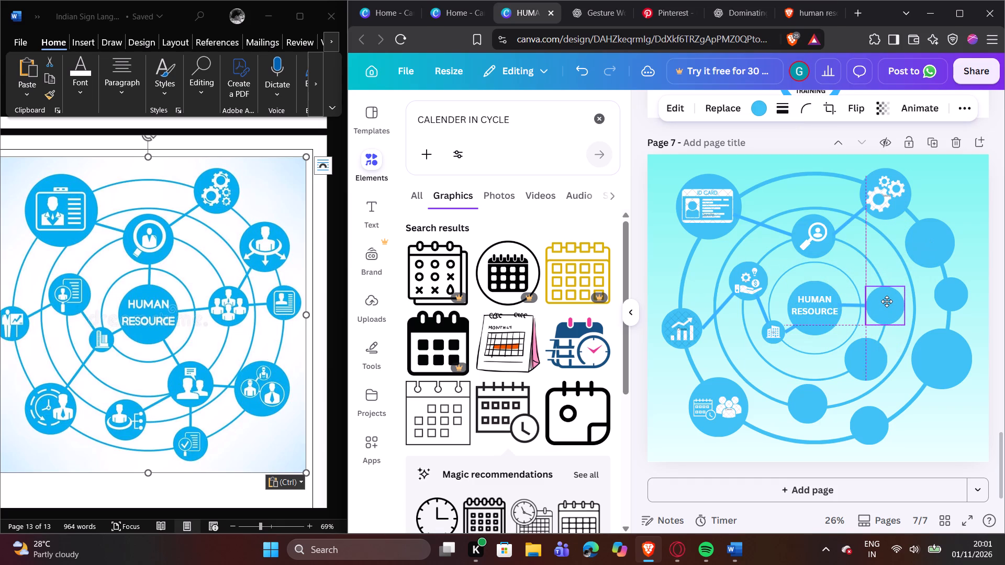
Duplicate the connector right of the centre and make the copy join the nearby blank circle to the small blank circle on the outer ring.
{"action": "left_click", "coordinate": [857, 301]}
{"action": "left_click", "coordinate": [853, 277]}
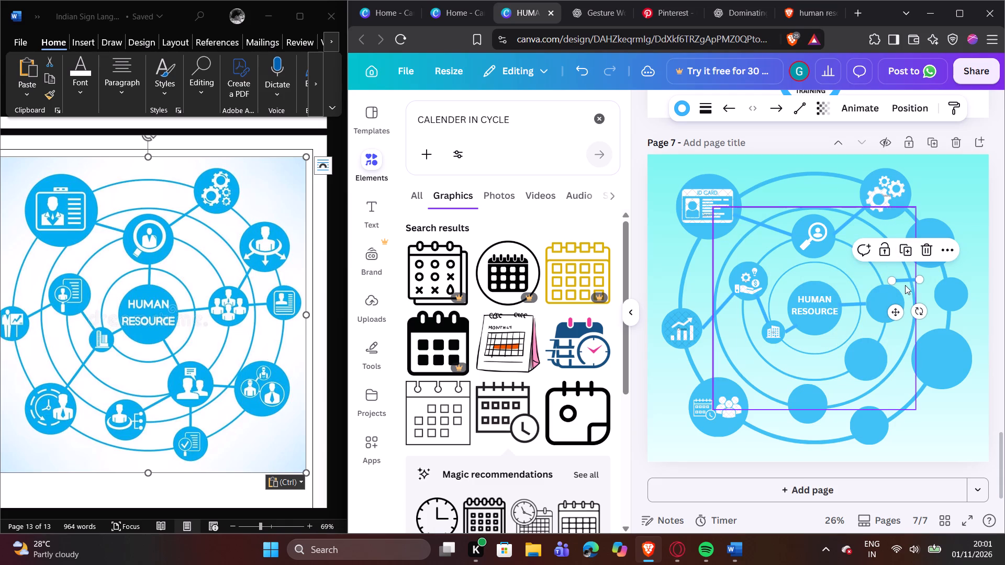
{"action": "left_click_drag", "start_coordinate": [909, 277], "coordinate": [925, 301]}
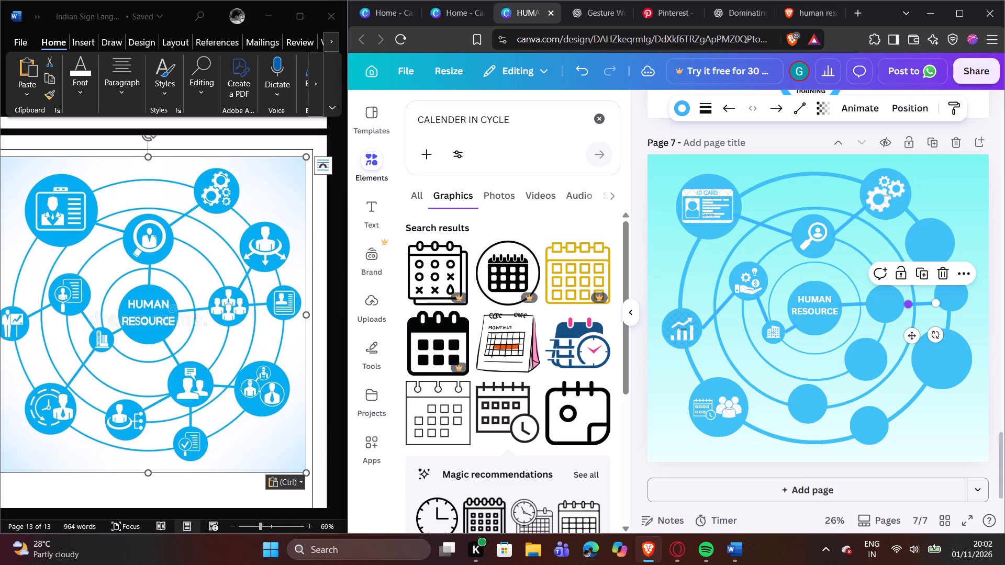
{"action": "left_click", "coordinate": [911, 303]}
{"action": "left_click_drag", "start_coordinate": [937, 303], "coordinate": [942, 301]}
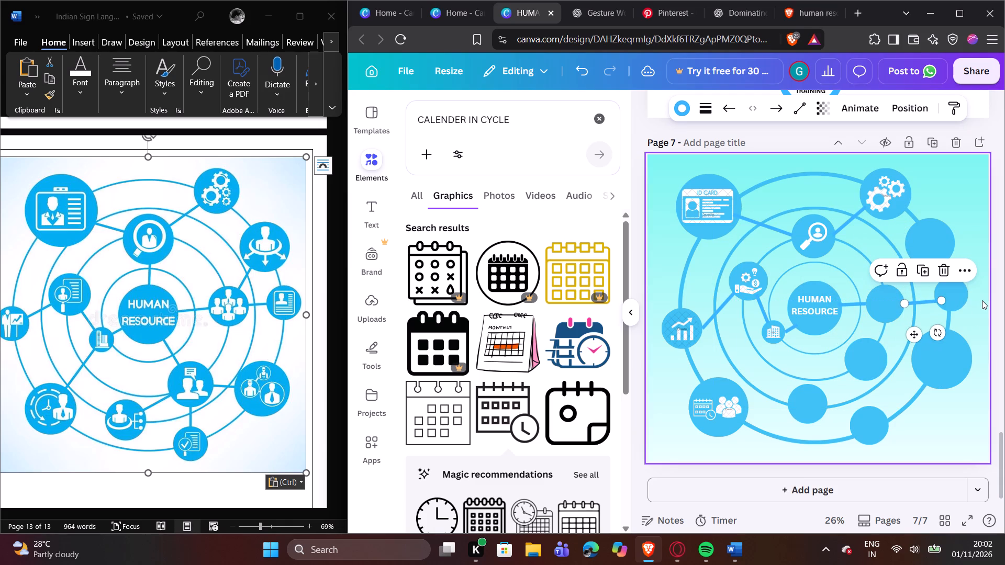
{"action": "left_click", "coordinate": [983, 300]}
Align the small blank circle on the outer ring with its new connector, adjusting the line's end to meet the circle's edge.
{"action": "left_click_drag", "start_coordinate": [953, 294], "coordinate": [950, 298]}
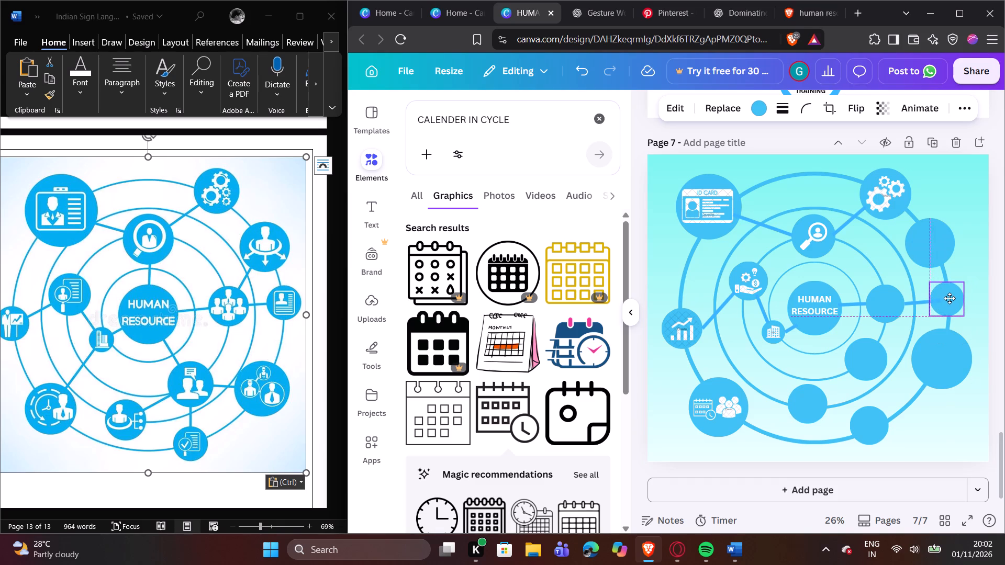
{"action": "left_click_drag", "start_coordinate": [950, 298], "coordinate": [950, 303]}
{"action": "left_click", "coordinate": [924, 302]}
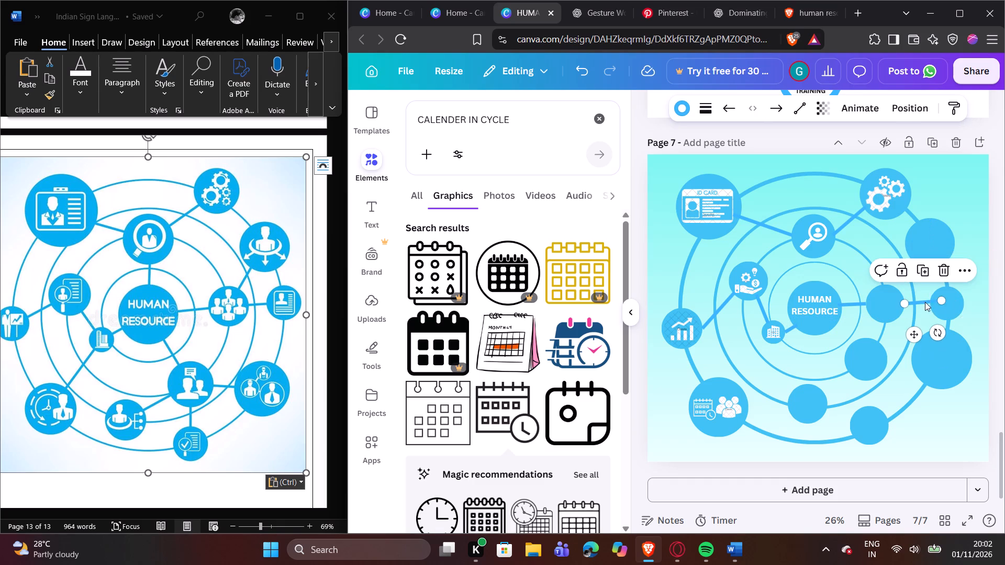
{"action": "left_click_drag", "start_coordinate": [942, 299], "coordinate": [934, 303]}
{"action": "left_click", "coordinate": [987, 293]}
{"action": "left_click", "coordinate": [951, 299]}
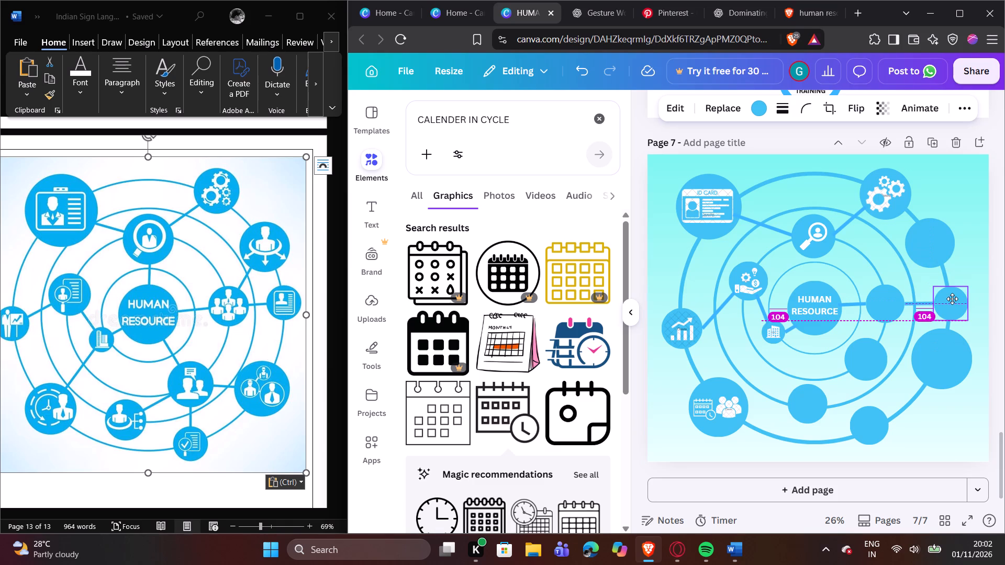
{"action": "left_click", "coordinate": [979, 284]}
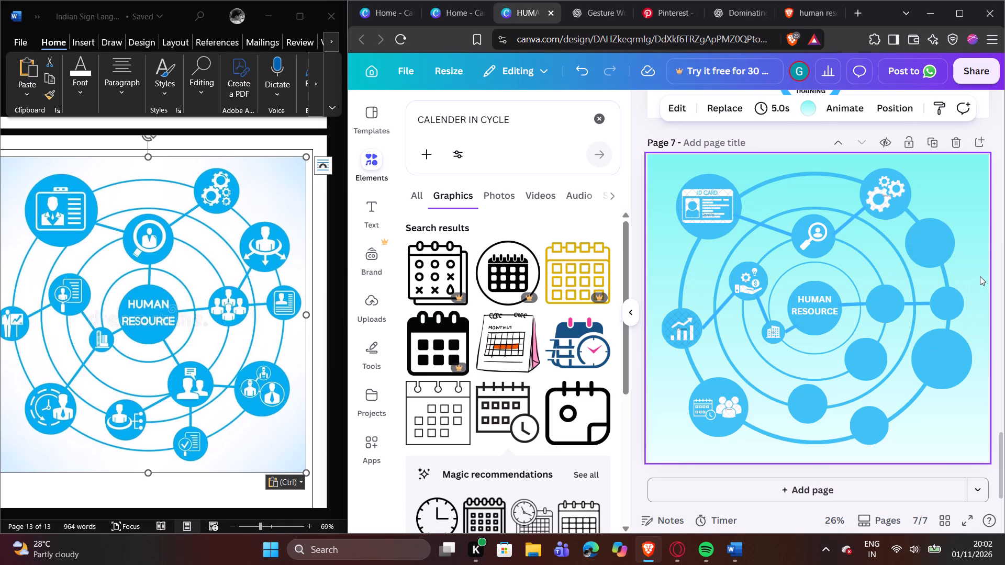
Move the largest blank circle slightly down along the outer ring, away from the small circle above it.
{"action": "left_click_drag", "start_coordinate": [953, 363], "coordinate": [951, 374]}
{"action": "left_click", "coordinate": [980, 358]}
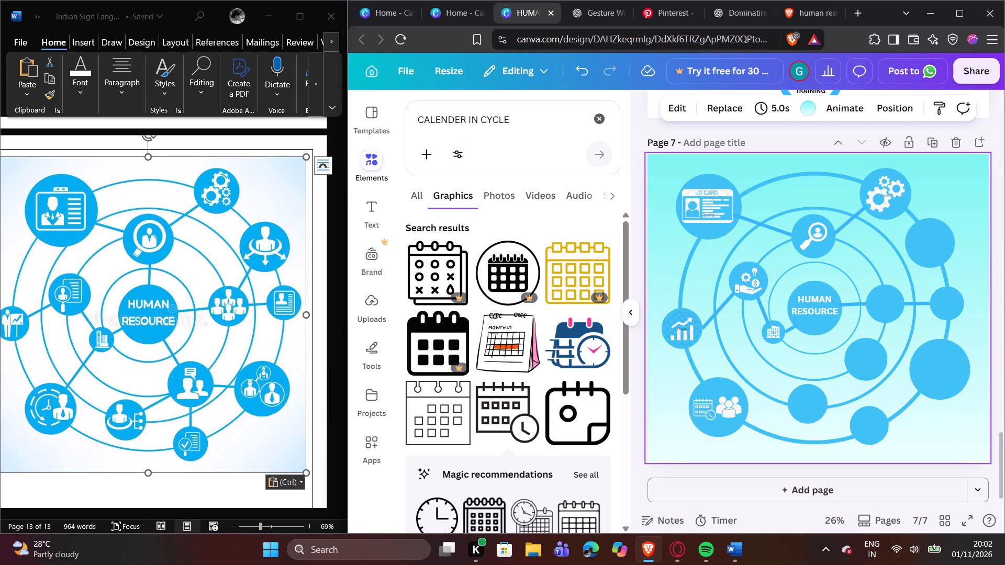
Search the graphics for PEOPLE and add the black crowd of standing figures to the page.
{"action": "left_click", "coordinate": [600, 119]}
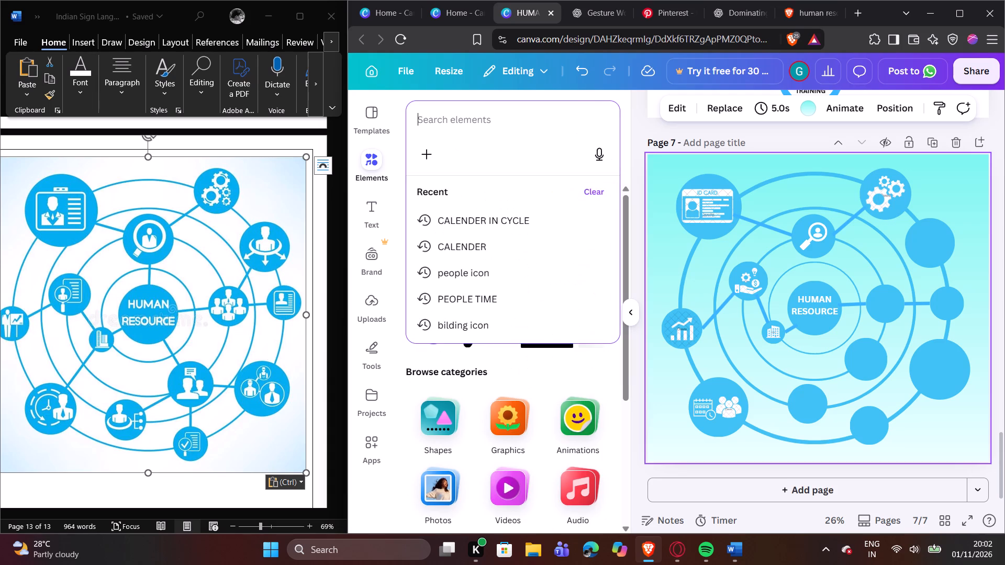
{"action": "type", "text": "PEOPLE"}
{"action": "key", "text": "Return"}
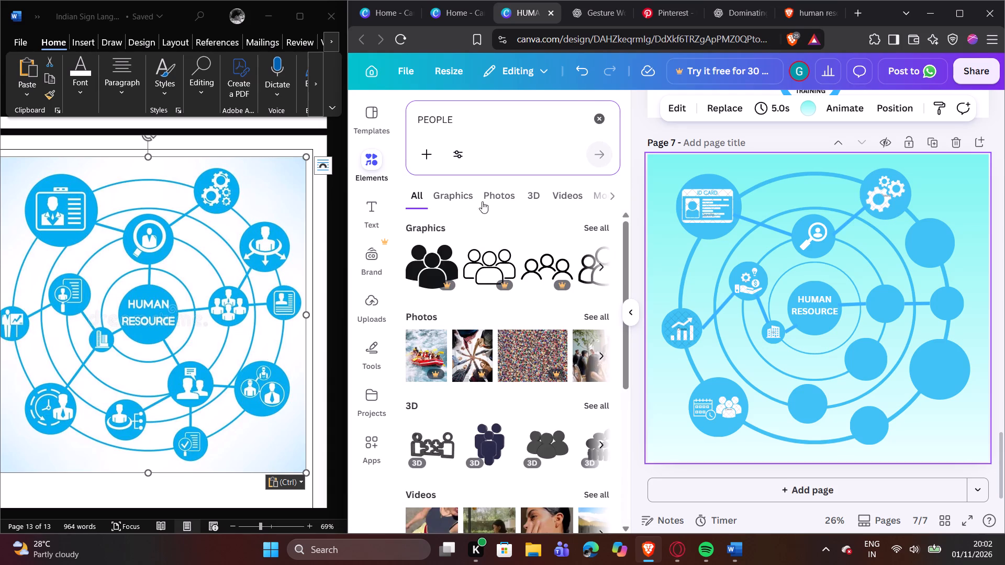
{"action": "left_click", "coordinate": [455, 198]}
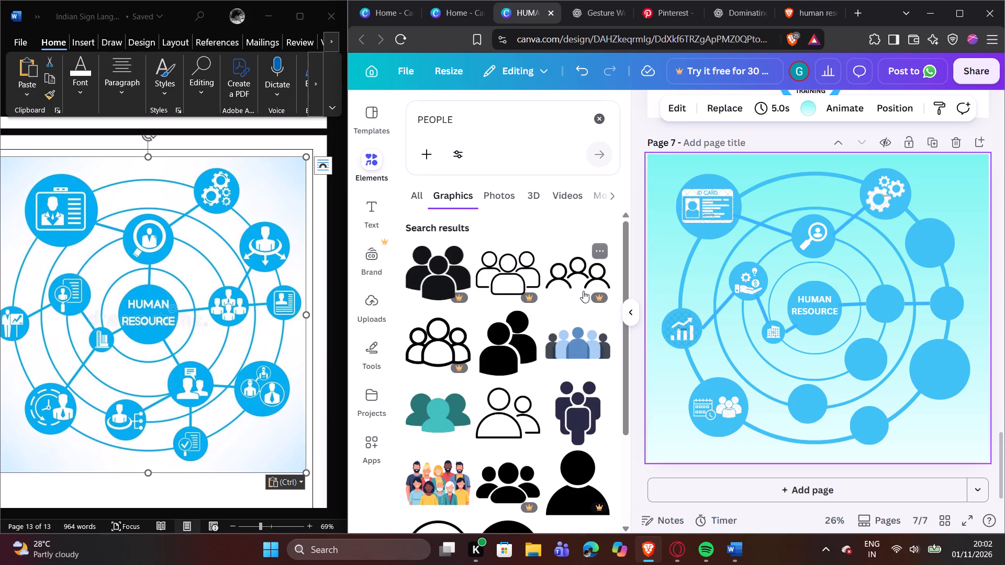
{"action": "scroll", "coordinate": [555, 307], "scroll_direction": "down", "scroll_amount": 5}
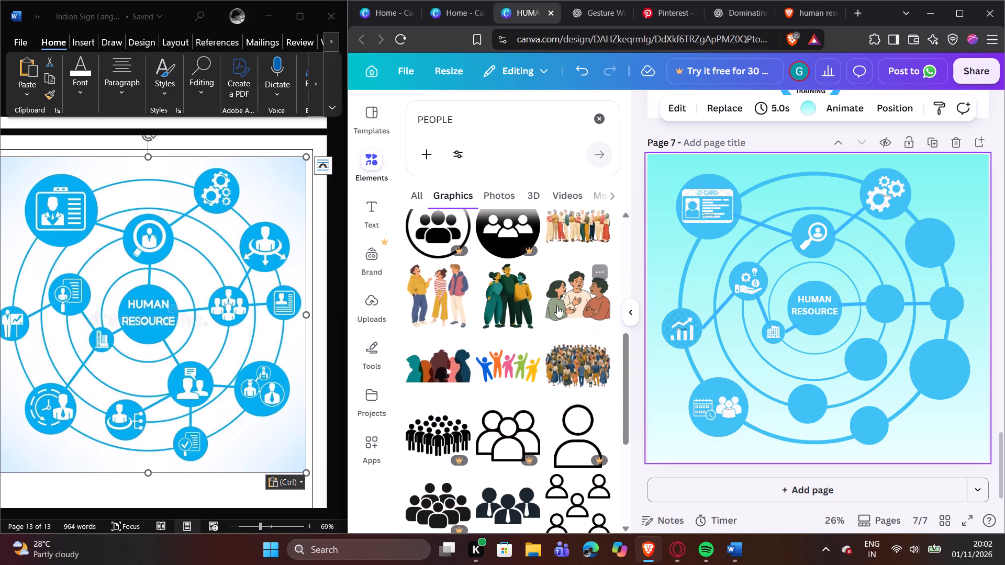
{"action": "left_click", "coordinate": [435, 432]}
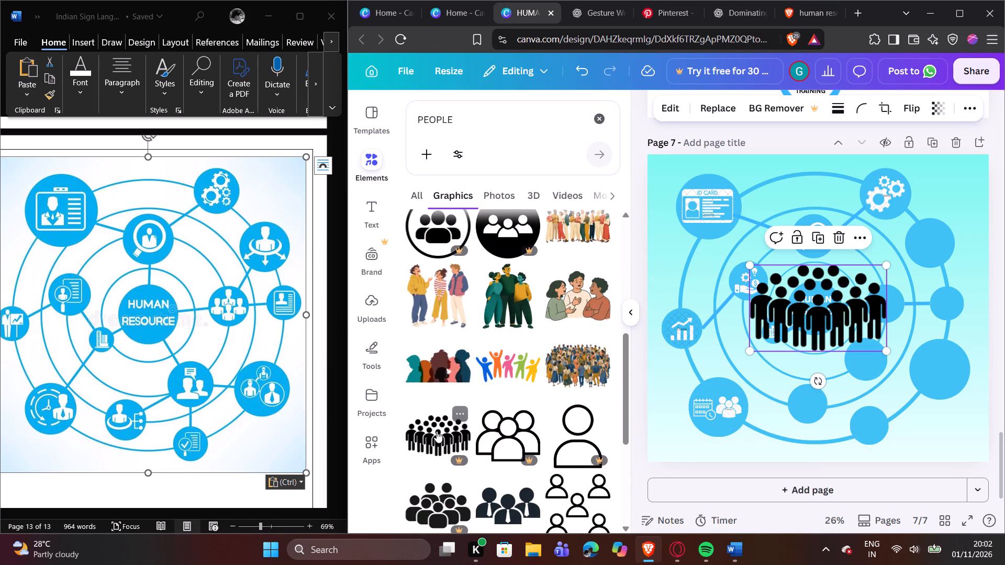
Shrink the crowd graphic and centre it inside the blank circle connected to the right of HUMAN RESOURCE.
{"action": "left_click_drag", "start_coordinate": [750, 351], "coordinate": [834, 301]}
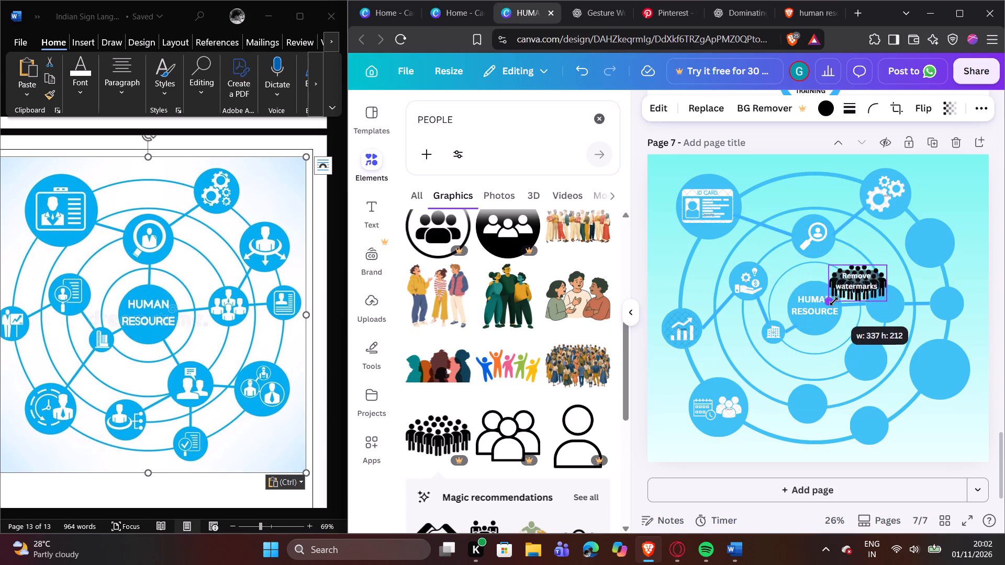
{"action": "left_click_drag", "start_coordinate": [834, 301], "coordinate": [855, 286]}
{"action": "left_click", "coordinate": [646, 243]}
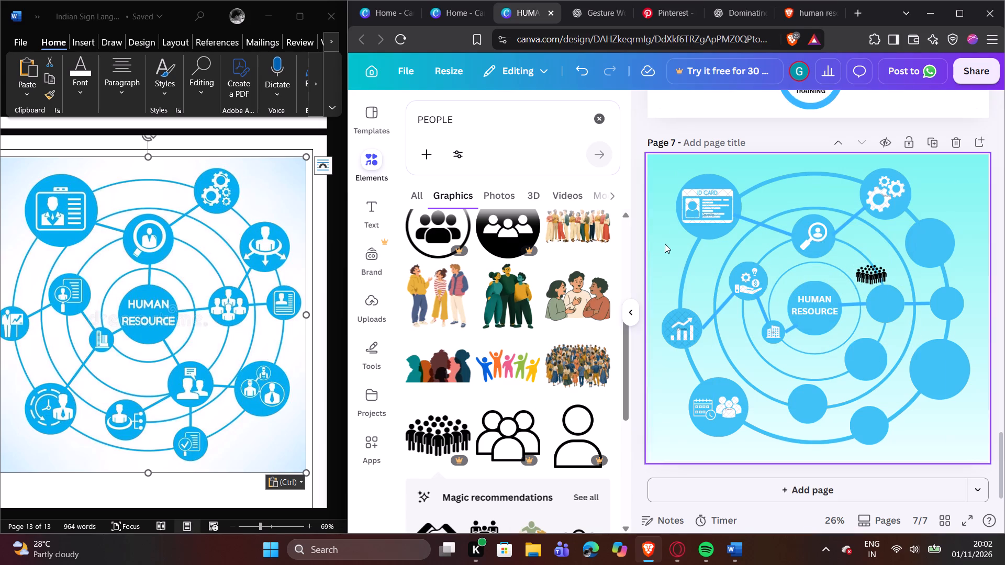
{"action": "left_click", "coordinate": [667, 244]}
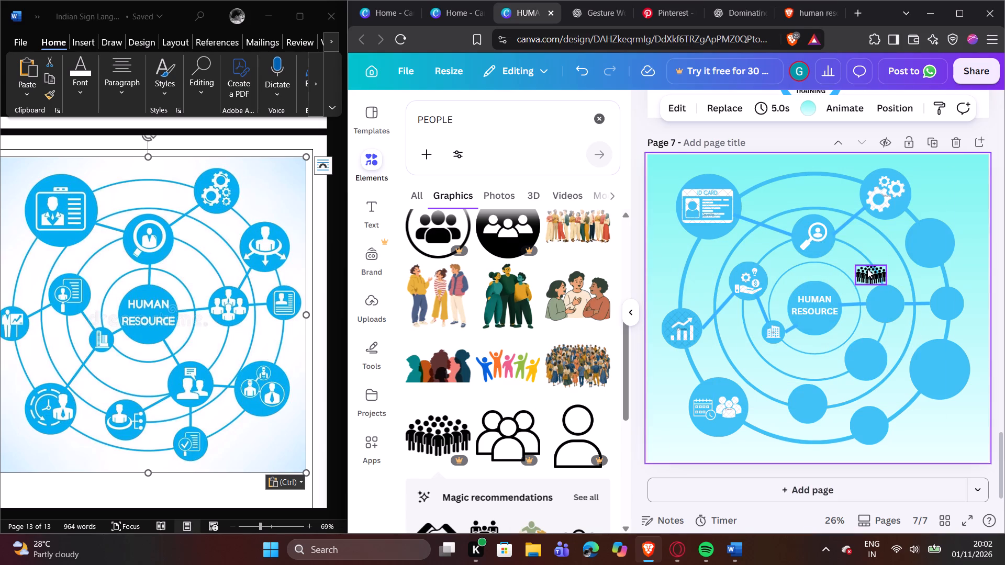
{"action": "left_click_drag", "start_coordinate": [867, 269], "coordinate": [882, 297]}
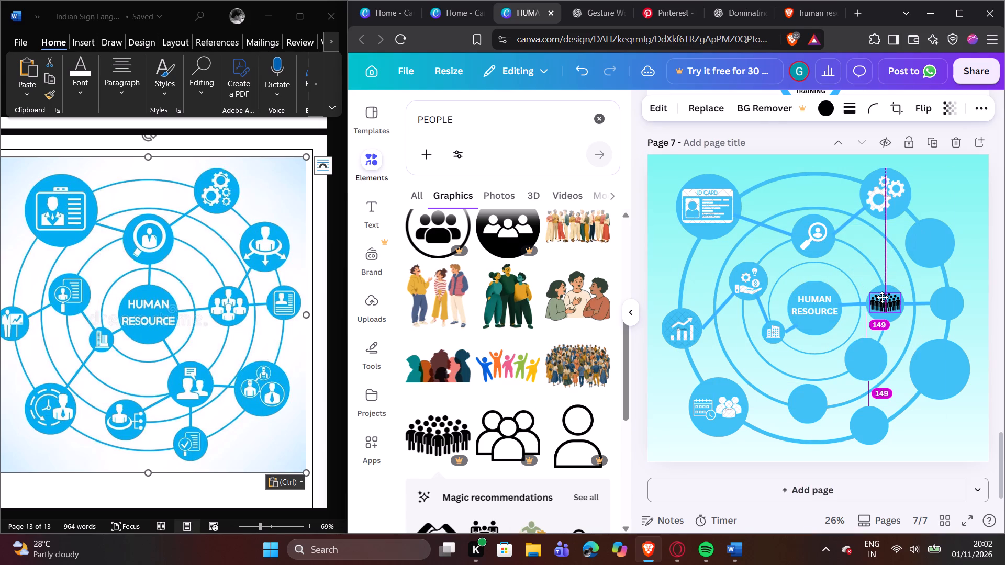
{"action": "left_click_drag", "start_coordinate": [882, 297], "coordinate": [881, 299]}
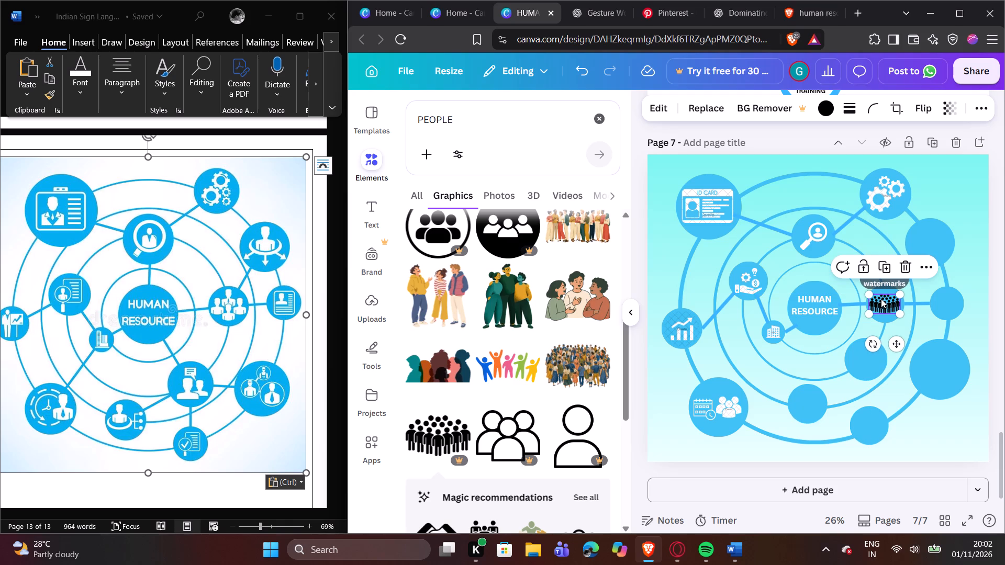
Recolour the crowd graphic white (#ffffff).
{"action": "left_click", "coordinate": [820, 107]}
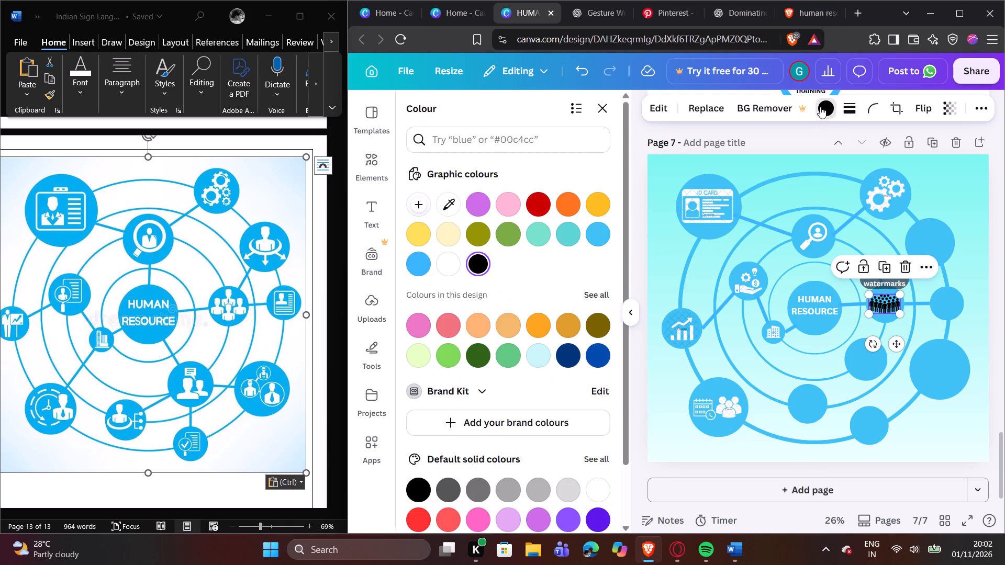
{"action": "left_click", "coordinate": [445, 253]}
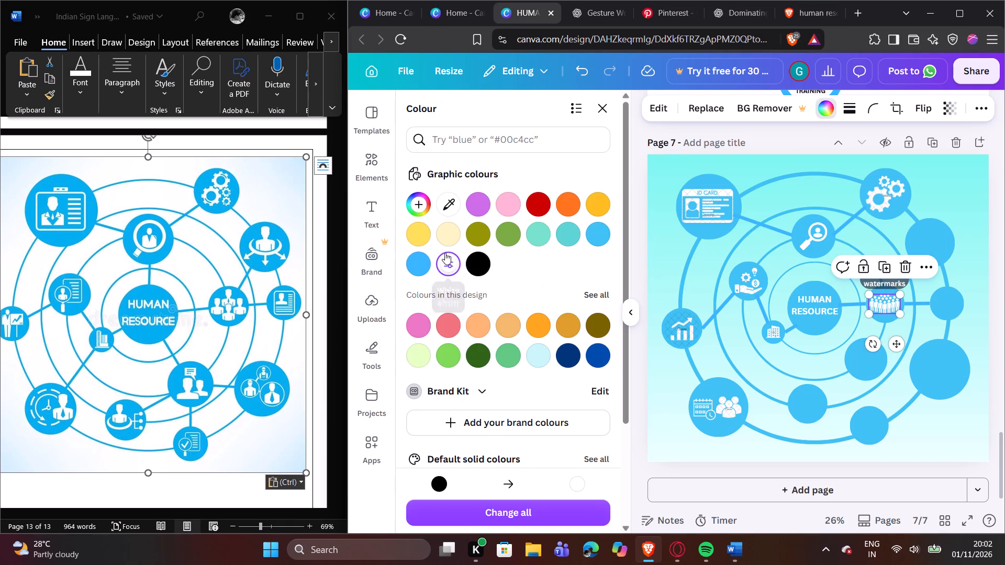
{"action": "left_click", "coordinate": [936, 190]}
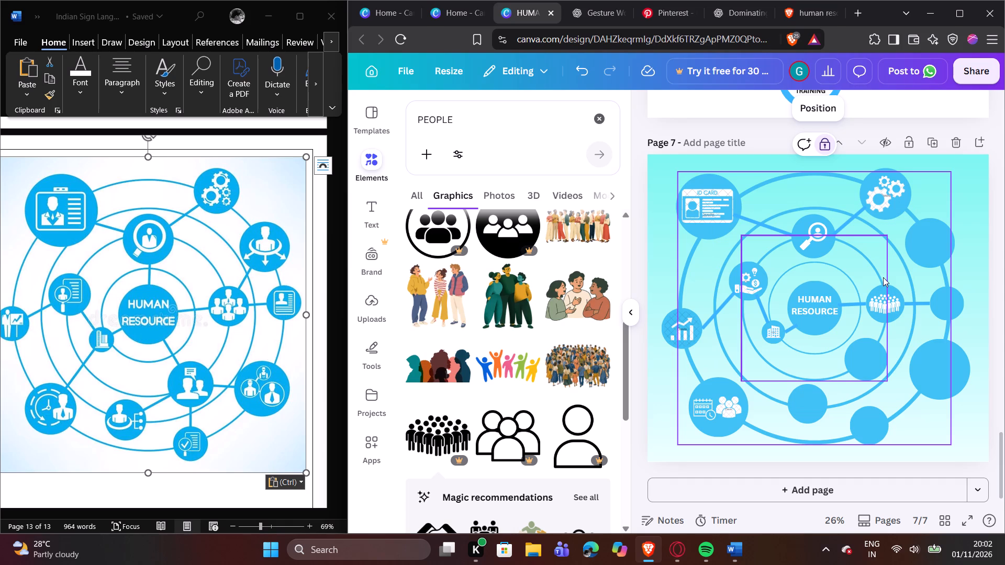
Search the graphics for ID CARD and look through the results for a suitable icon.
{"action": "left_click", "coordinate": [604, 114]}
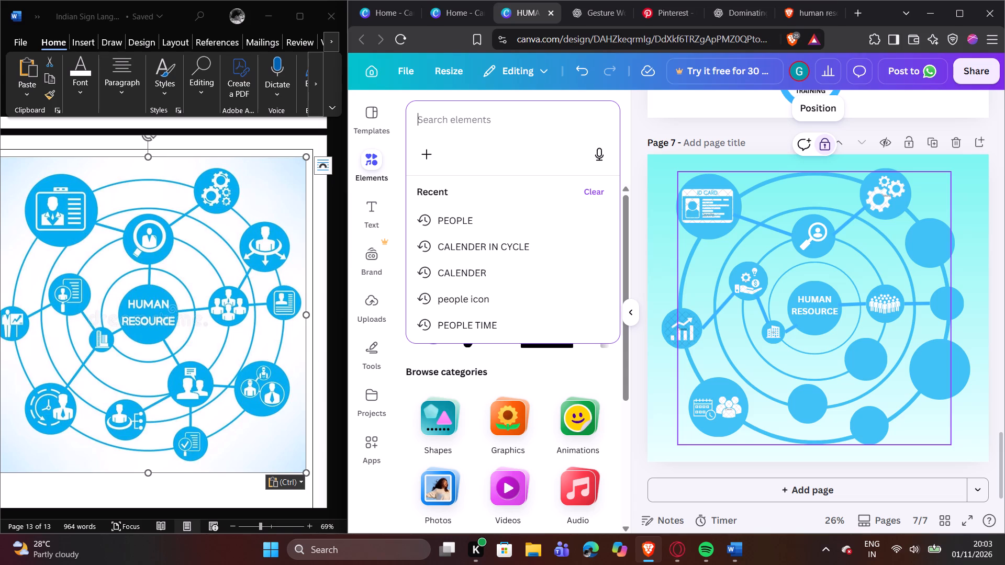
{"action": "key", "text": "i"}
{"action": "key", "text": "d"}
{"action": "key", "text": "space"}
{"action": "type", "text": "CAR"}
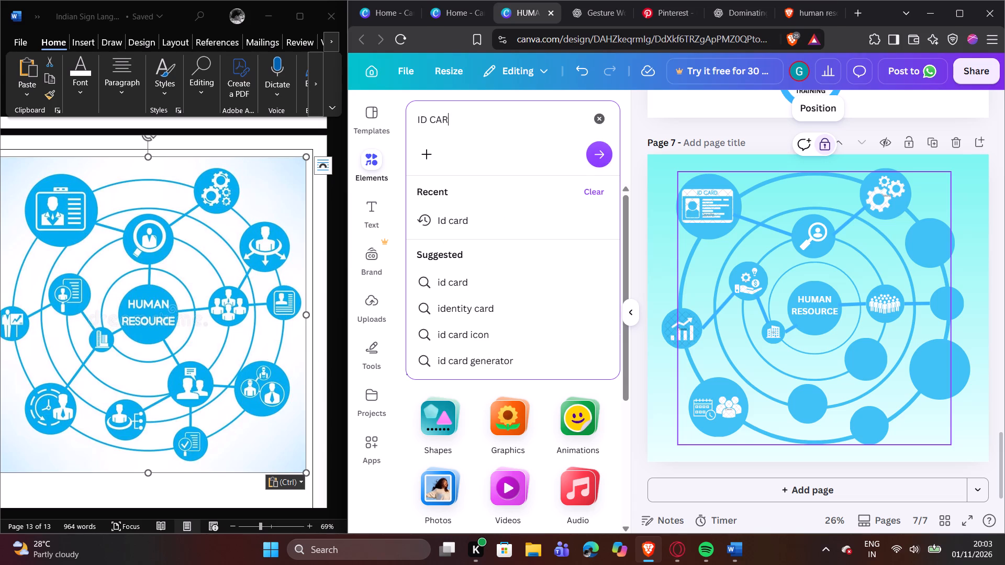
{"action": "key", "text": "d"}
{"action": "key", "text": "Return"}
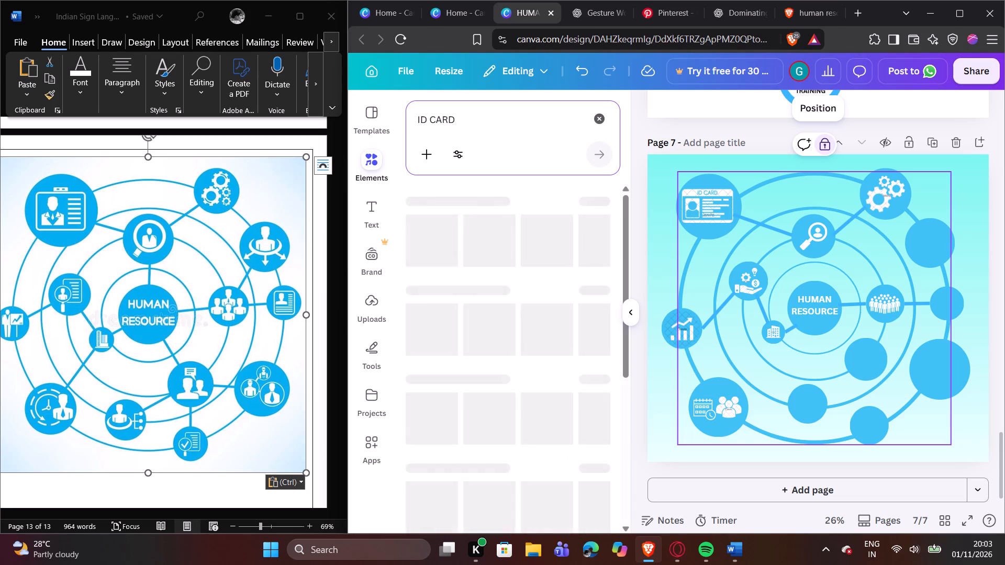
{"action": "left_click", "coordinate": [464, 196]}
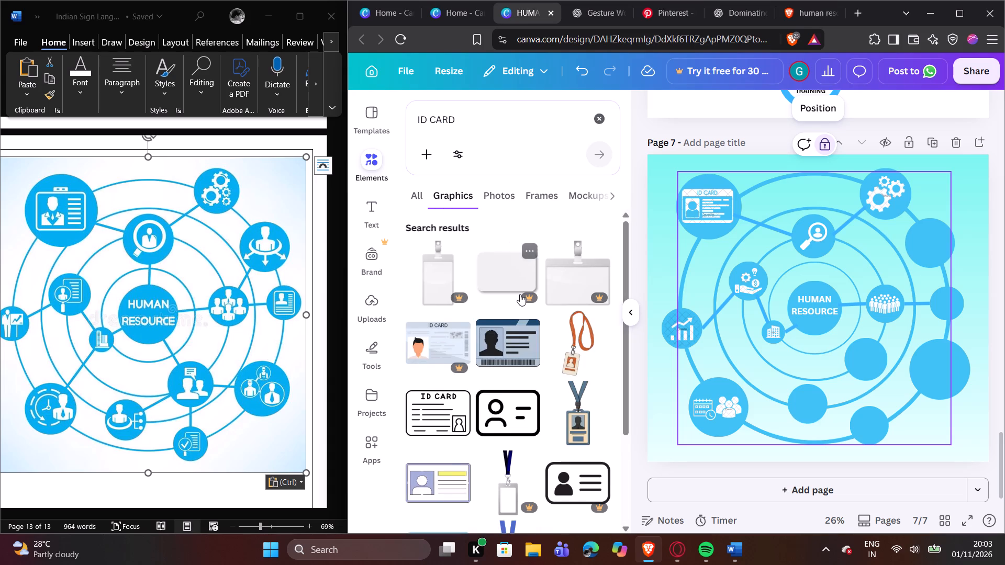
{"action": "scroll", "coordinate": [520, 294], "scroll_direction": "down", "scroll_amount": 5}
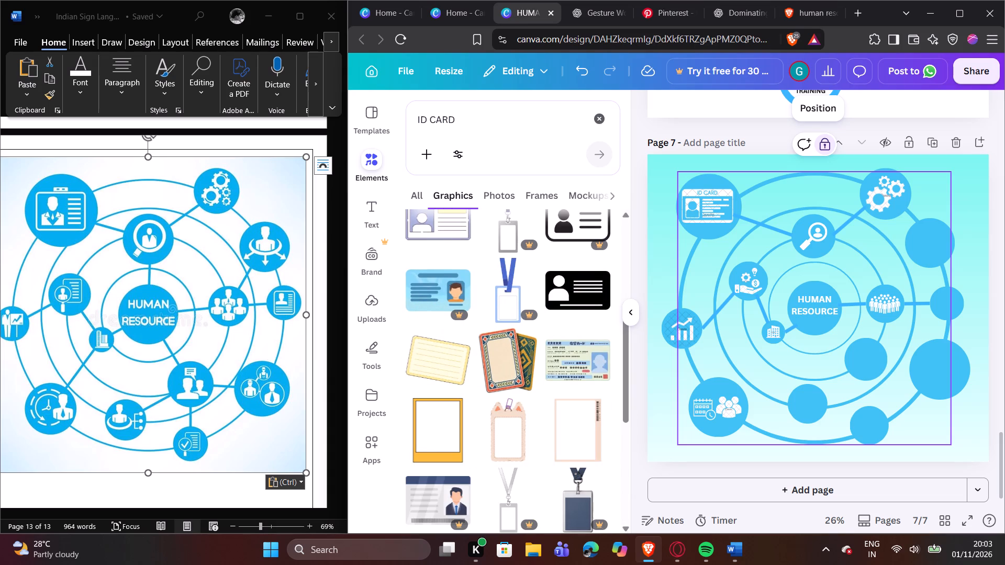
Search the graphics for CV and add the black icon of stacked CV pages to the page.
{"action": "left_click", "coordinate": [601, 115]}
{"action": "type", "text": "CV"}
{"action": "key", "text": "space"}
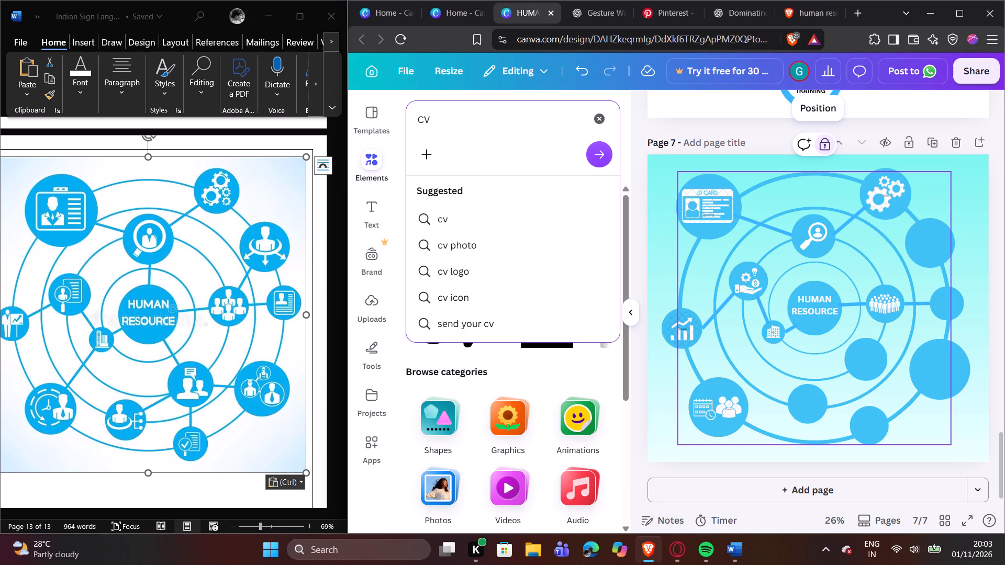
{"action": "key", "text": "Return"}
{"action": "left_click", "coordinate": [462, 186]}
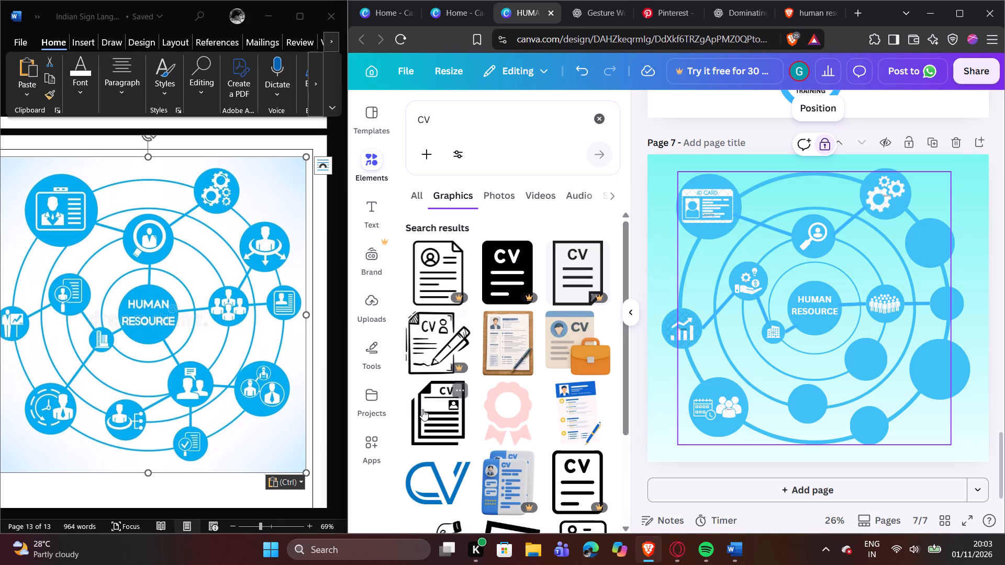
{"action": "left_click", "coordinate": [438, 414]}
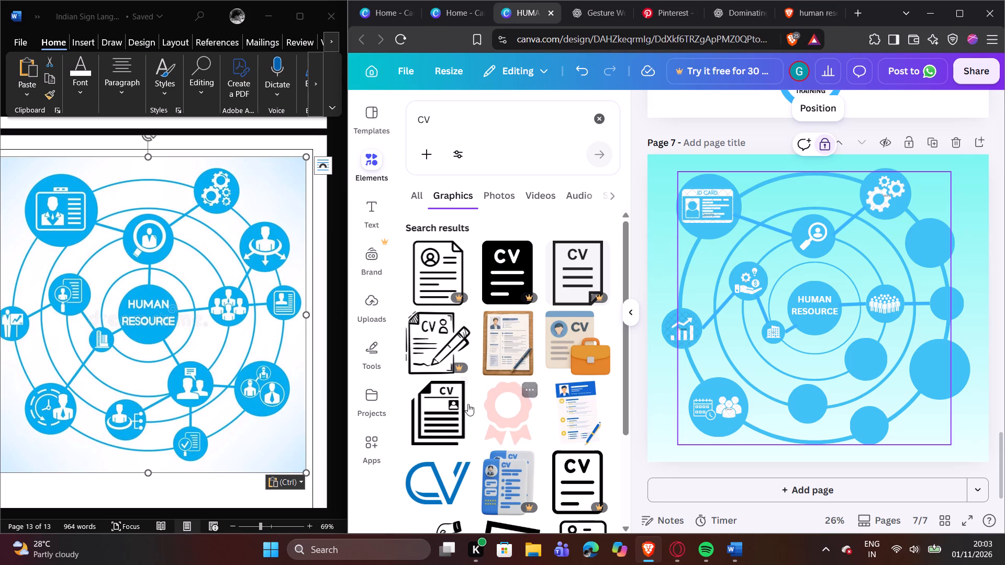
{"action": "left_click", "coordinate": [448, 410]}
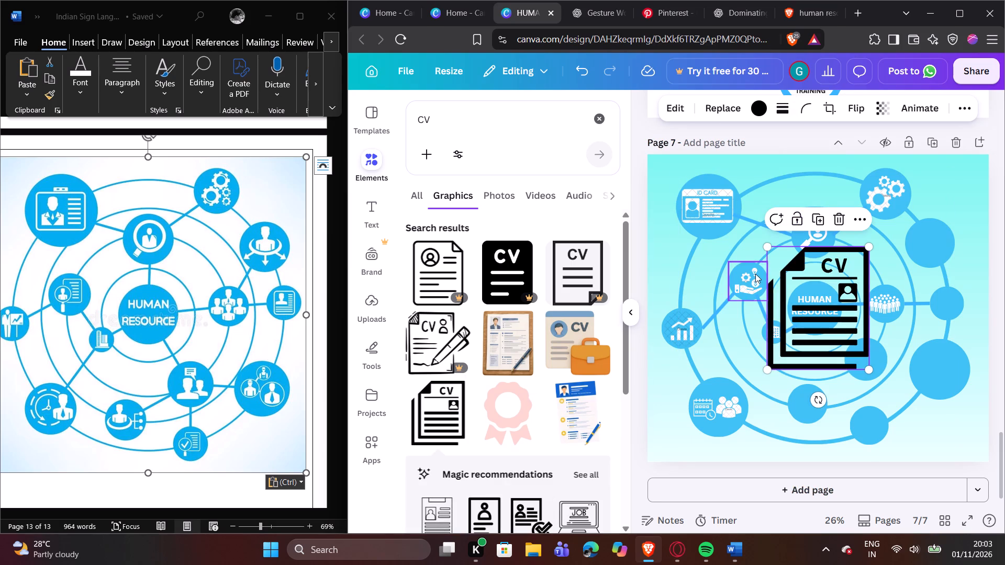
Shrink the CV icon to about 108 by 131 and place it inside the small blank outer-ring circle joined to the crowd circle.
{"action": "left_click_drag", "start_coordinate": [768, 247], "coordinate": [814, 329]}
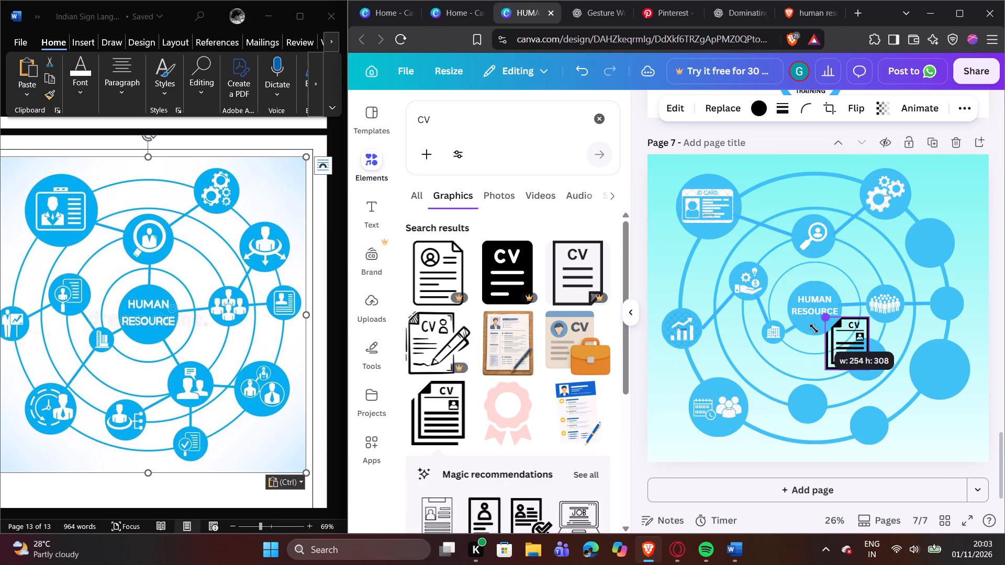
{"action": "left_click_drag", "start_coordinate": [814, 329], "coordinate": [814, 329]}
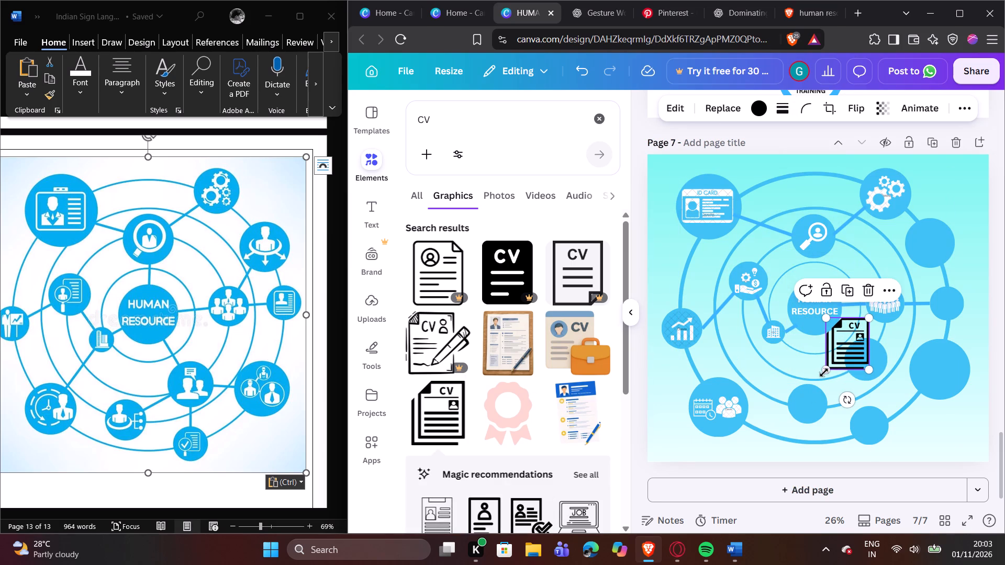
{"action": "left_click_drag", "start_coordinate": [825, 371], "coordinate": [839, 348]}
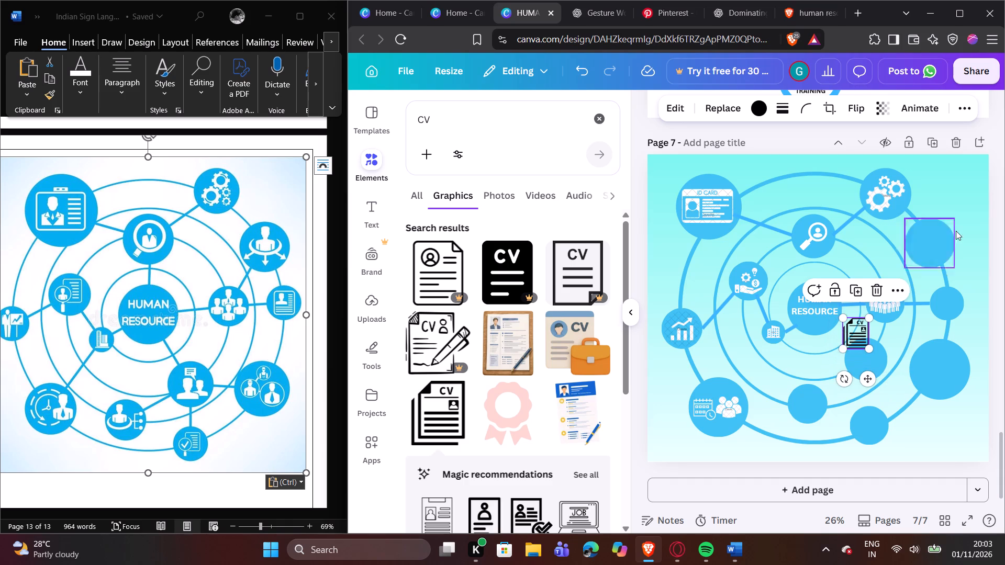
{"action": "left_click", "coordinate": [955, 188]}
{"action": "left_click_drag", "start_coordinate": [850, 337], "coordinate": [926, 327]}
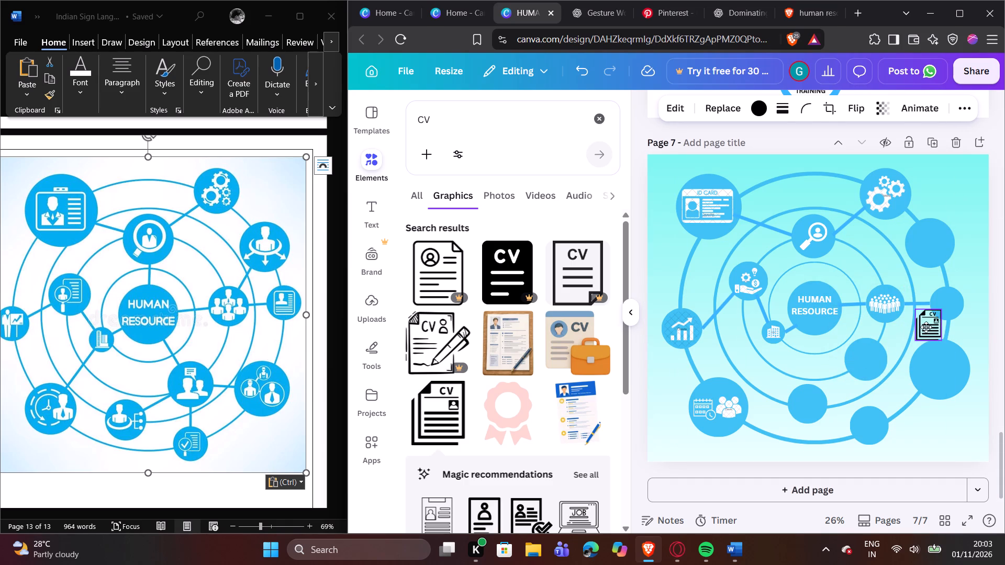
{"action": "left_click_drag", "start_coordinate": [926, 327], "coordinate": [942, 310]}
{"action": "left_click_drag", "start_coordinate": [935, 325], "coordinate": [941, 315]}
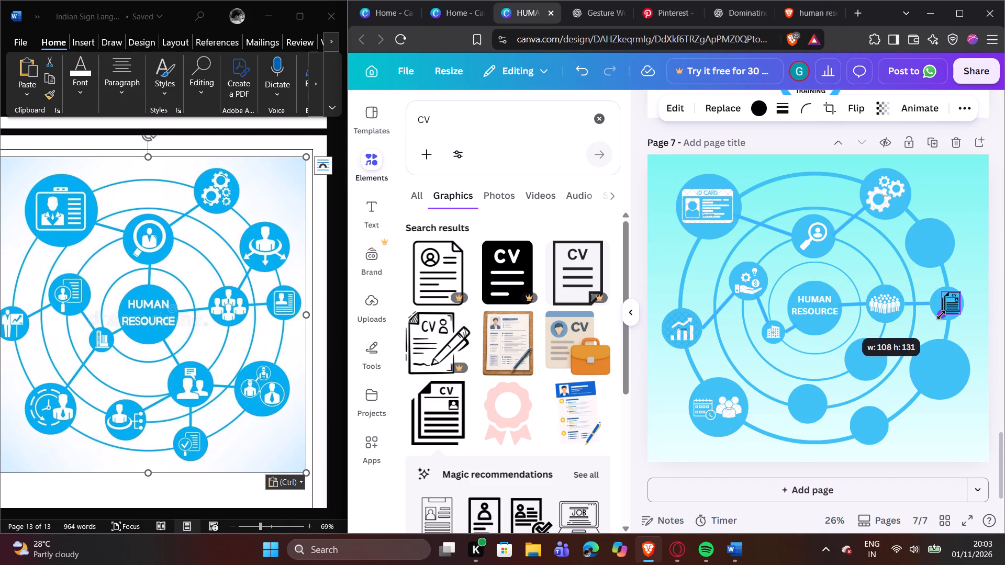
{"action": "left_click_drag", "start_coordinate": [941, 315], "coordinate": [941, 314]}
{"action": "left_click", "coordinate": [979, 289]}
Recolour the CV icon white (#ffffff).
{"action": "left_click", "coordinate": [955, 302]}
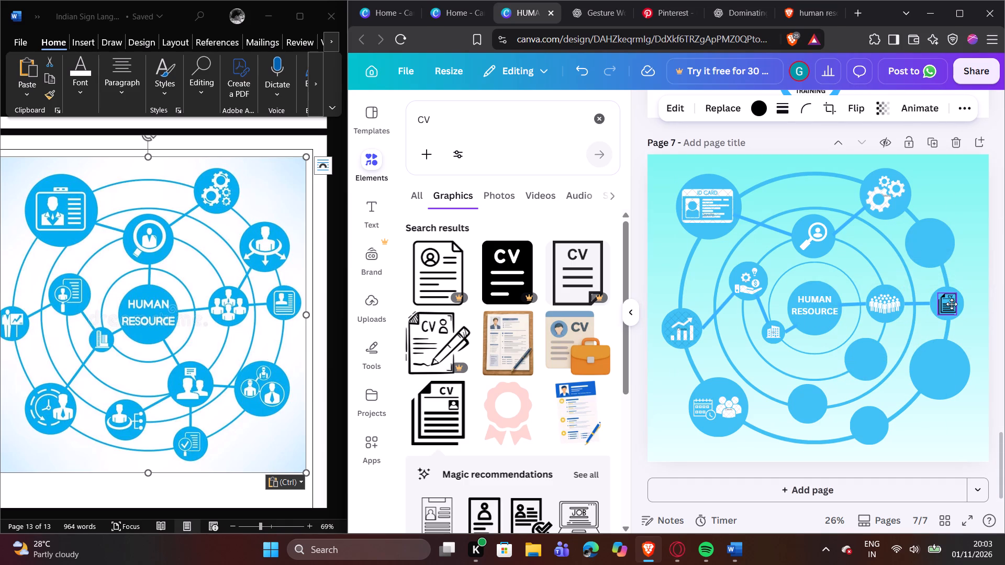
{"action": "left_click", "coordinate": [762, 103]}
{"action": "left_click", "coordinate": [445, 269]}
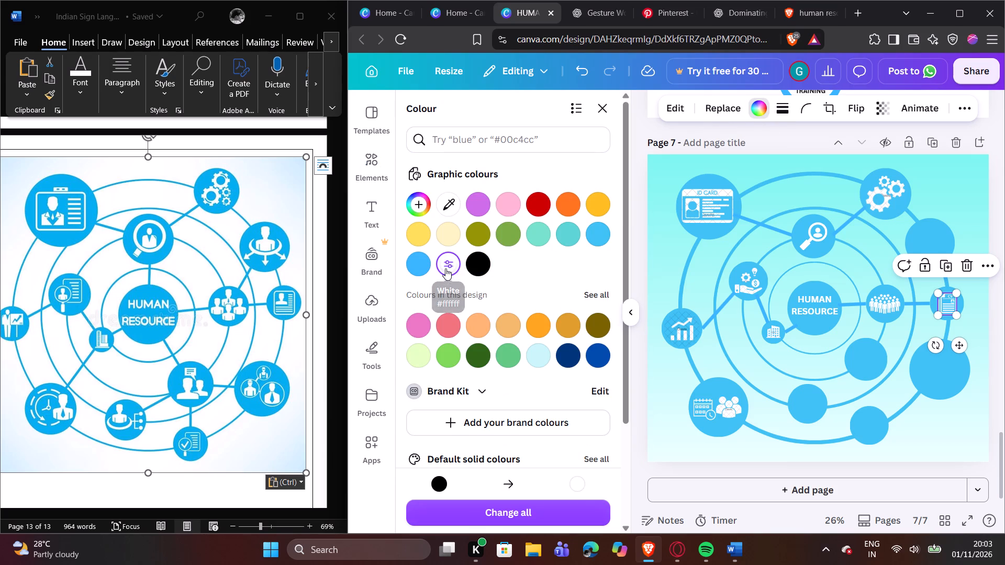
{"action": "left_click", "coordinate": [965, 194]}
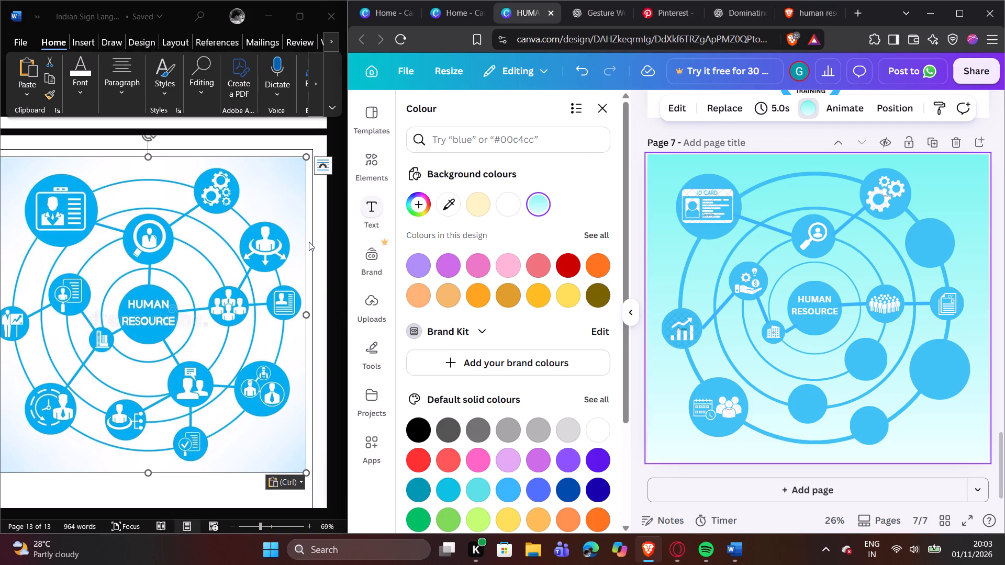
Search the graphics for NETWORK and add the black icon of three linked circles containing people to the page.
{"action": "left_click", "coordinate": [355, 169]}
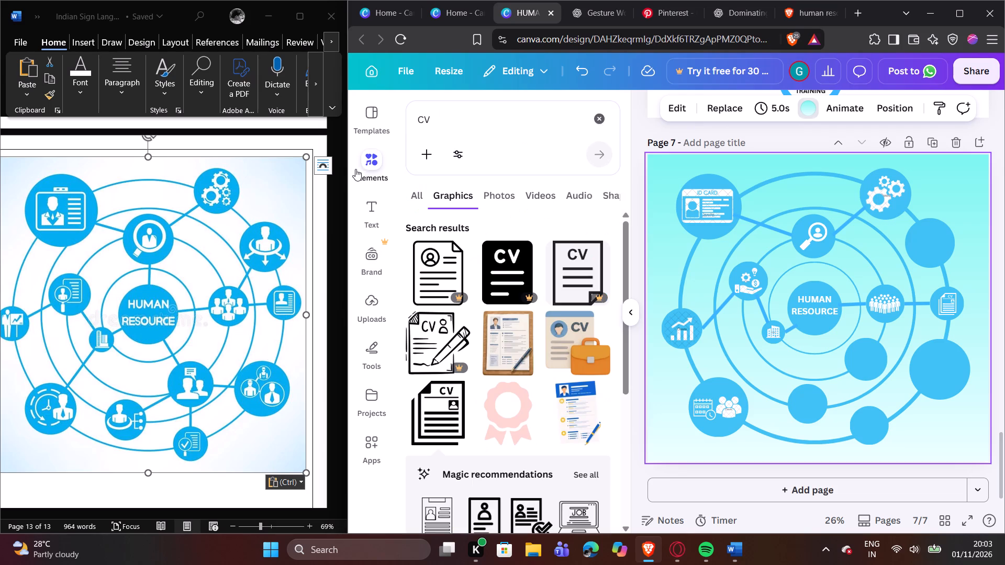
{"action": "left_click", "coordinate": [601, 110]}
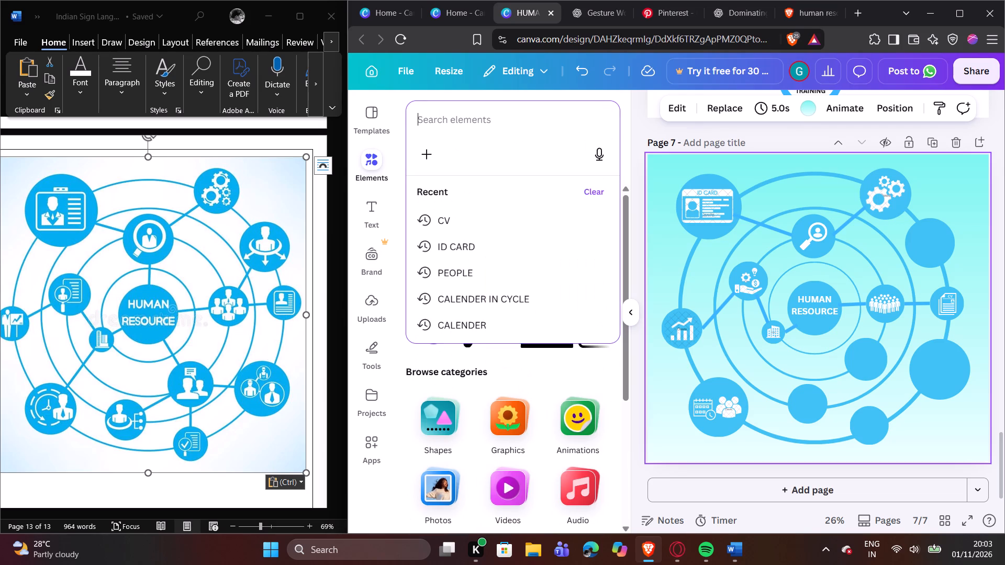
{"action": "key", "text": "n"}
{"action": "type", "text": "ET"}
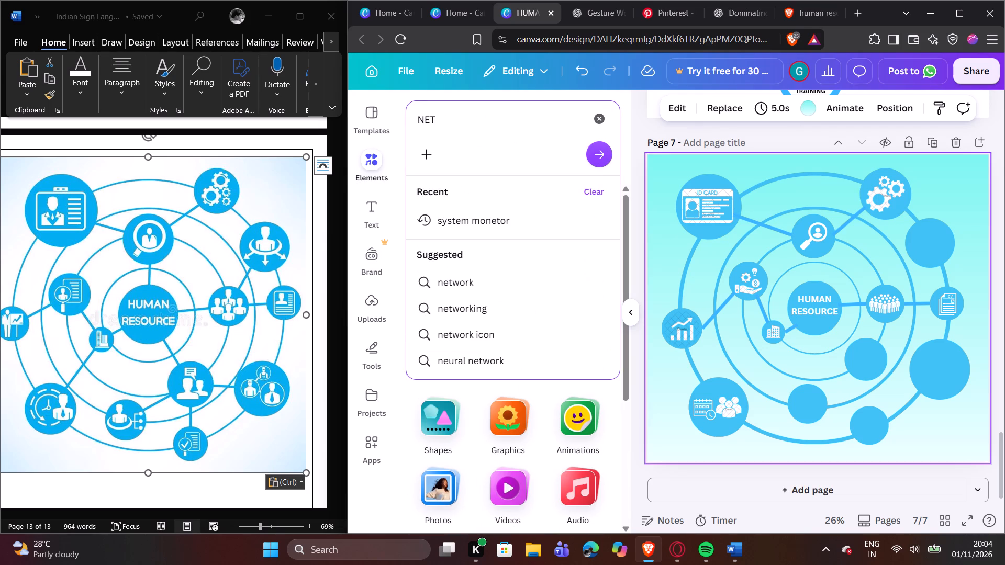
{"action": "key", "text": "w"}
{"action": "type", "text": "ORL"}
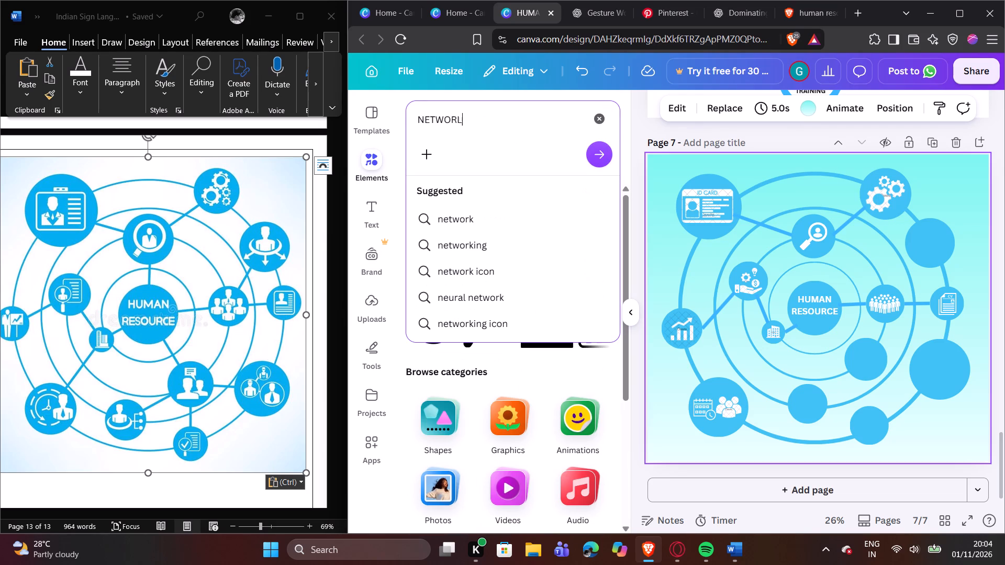
{"action": "key", "text": "BackSpace"}
{"action": "key", "text": "k"}
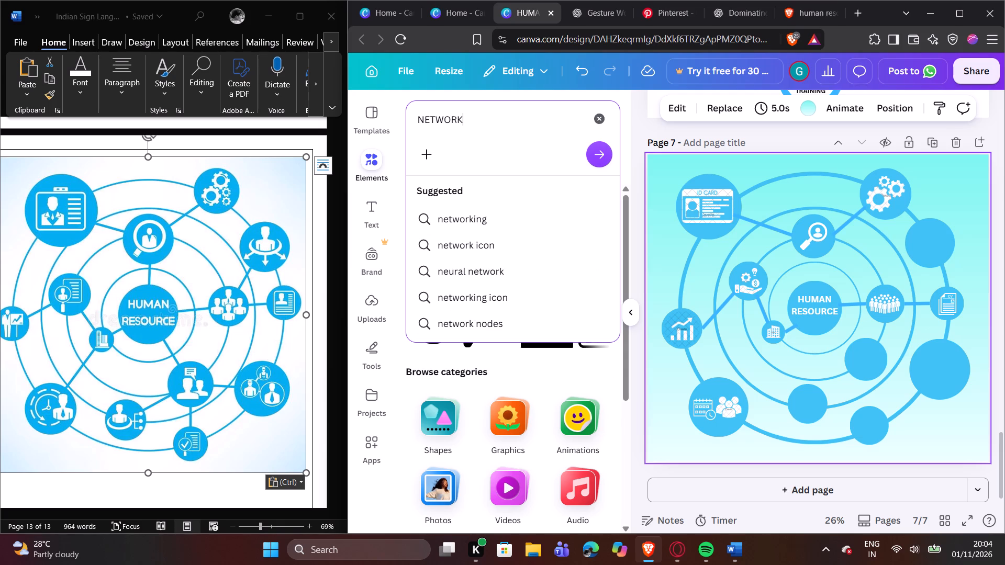
{"action": "key", "text": "Return"}
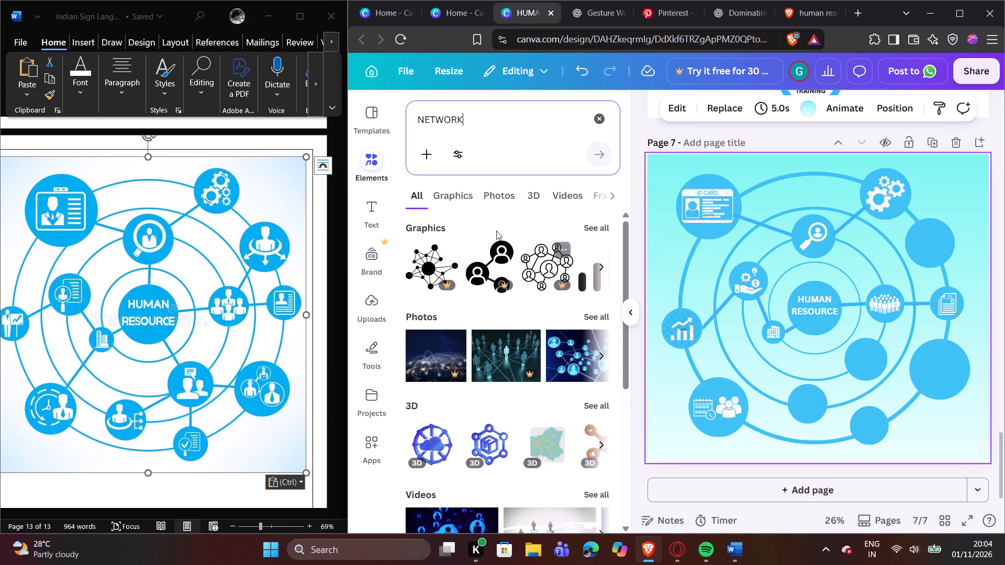
{"action": "left_click", "coordinate": [461, 194]}
{"action": "scroll", "coordinate": [548, 280], "scroll_direction": "down", "scroll_amount": 1}
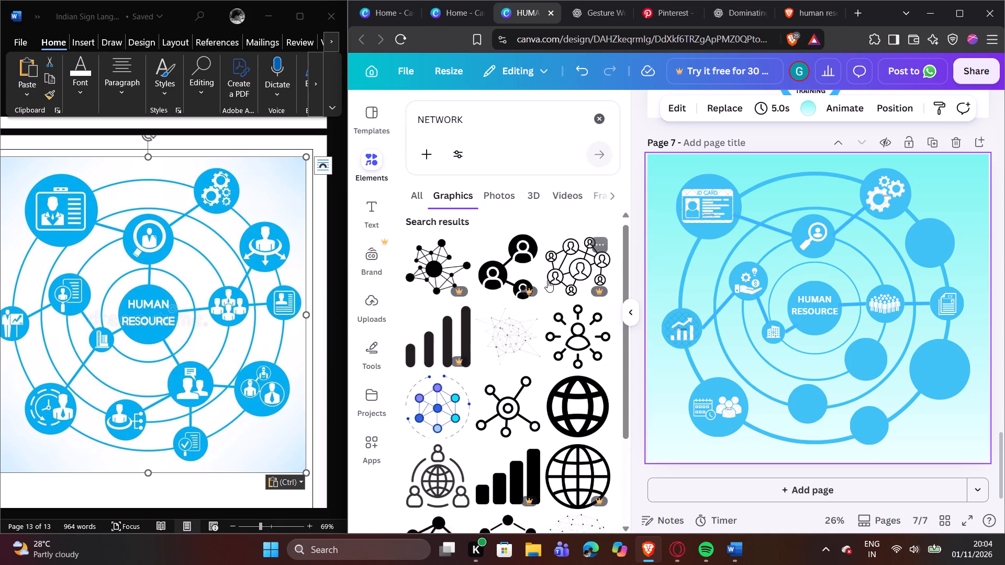
{"action": "scroll", "coordinate": [548, 280], "scroll_direction": "up", "scroll_amount": 1}
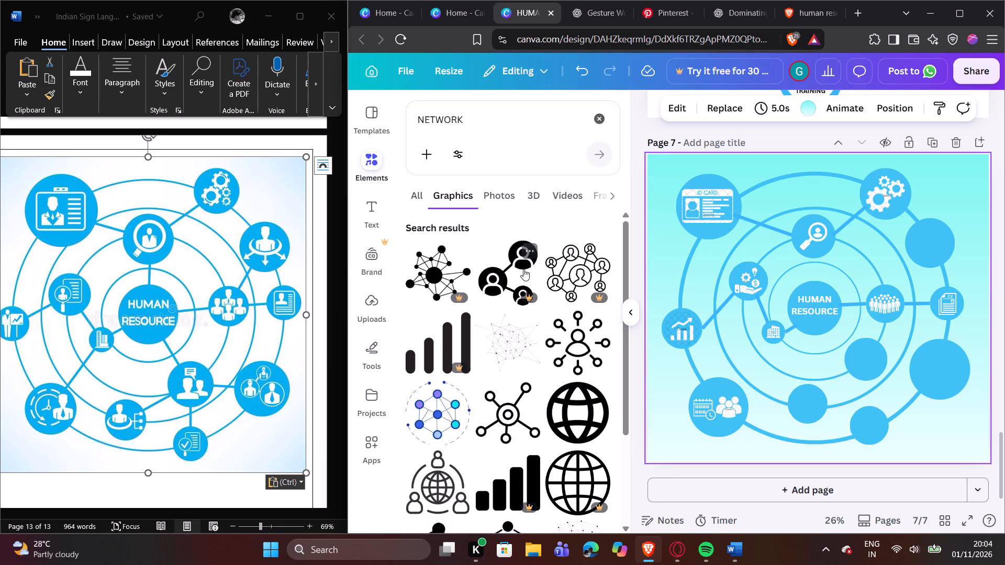
{"action": "left_click", "coordinate": [523, 269]}
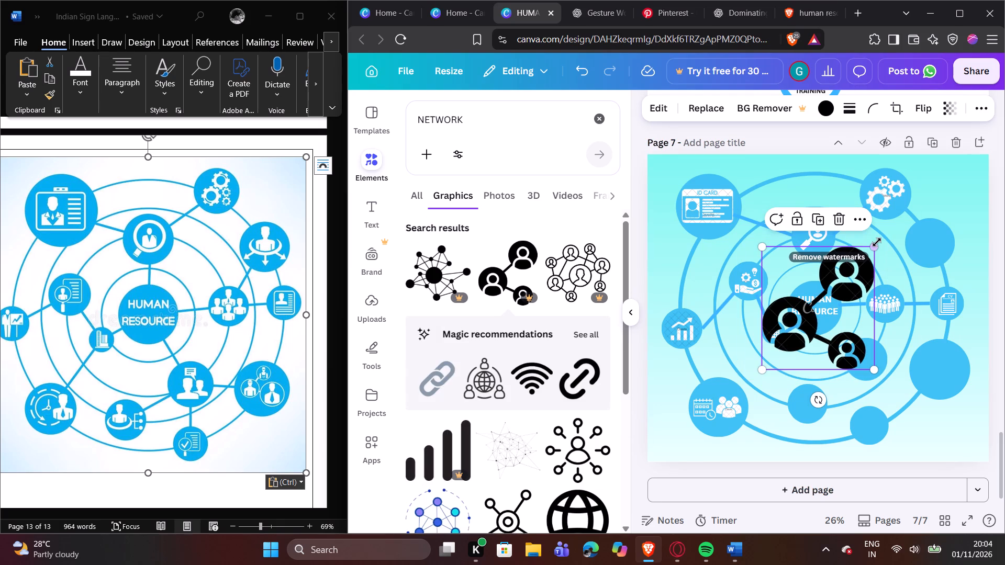
Shrink the network icon and place it inside the large blank outer-ring circle below the CV circle.
{"action": "left_click_drag", "start_coordinate": [877, 242], "coordinate": [799, 336]}
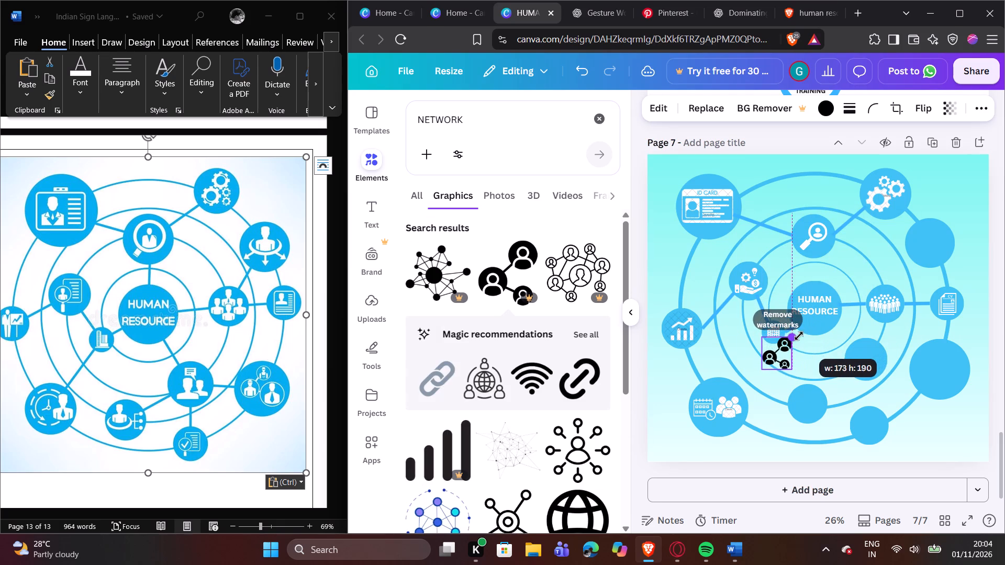
{"action": "left_click_drag", "start_coordinate": [799, 336], "coordinate": [823, 330]}
{"action": "left_click", "coordinate": [936, 449]}
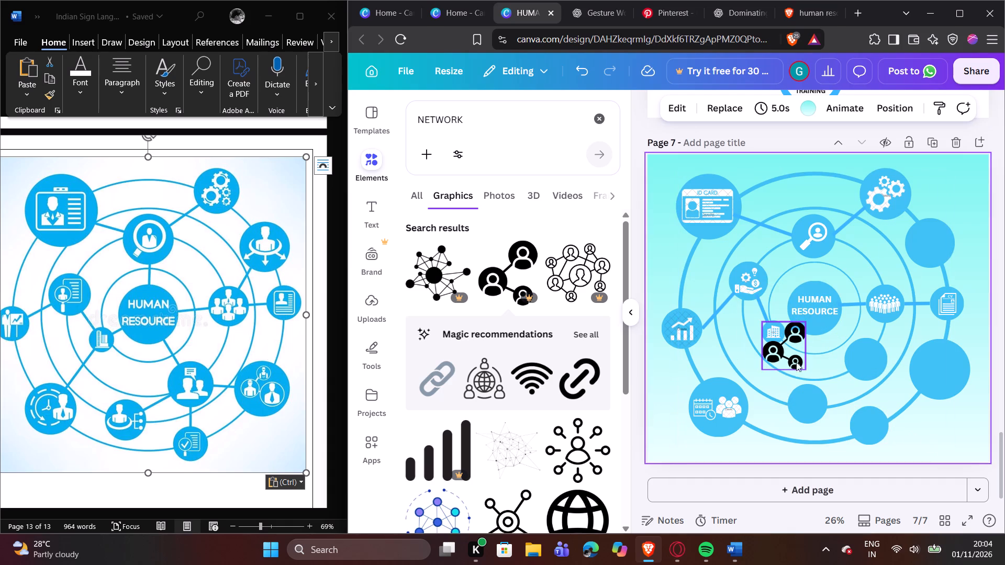
{"action": "left_click_drag", "start_coordinate": [789, 357], "coordinate": [942, 380]}
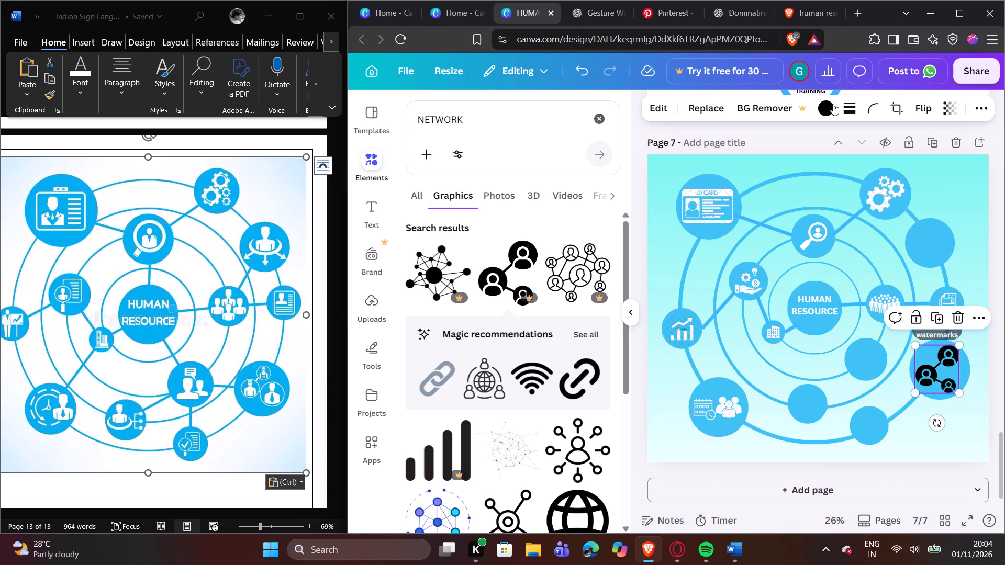
Recolour the network icon white (#ffffff).
{"action": "left_click", "coordinate": [833, 104]}
{"action": "left_click", "coordinate": [447, 259]}
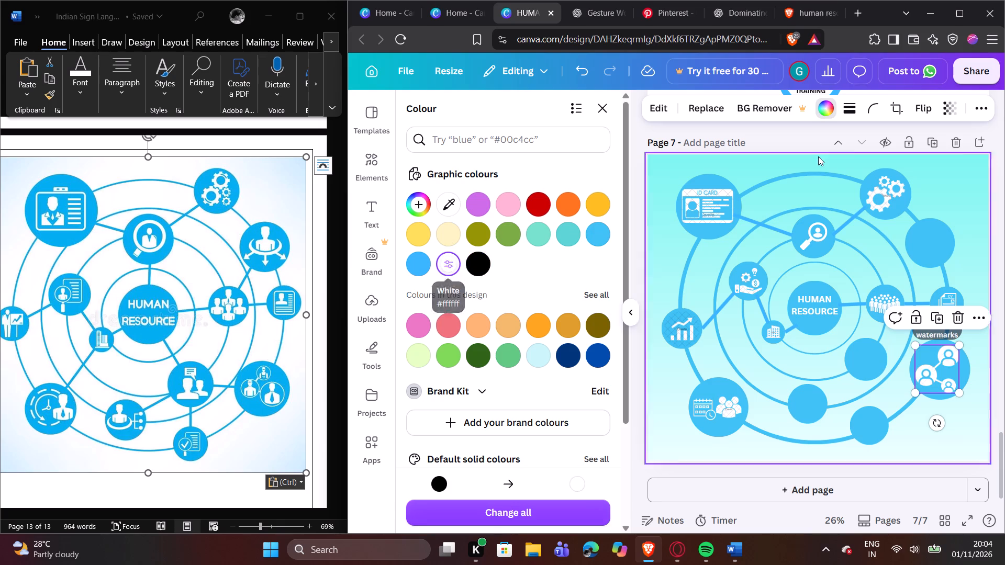
{"action": "left_click", "coordinate": [968, 179]}
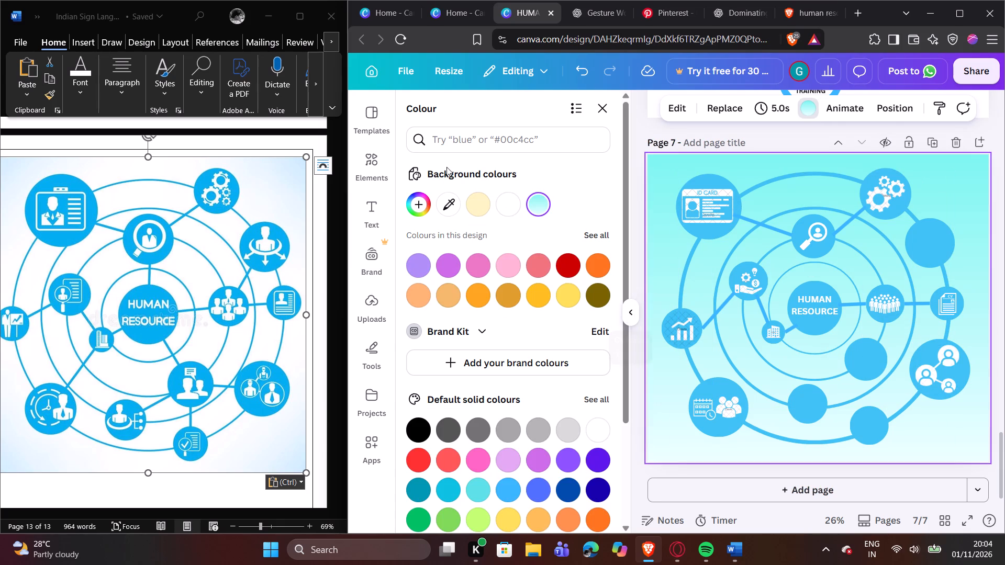
Search the graphics for PEOPLE MESSEGEING and add the black icon of two people talking with round speech bubbles.
{"action": "left_click", "coordinate": [352, 166]}
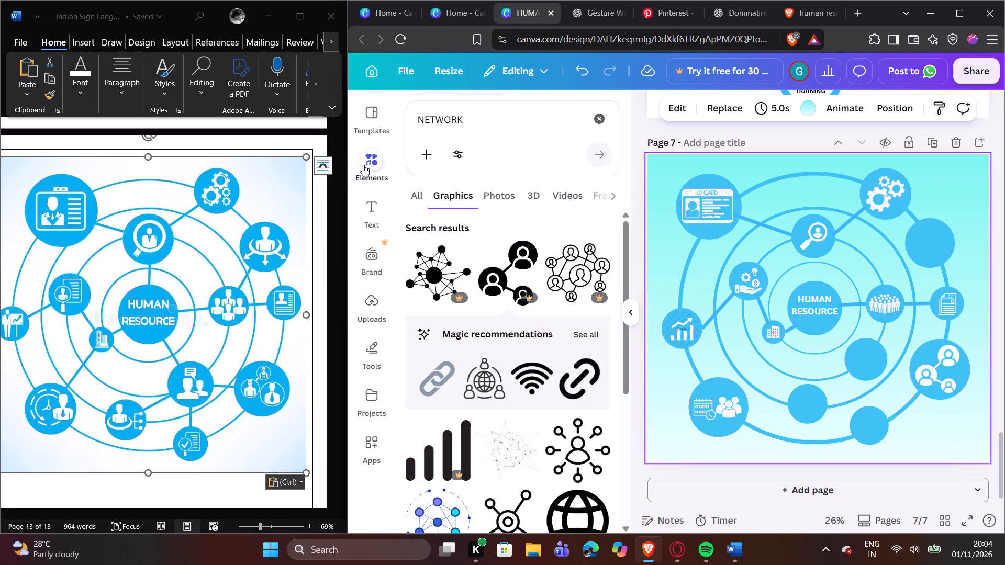
{"action": "left_click", "coordinate": [585, 121]}
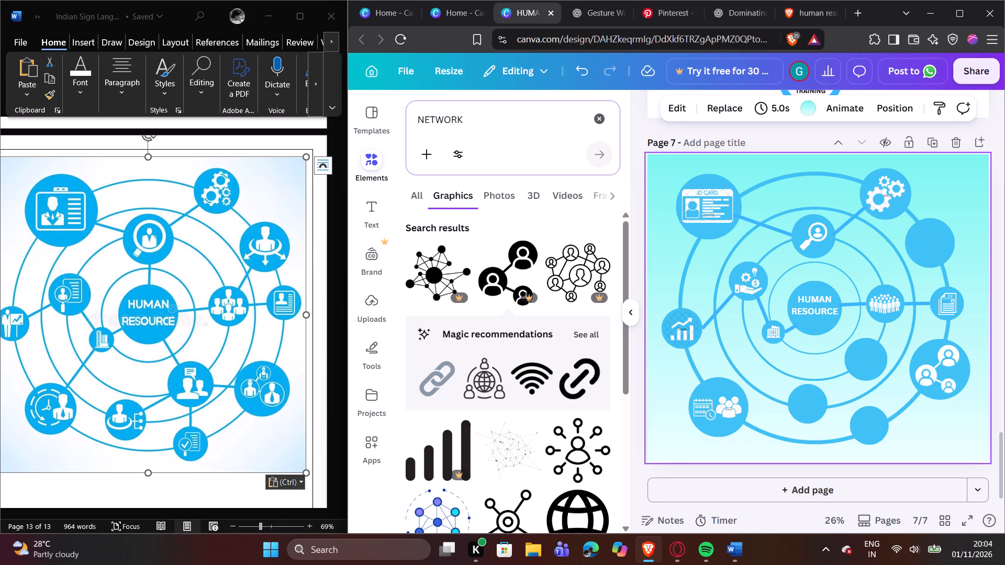
{"action": "left_click", "coordinate": [593, 120]}
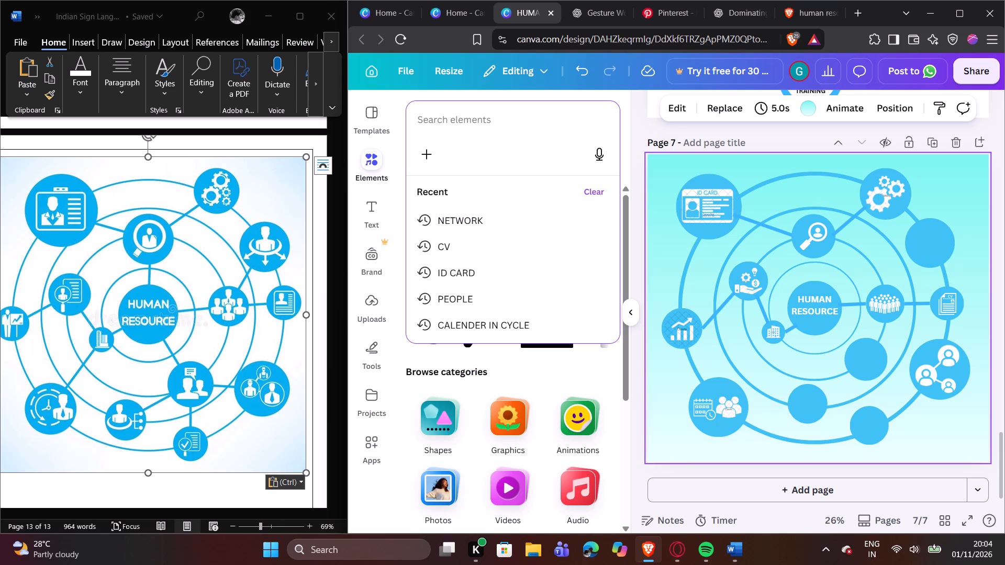
{"action": "type", "text": "PEOPLE"}
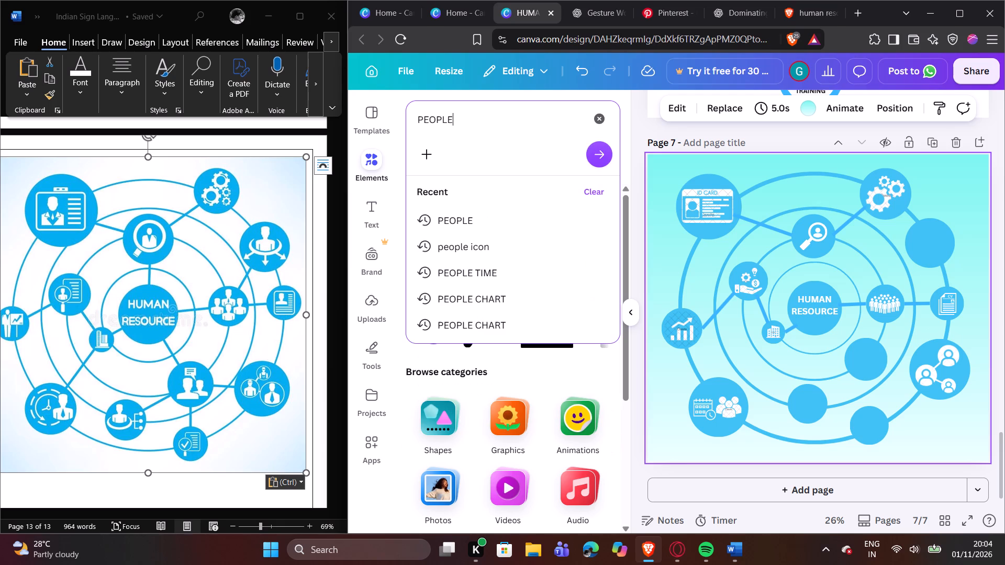
{"action": "key", "text": "space"}
{"action": "type", "text": "MESSE"}
{"action": "type", "text": "GEING"}
{"action": "key", "text": "Return"}
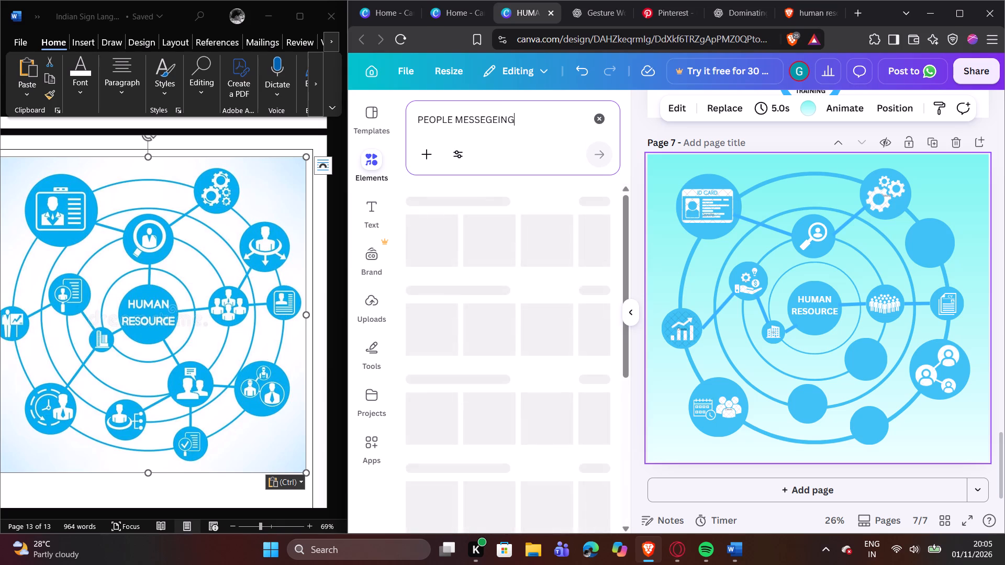
{"action": "left_click", "coordinate": [461, 193]}
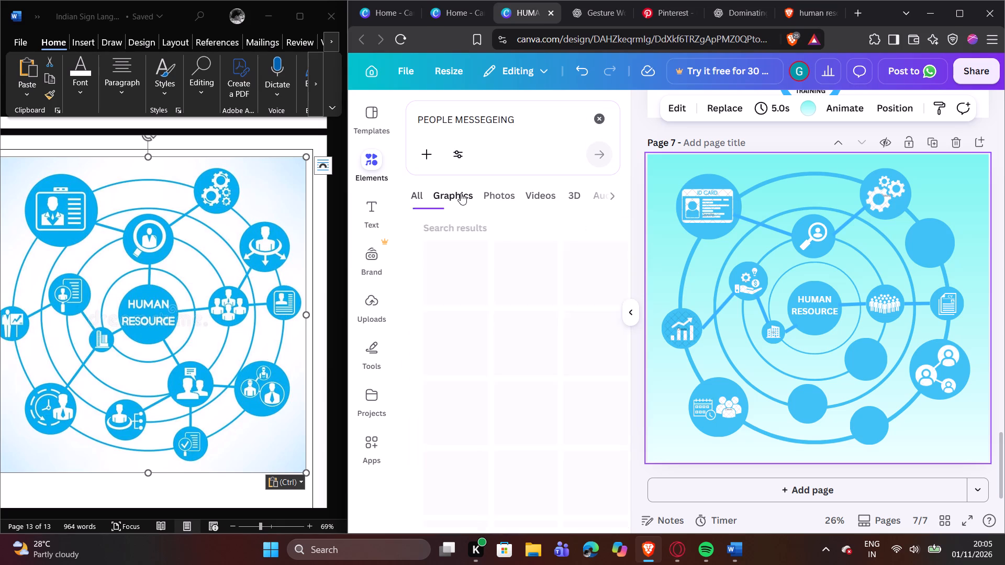
{"action": "scroll", "coordinate": [511, 261], "scroll_direction": "down", "scroll_amount": 4}
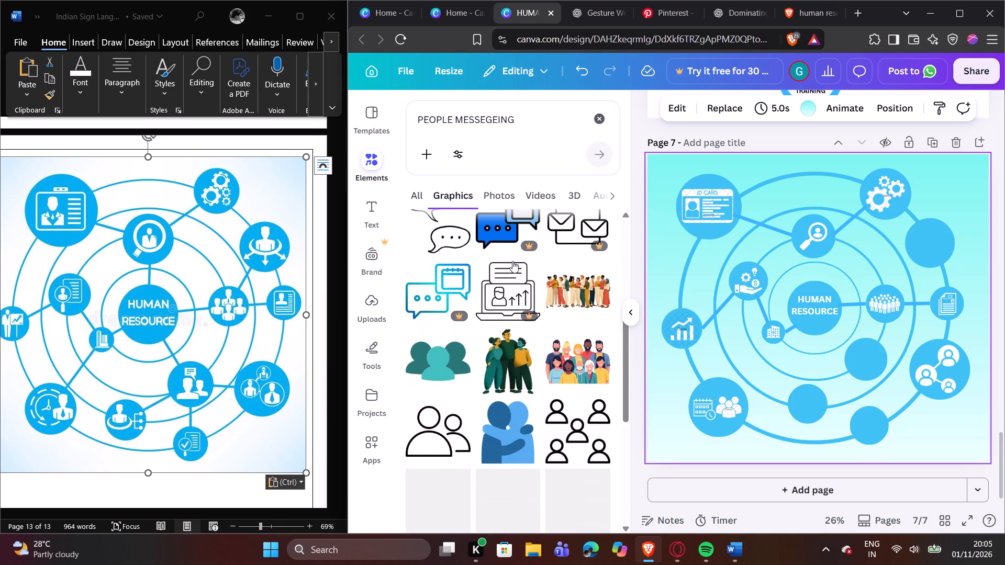
{"action": "scroll", "coordinate": [530, 277], "scroll_direction": "down", "scroll_amount": 4}
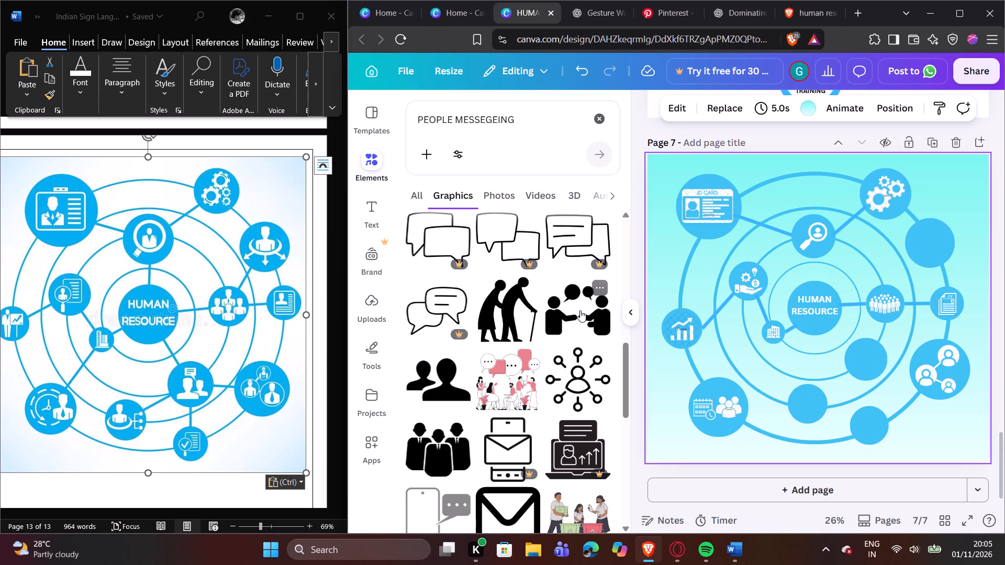
{"action": "scroll", "coordinate": [580, 306], "scroll_direction": "down", "scroll_amount": 3}
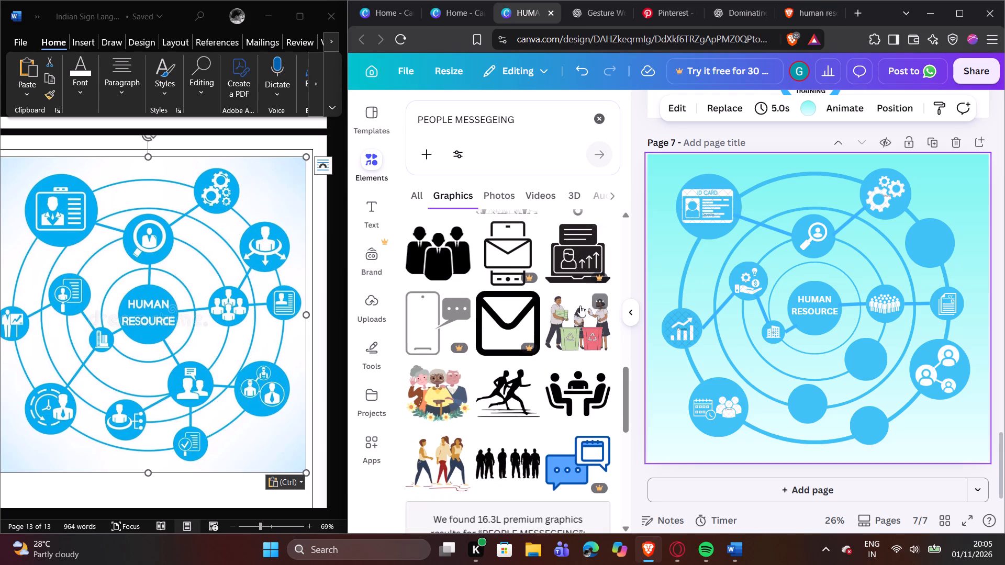
{"action": "scroll", "coordinate": [580, 306], "scroll_direction": "down", "scroll_amount": 6}
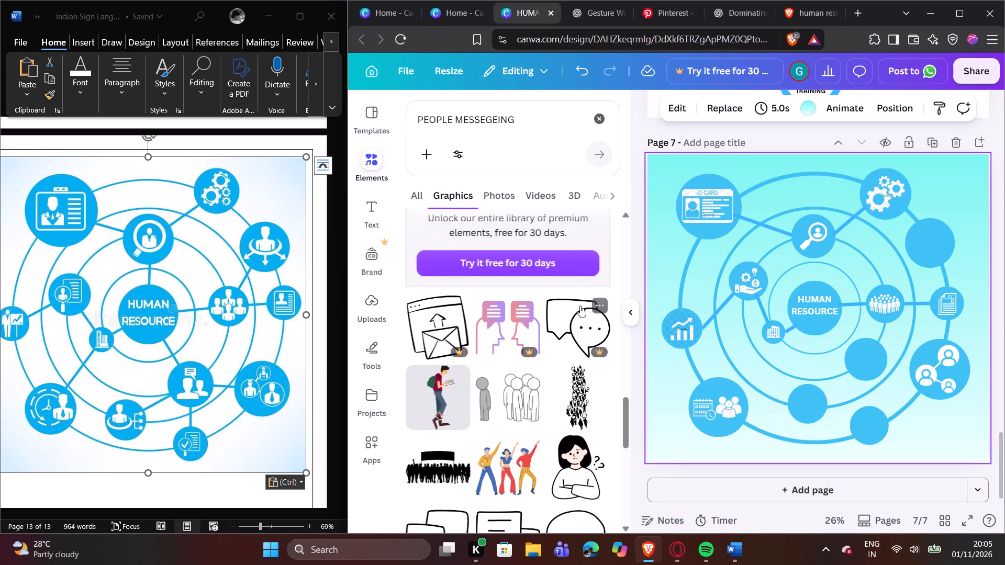
{"action": "scroll", "coordinate": [580, 306], "scroll_direction": "down", "scroll_amount": 5}
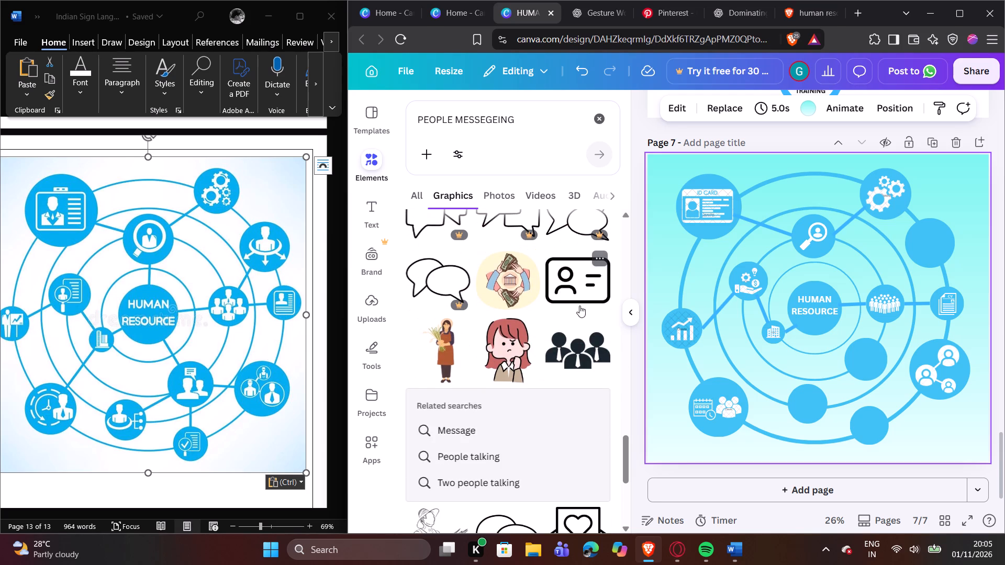
{"action": "scroll", "coordinate": [579, 306], "scroll_direction": "down", "scroll_amount": 3}
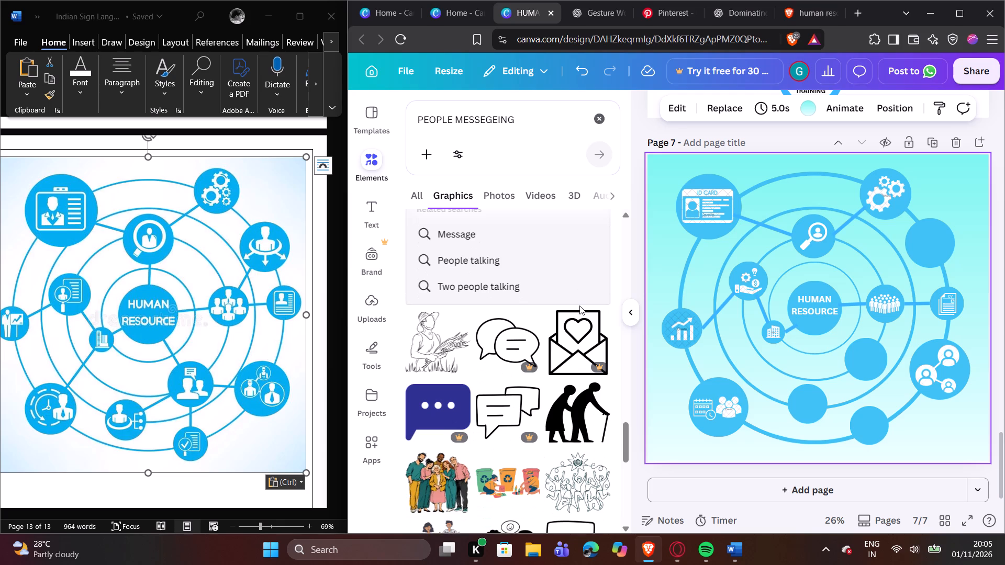
{"action": "scroll", "coordinate": [579, 306], "scroll_direction": "up", "scroll_amount": 7}
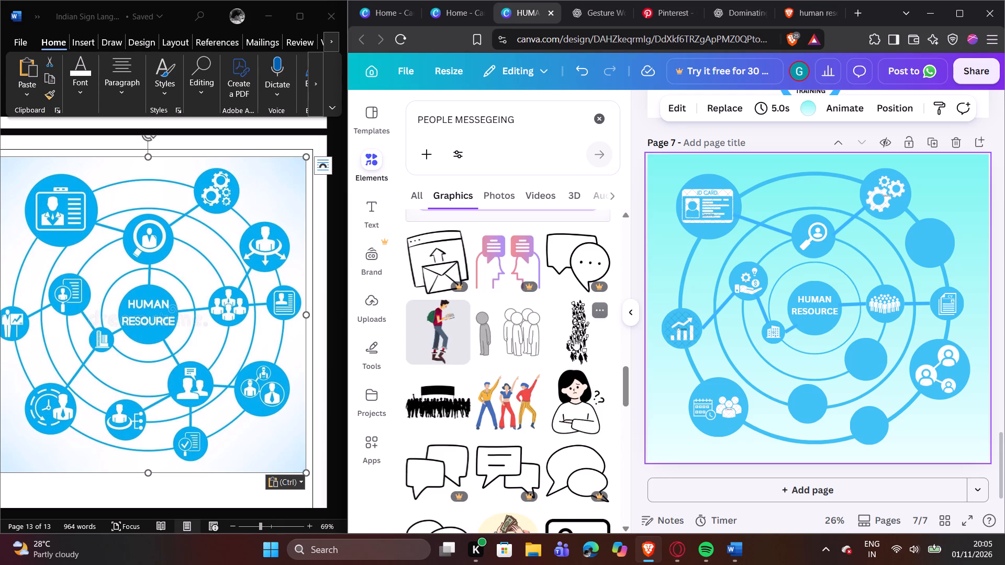
{"action": "scroll", "coordinate": [577, 333], "scroll_direction": "up", "scroll_amount": 6}
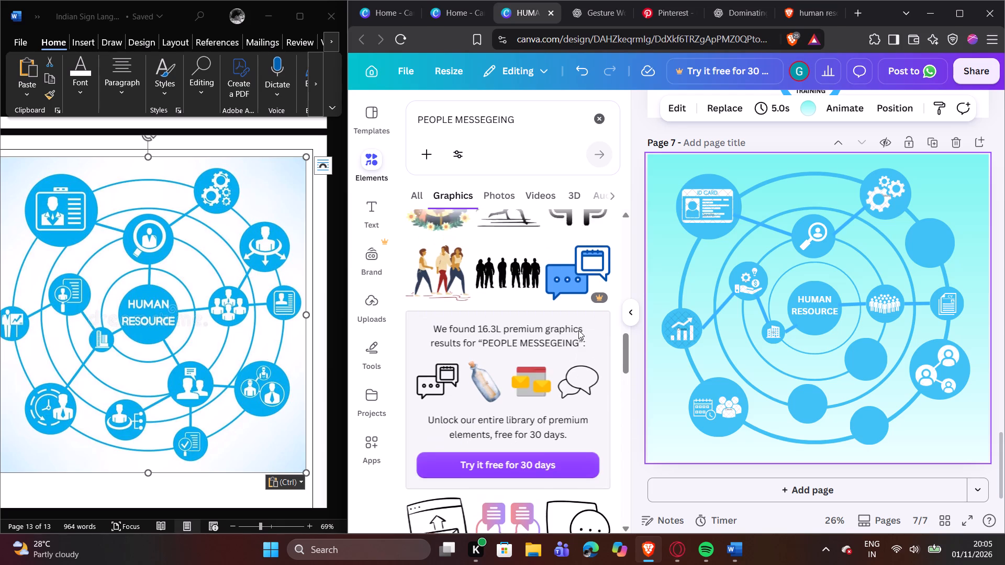
{"action": "scroll", "coordinate": [578, 330], "scroll_direction": "up", "scroll_amount": 3}
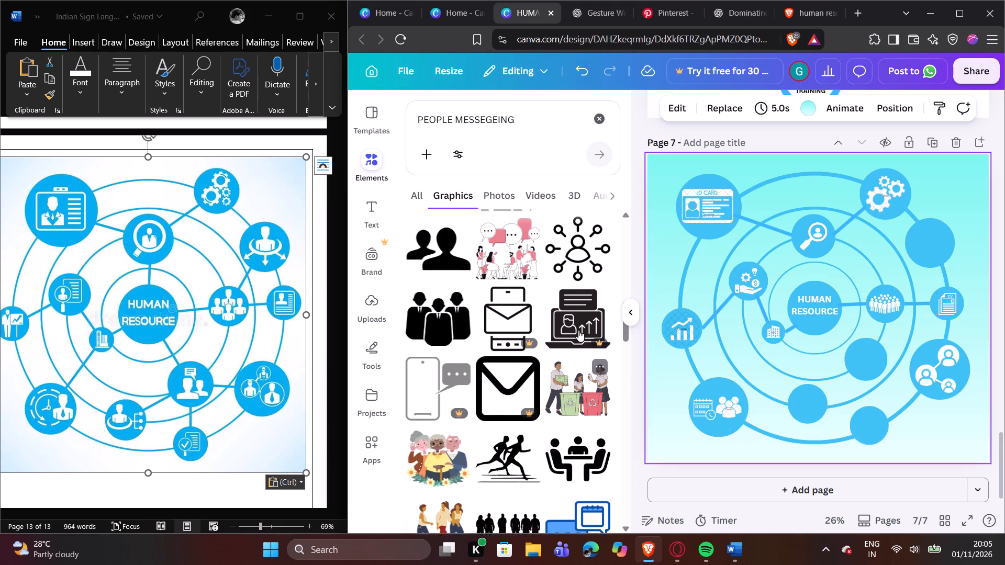
{"action": "scroll", "coordinate": [578, 330], "scroll_direction": "up", "scroll_amount": 1}
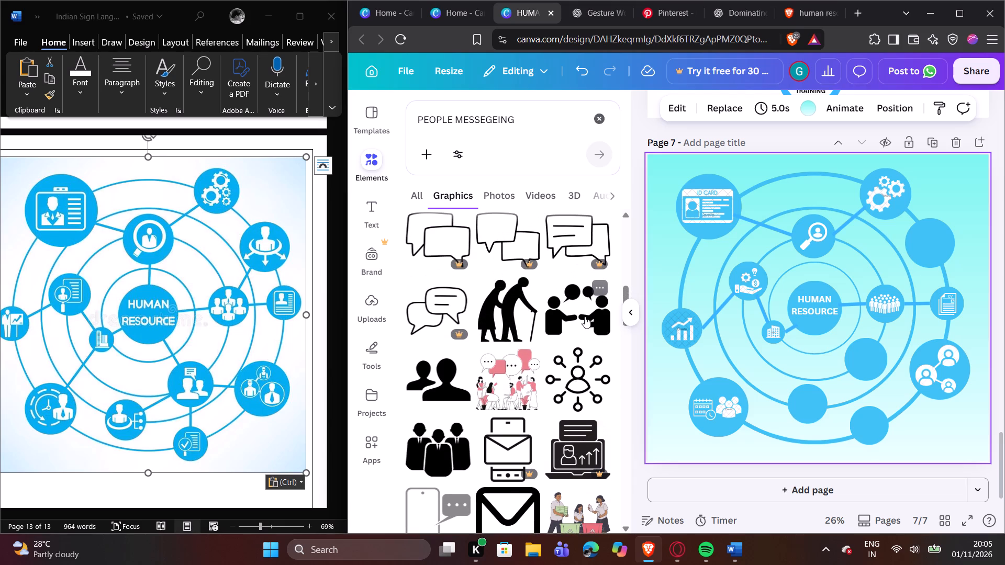
{"action": "left_click", "coordinate": [585, 317]}
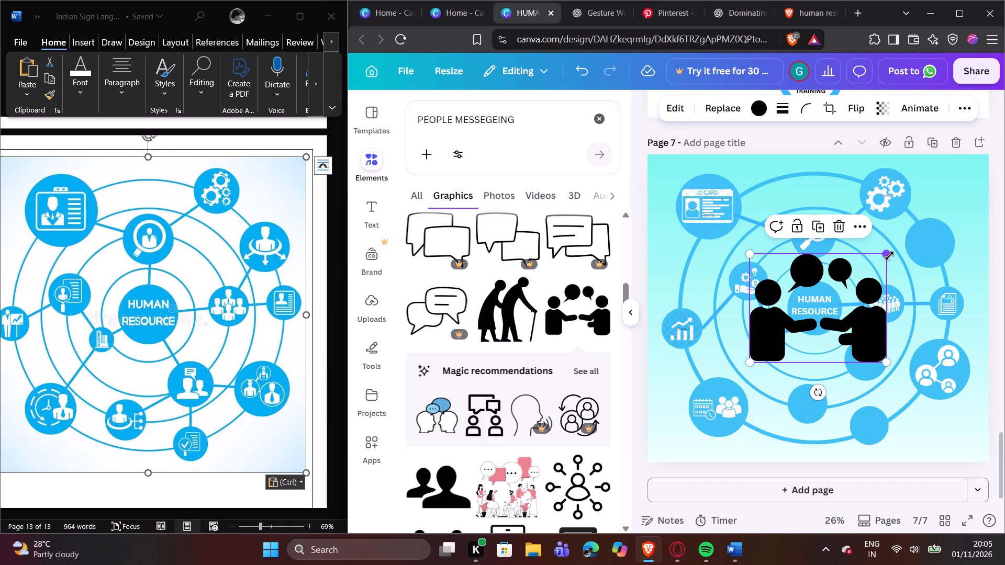
Shrink the talking-people icon and centre it inside the blank circle just below the crowd circle.
{"action": "left_click_drag", "start_coordinate": [889, 256], "coordinate": [800, 351]}
{"action": "left_click", "coordinate": [658, 384]}
{"action": "left_click_drag", "start_coordinate": [756, 345], "coordinate": [833, 342]}
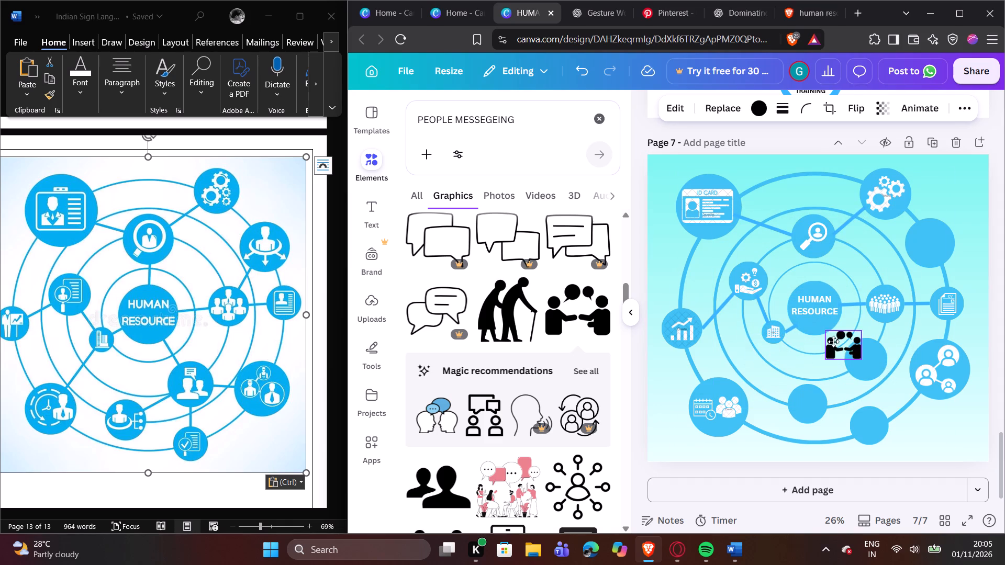
{"action": "left_click_drag", "start_coordinate": [833, 342], "coordinate": [853, 356]}
{"action": "left_click_drag", "start_coordinate": [884, 345], "coordinate": [883, 350]}
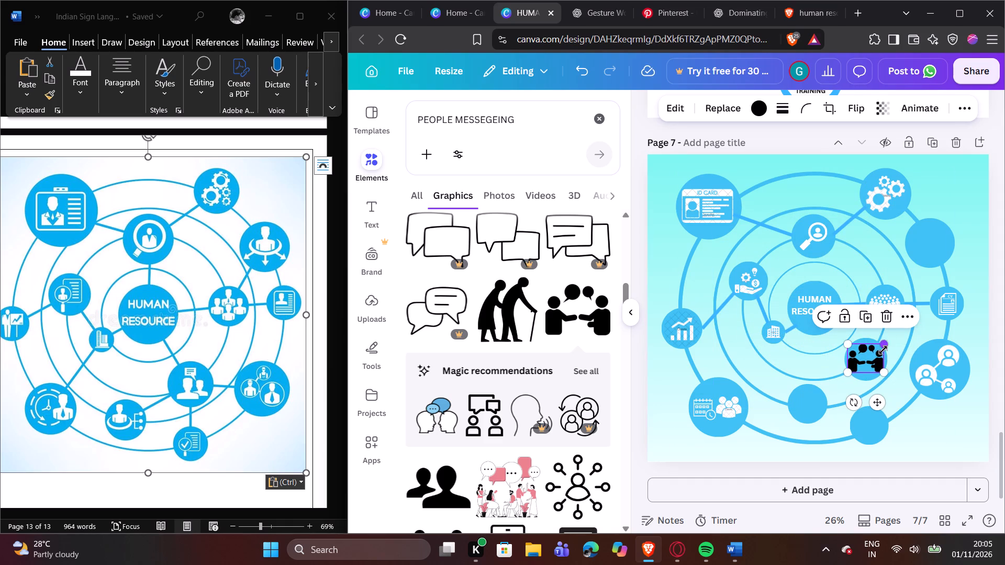
{"action": "left_click_drag", "start_coordinate": [883, 350], "coordinate": [880, 353]}
{"action": "left_click", "coordinate": [660, 383]}
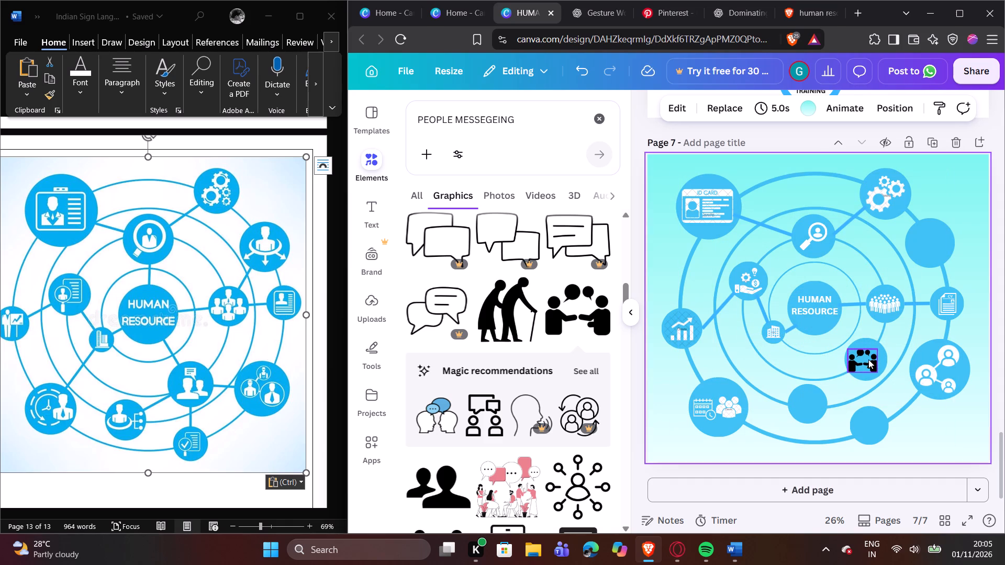
{"action": "left_click", "coordinate": [868, 359]}
{"action": "left_click_drag", "start_coordinate": [876, 352], "coordinate": [881, 350]}
{"action": "left_click", "coordinate": [865, 358]}
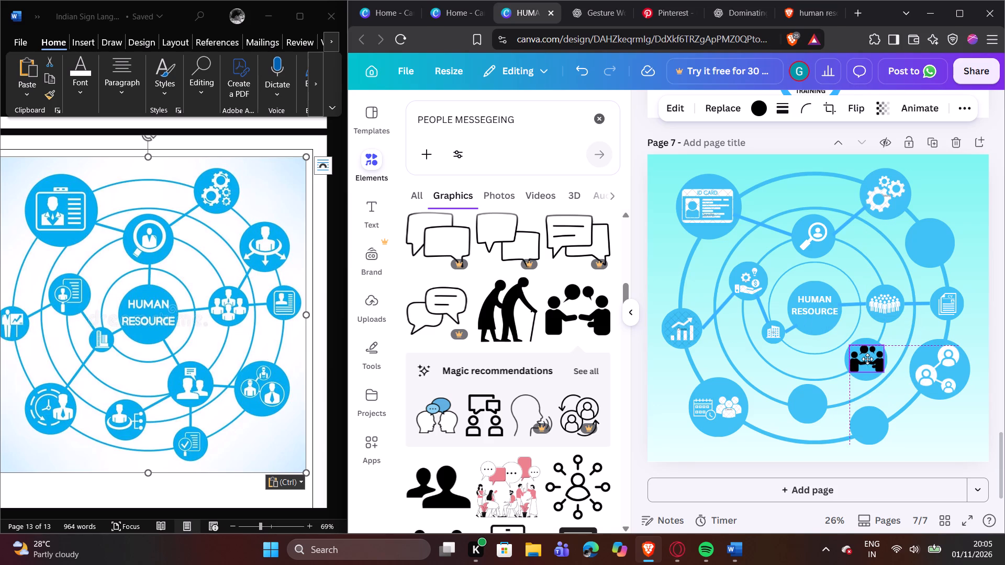
Recolour the talking-people icon white.
{"action": "left_click", "coordinate": [755, 109]}
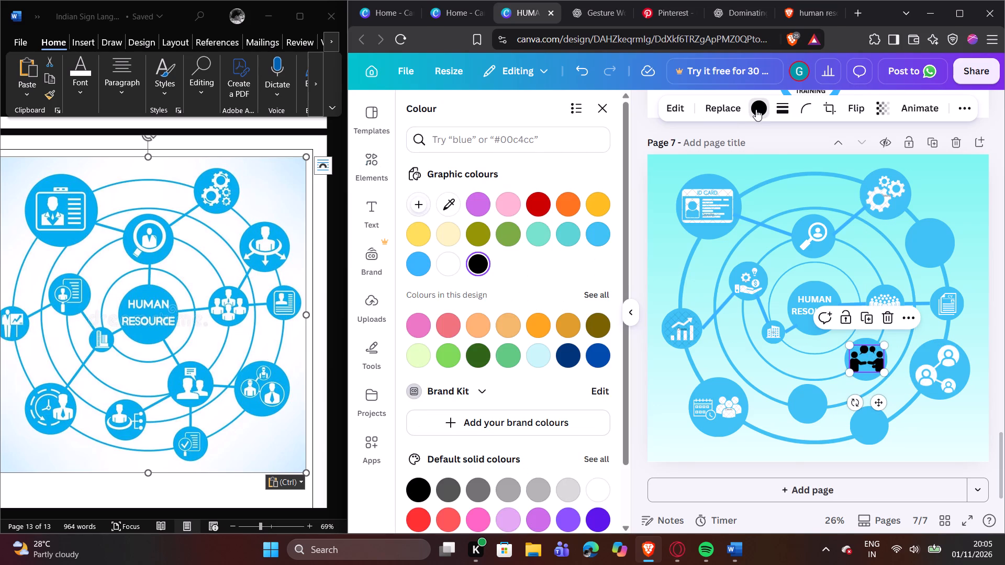
{"action": "left_click", "coordinate": [450, 267]}
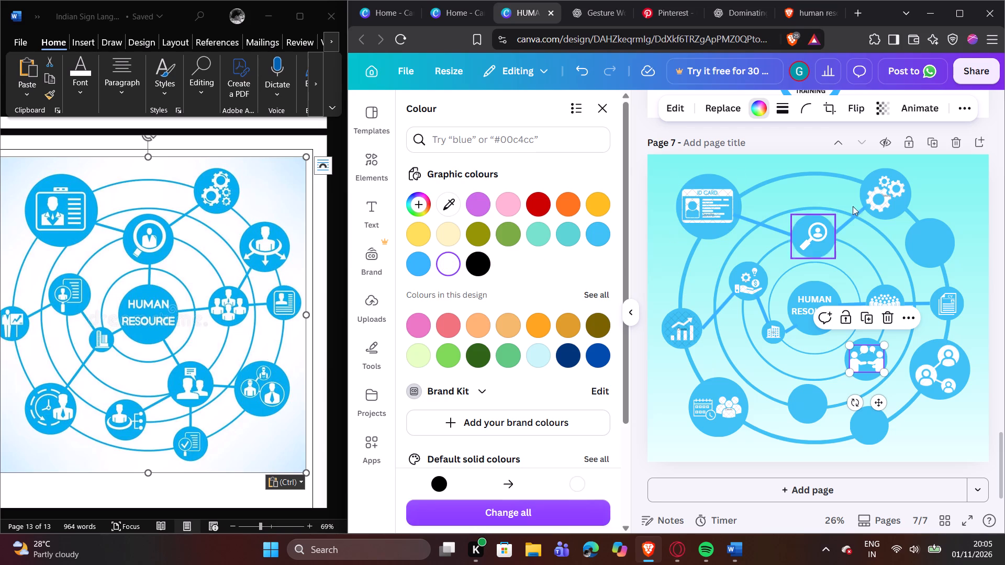
{"action": "left_click", "coordinate": [954, 191]}
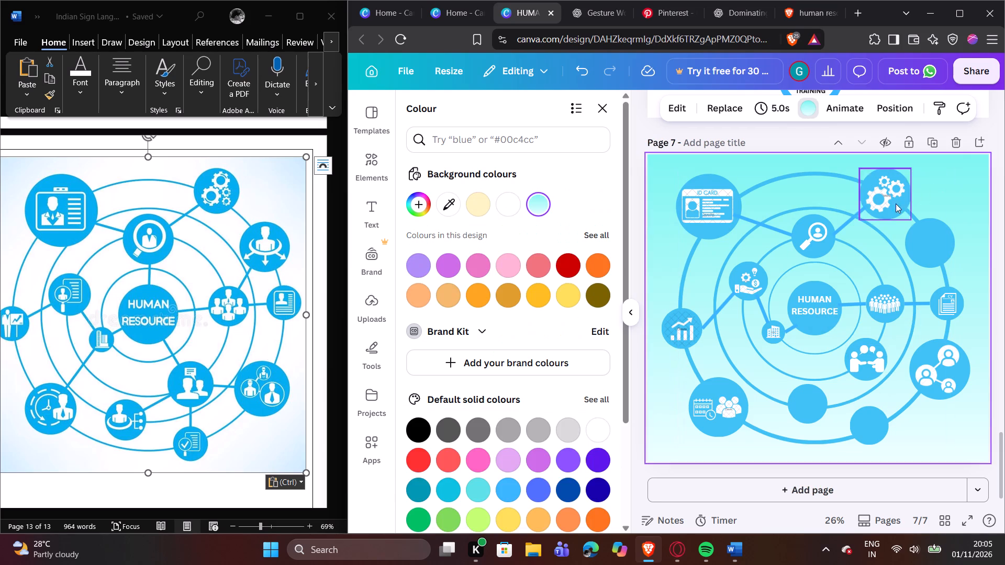
Shrink the talking-people icon to about 179 × 142 and recentre it inside its circle below the crowd circle.
{"action": "left_click", "coordinate": [875, 353]}
{"action": "left_click", "coordinate": [854, 370]}
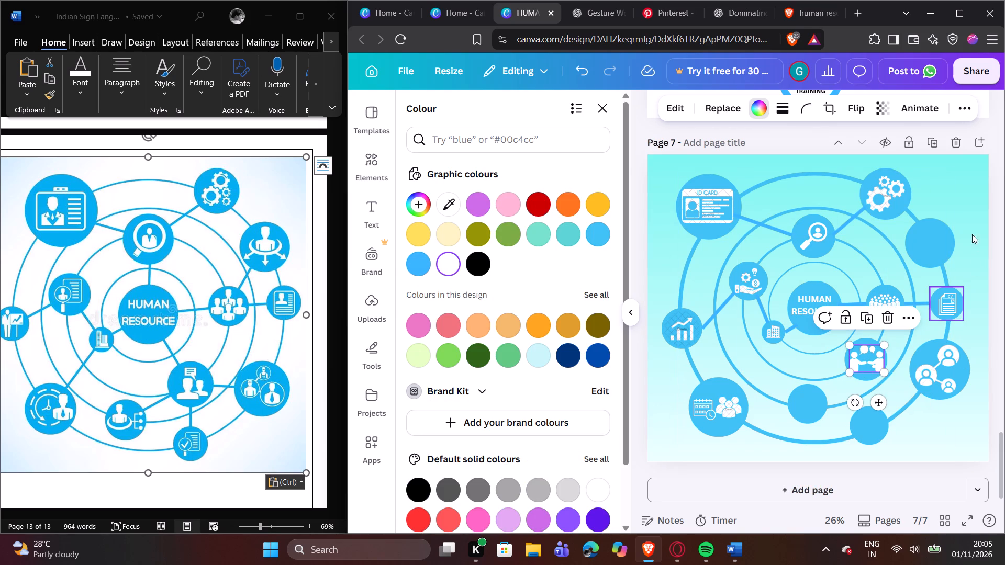
{"action": "left_click", "coordinate": [967, 225]}
{"action": "left_click", "coordinate": [872, 356]}
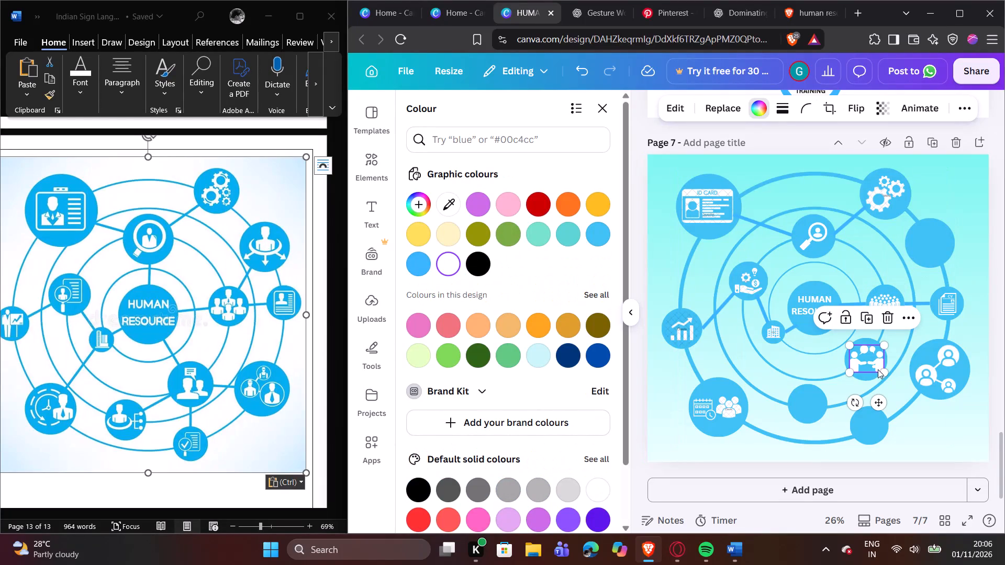
{"action": "left_click", "coordinate": [884, 371]}
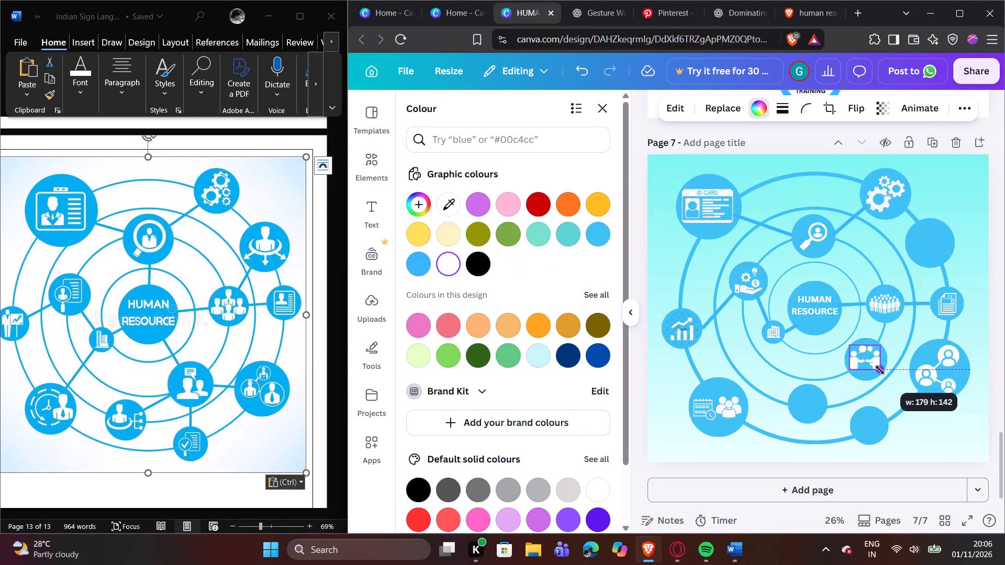
{"action": "left_click", "coordinate": [957, 208]}
{"action": "left_click", "coordinate": [856, 356]}
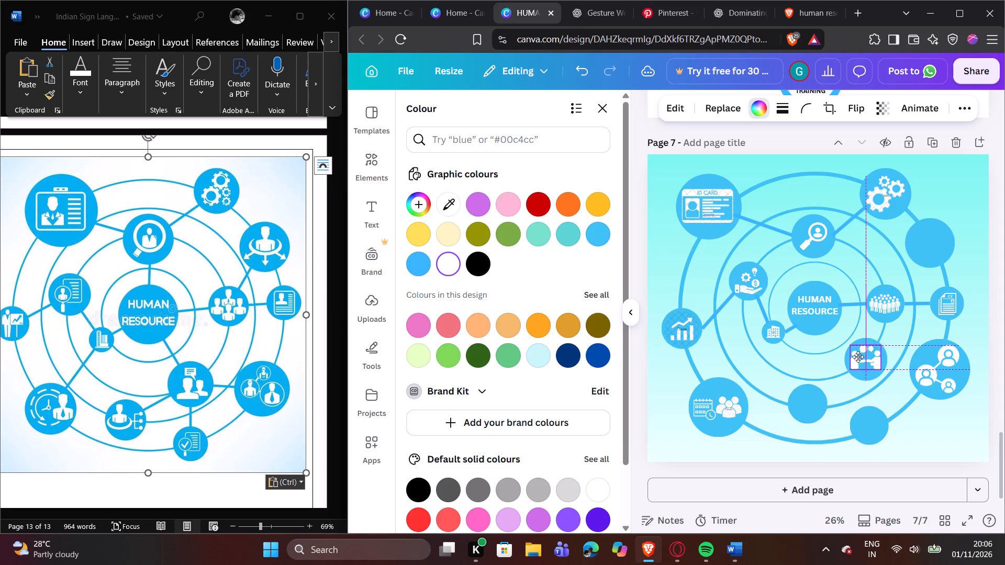
{"action": "left_click", "coordinate": [967, 188]}
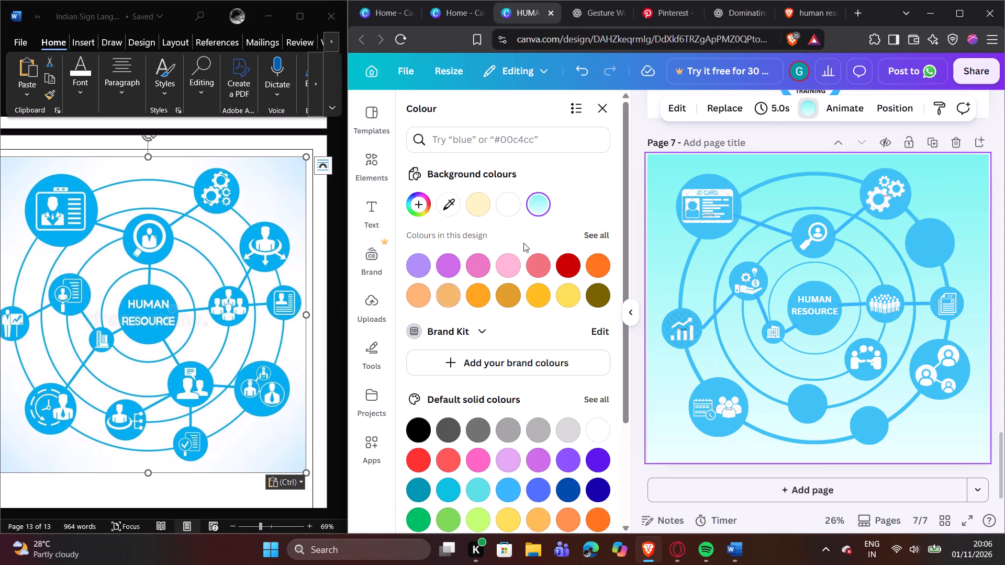
Search the graphics for PEOPLE CLASSIFICATION and add the black magnifier icon with a bar chart and branching boxes.
{"action": "left_click", "coordinate": [372, 166]}
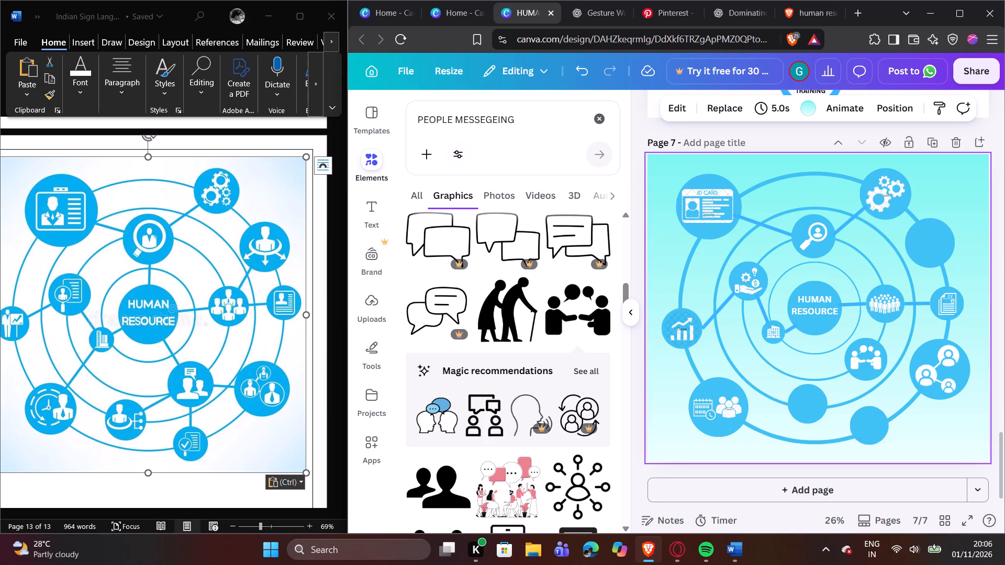
{"action": "left_click", "coordinate": [599, 123]}
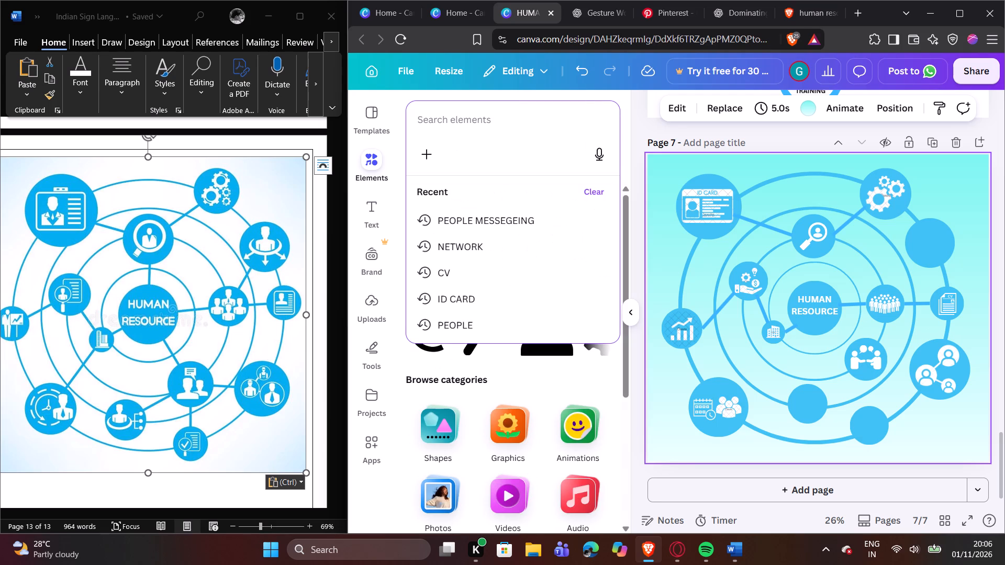
{"action": "type", "text": "PEOPLE CLASSI"}
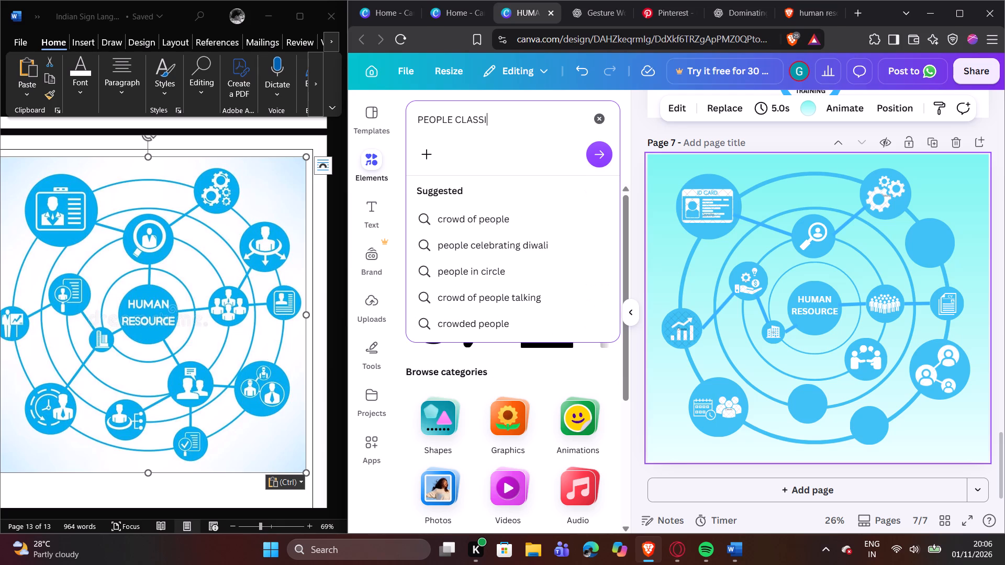
{"action": "type", "text": "FICATION"}
{"action": "key", "text": "Return"}
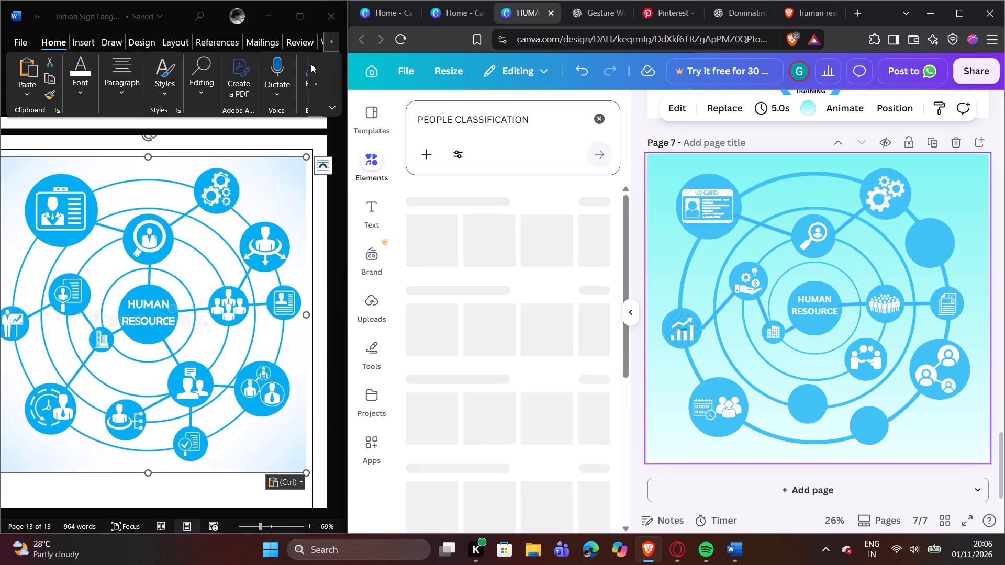
{"action": "left_click", "coordinate": [459, 195]}
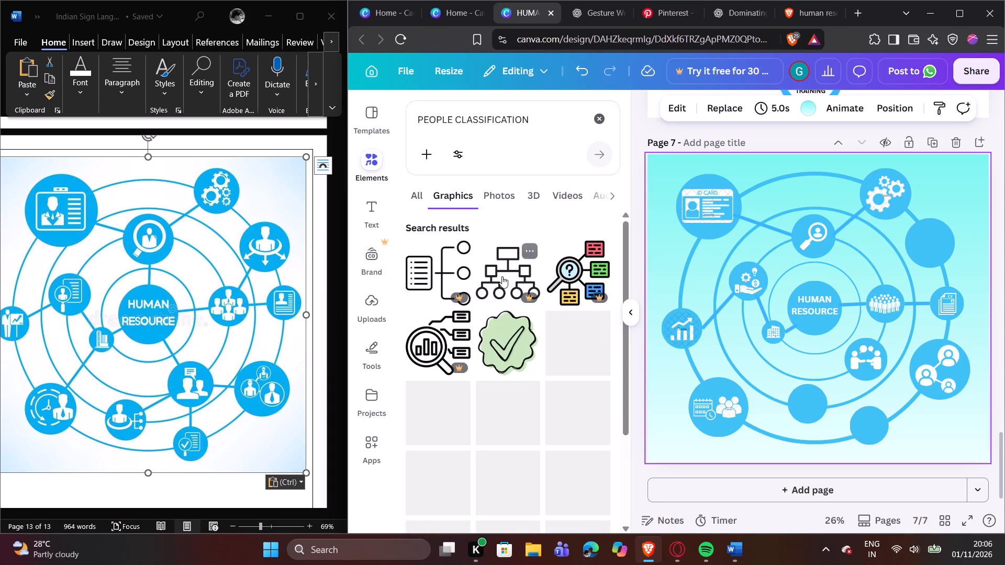
{"action": "left_click", "coordinate": [462, 331]}
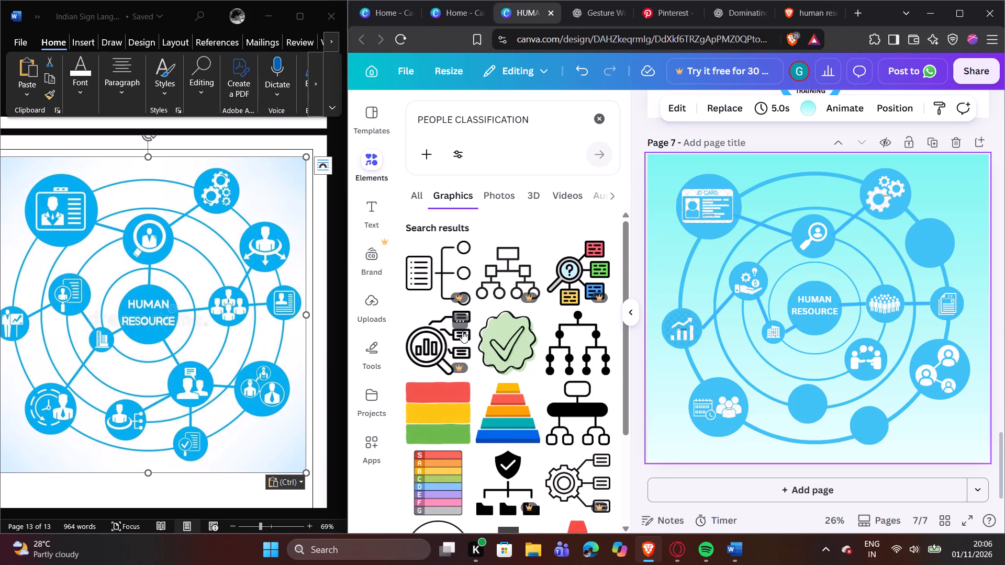
Shrink the magnifier-chart icon and centre it inside the blank circle at the bottom of the middle ring, beside the calendar circle.
{"action": "left_click_drag", "start_coordinate": [883, 245], "coordinate": [814, 323]}
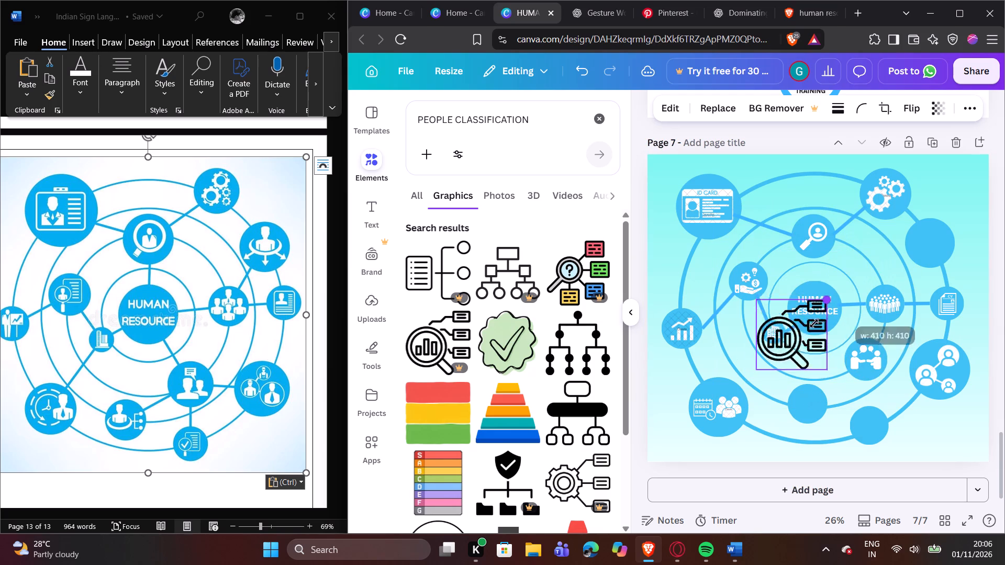
{"action": "left_click_drag", "start_coordinate": [814, 323], "coordinate": [789, 345]}
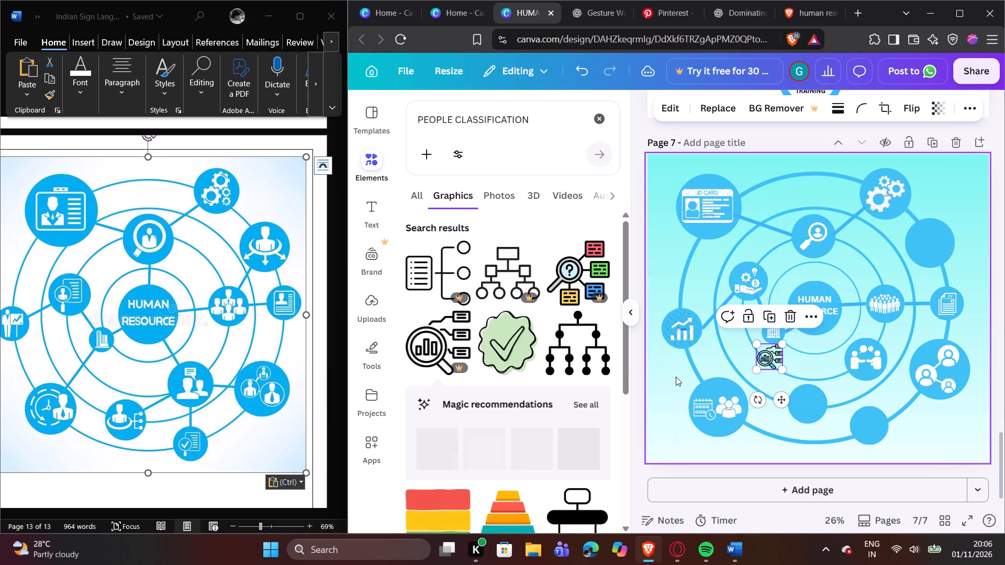
{"action": "left_click", "coordinate": [675, 377]}
{"action": "left_click_drag", "start_coordinate": [774, 352], "coordinate": [810, 395]}
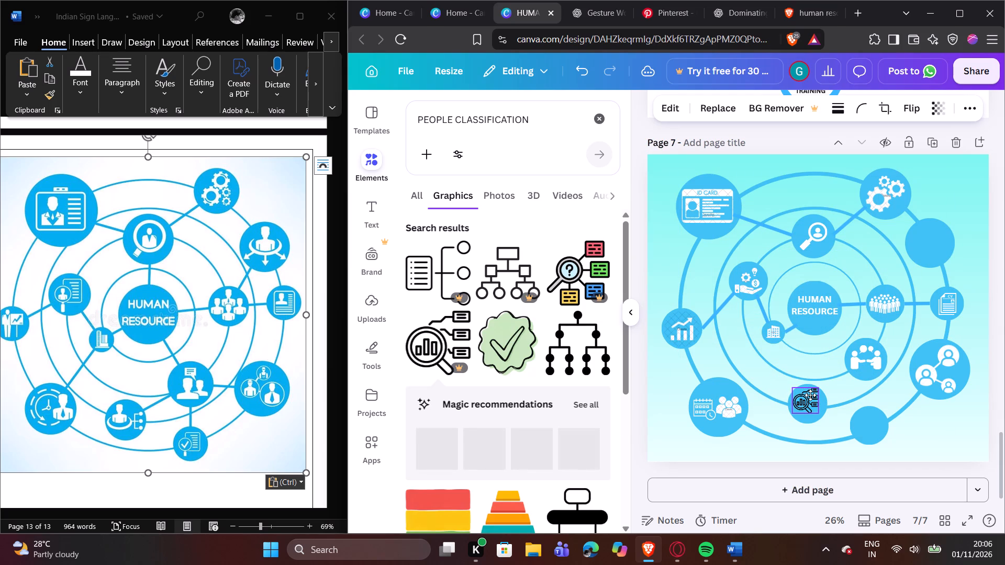
{"action": "left_click_drag", "start_coordinate": [810, 395], "coordinate": [810, 395]}
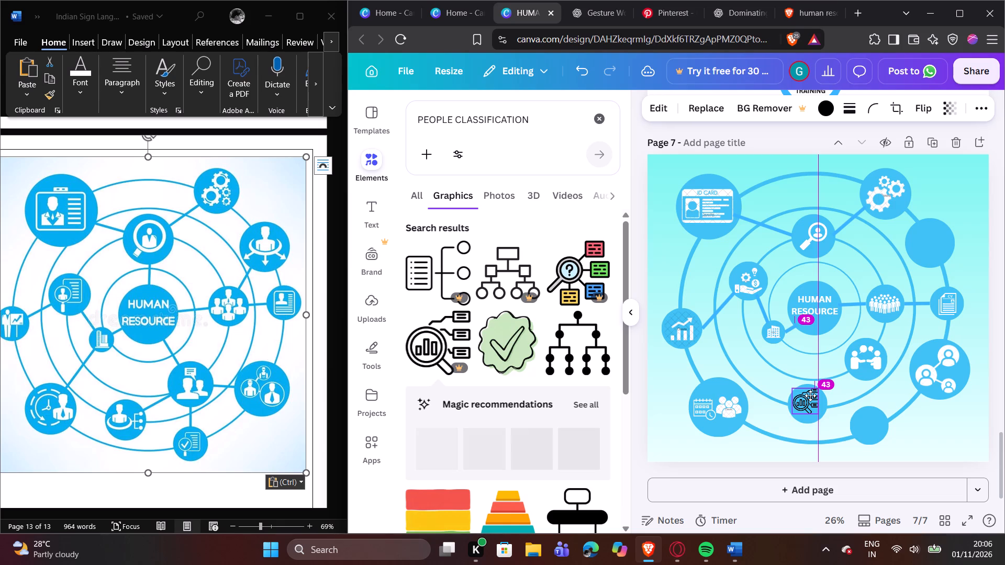
{"action": "left_click_drag", "start_coordinate": [810, 395], "coordinate": [812, 398]}
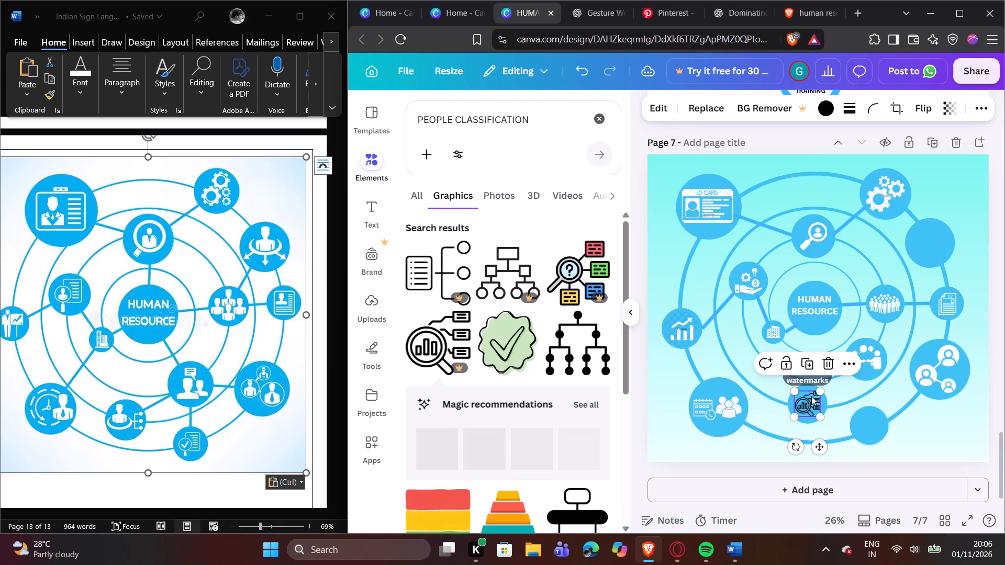
Recolour the magnifier-chart icon white and apply the black-to-white change across all pages.
{"action": "left_click", "coordinate": [827, 107]}
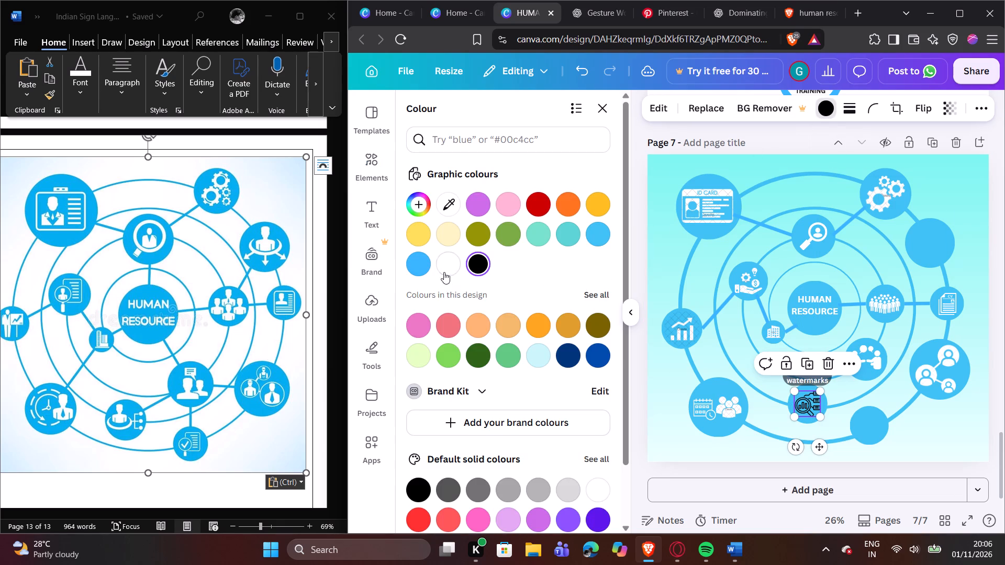
{"action": "left_click", "coordinate": [444, 269]}
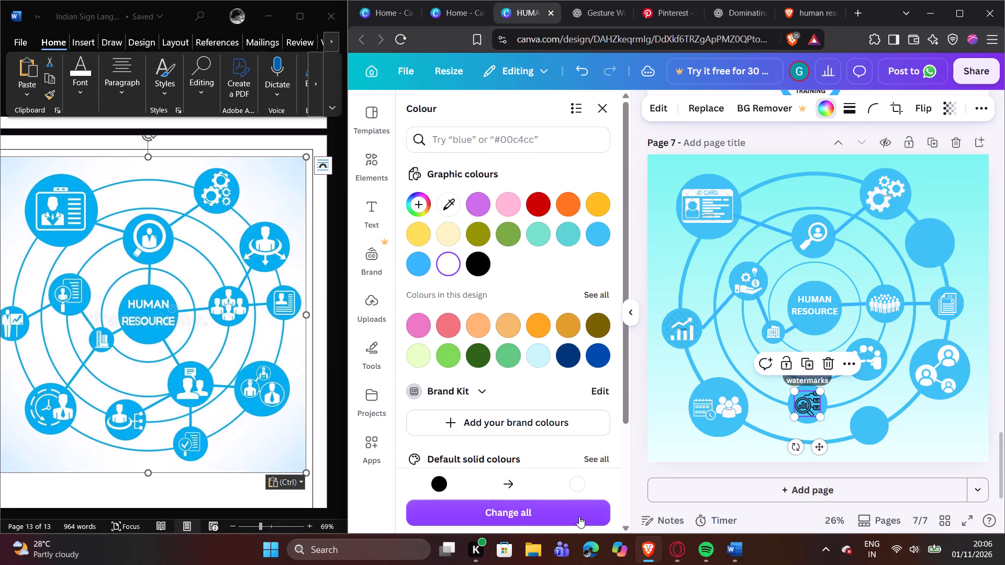
{"action": "left_click", "coordinate": [573, 507]}
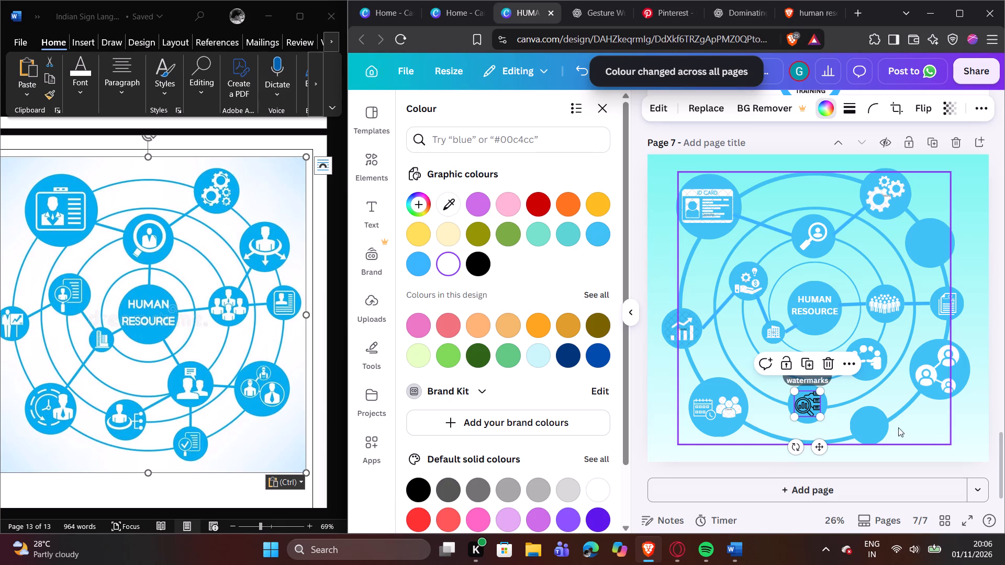
{"action": "left_click", "coordinate": [937, 430]}
{"action": "left_click", "coordinate": [982, 446]}
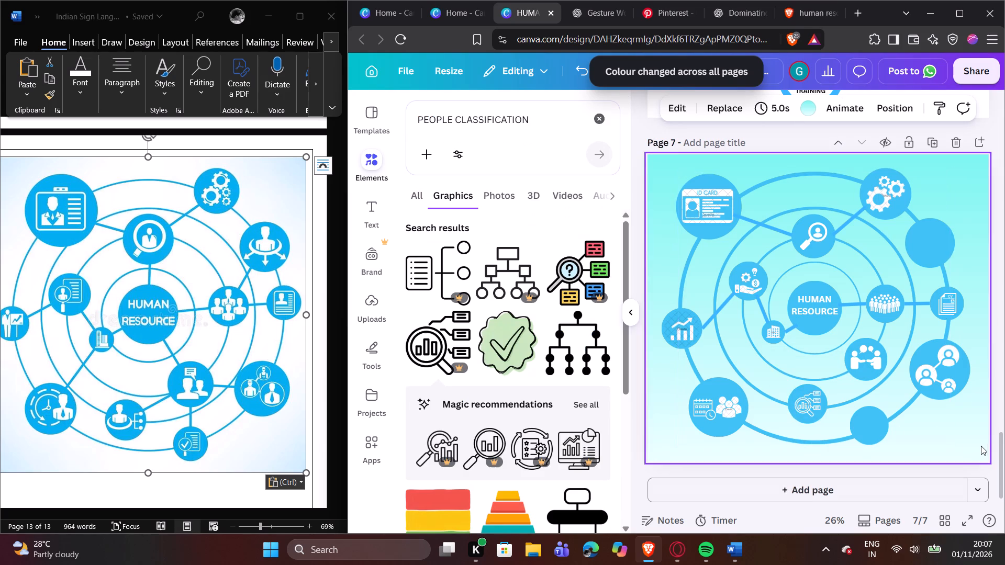
{"action": "left_click", "coordinate": [812, 403]}
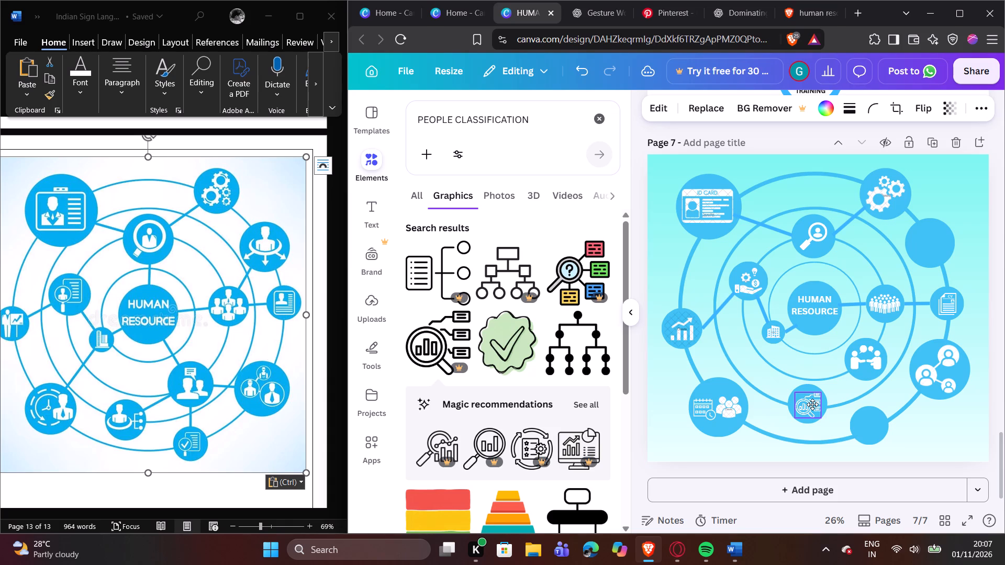
{"action": "left_click", "coordinate": [954, 435]}
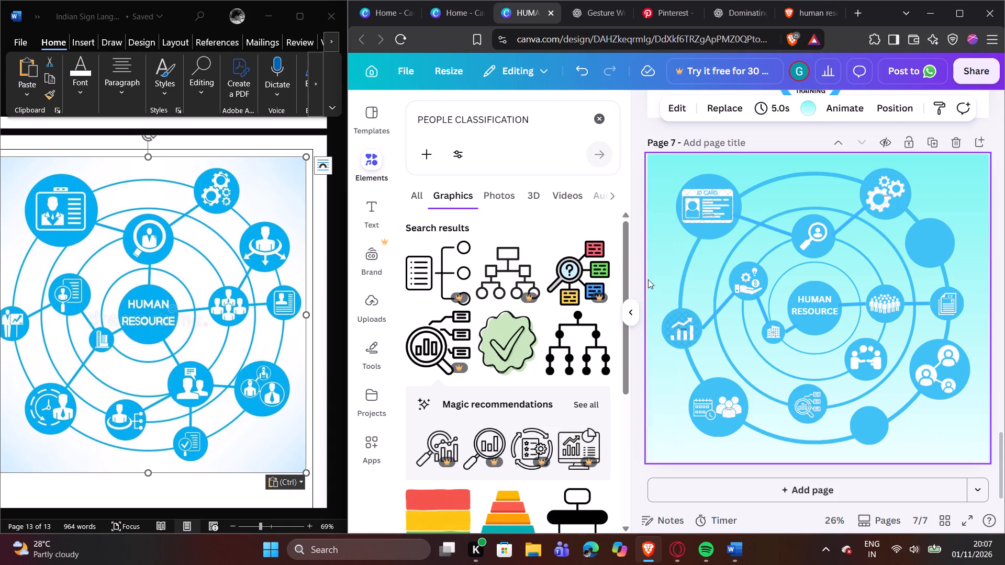
Search the graphics for CHECHK LIST and add the black outline clipboard icon with a pencil.
{"action": "left_click", "coordinate": [597, 121]}
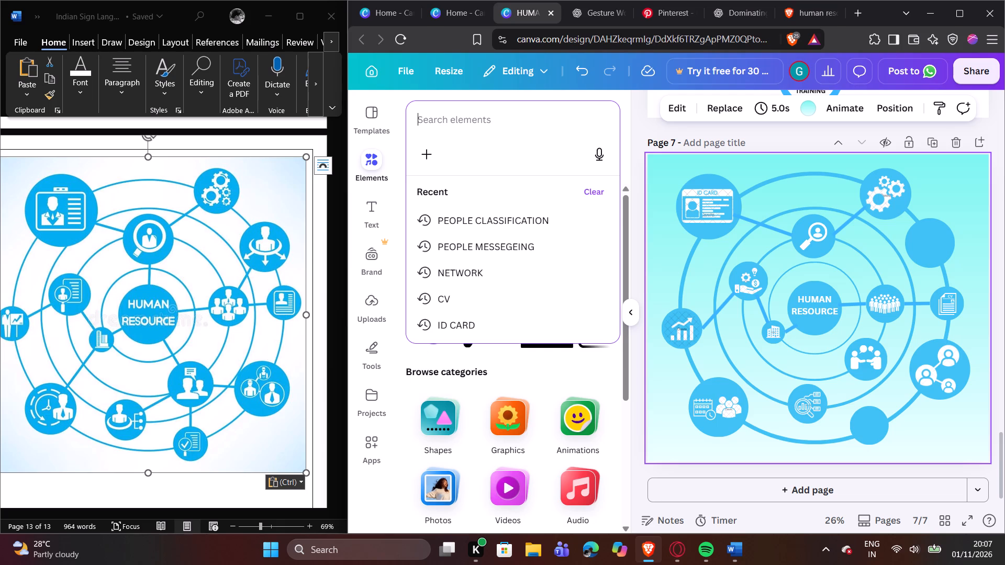
{"action": "type", "text": "CHEC"}
{"action": "key", "text": "h"}
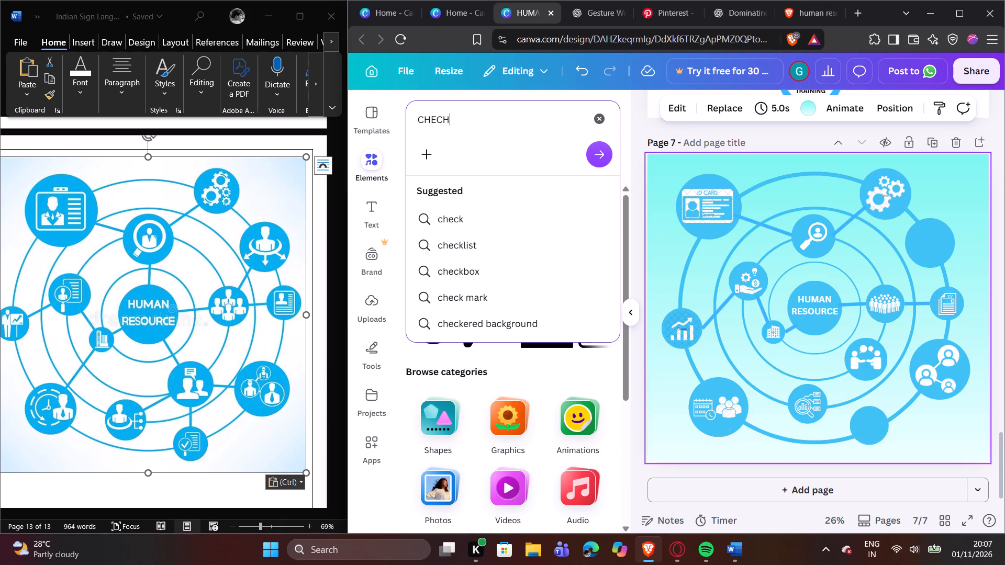
{"action": "key", "text": "BackSpace"}
{"action": "type", "text": "HK LIST"}
{"action": "key", "text": "Return"}
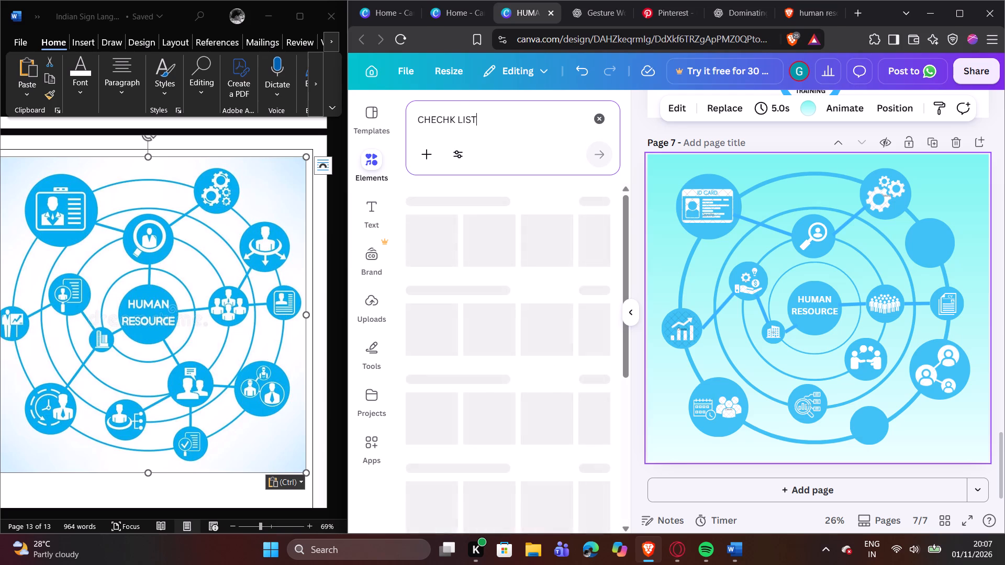
{"action": "left_click", "coordinate": [547, 247]}
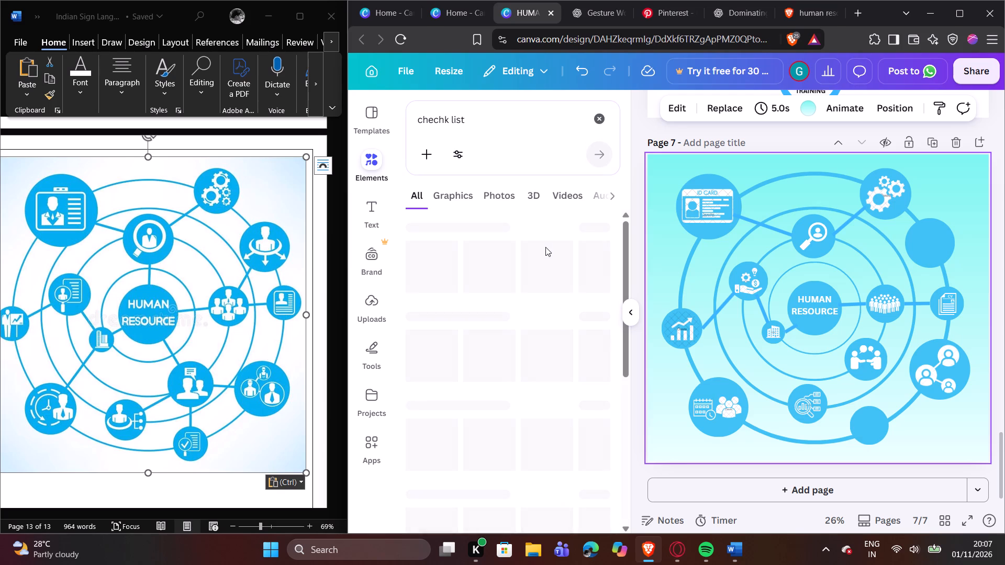
{"action": "left_click", "coordinate": [456, 196]}
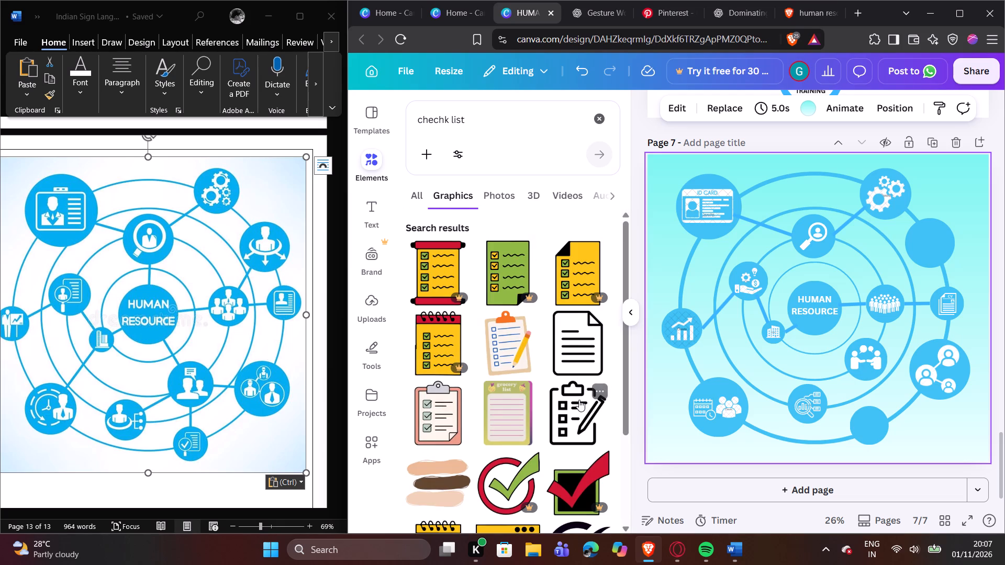
{"action": "left_click", "coordinate": [579, 400]}
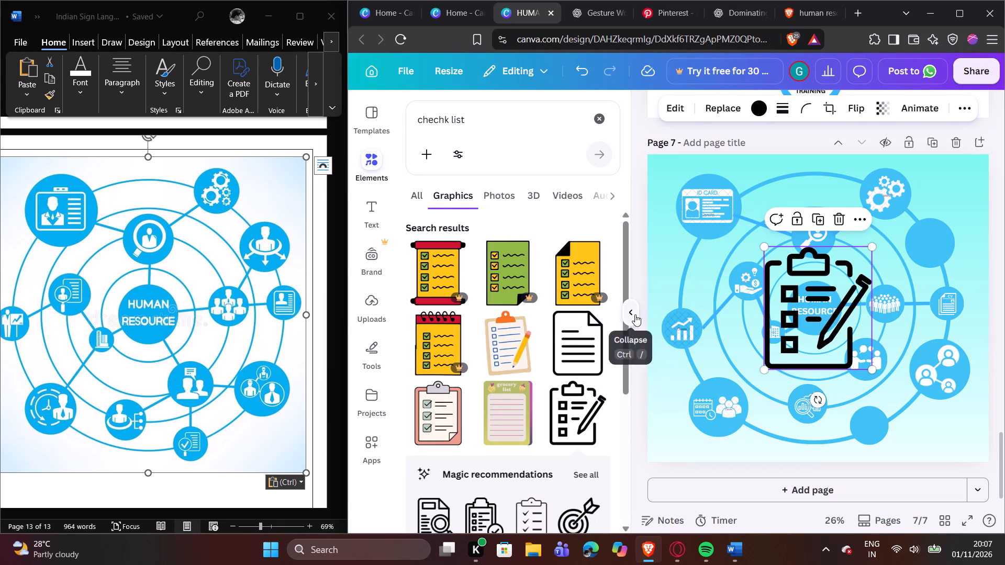
Shrink the clipboard icon and centre it inside the blank circle at the bottom of the outer ring.
{"action": "left_click", "coordinate": [635, 314]}
{"action": "left_click_drag", "start_coordinate": [644, 246], "coordinate": [723, 345]}
{"action": "left_click", "coordinate": [934, 283]}
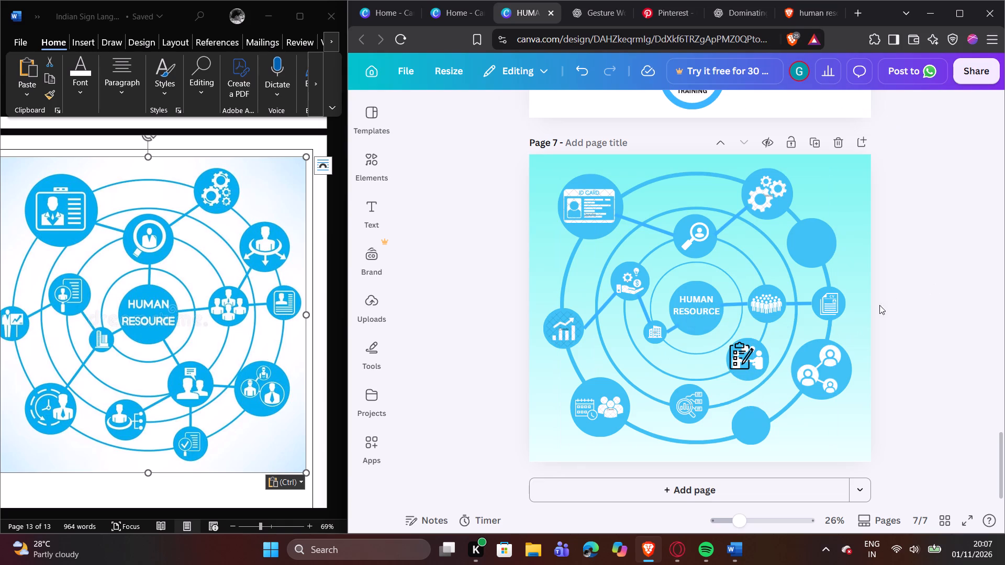
{"action": "left_click_drag", "start_coordinate": [741, 351], "coordinate": [750, 422]}
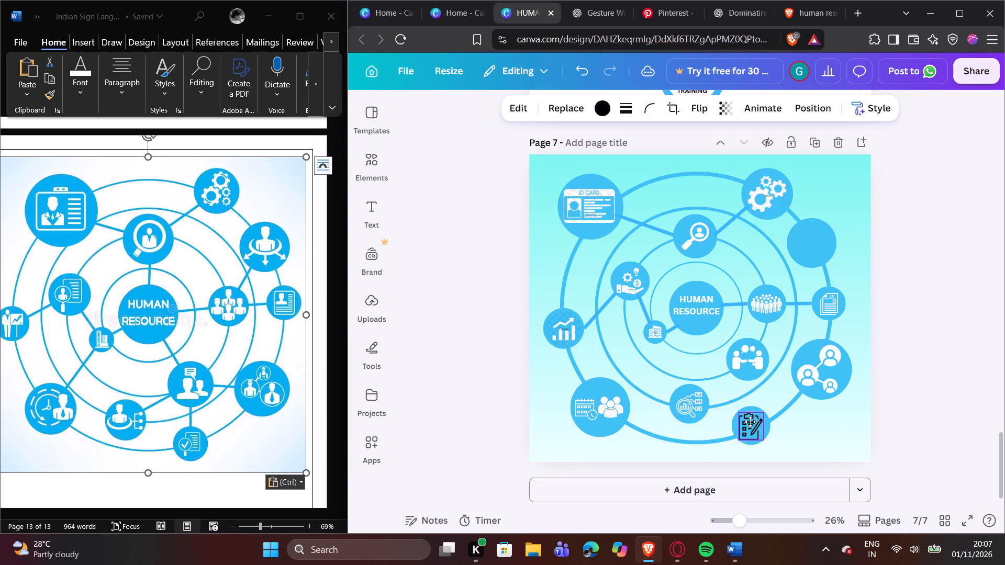
{"action": "left_click_drag", "start_coordinate": [750, 422], "coordinate": [750, 419]}
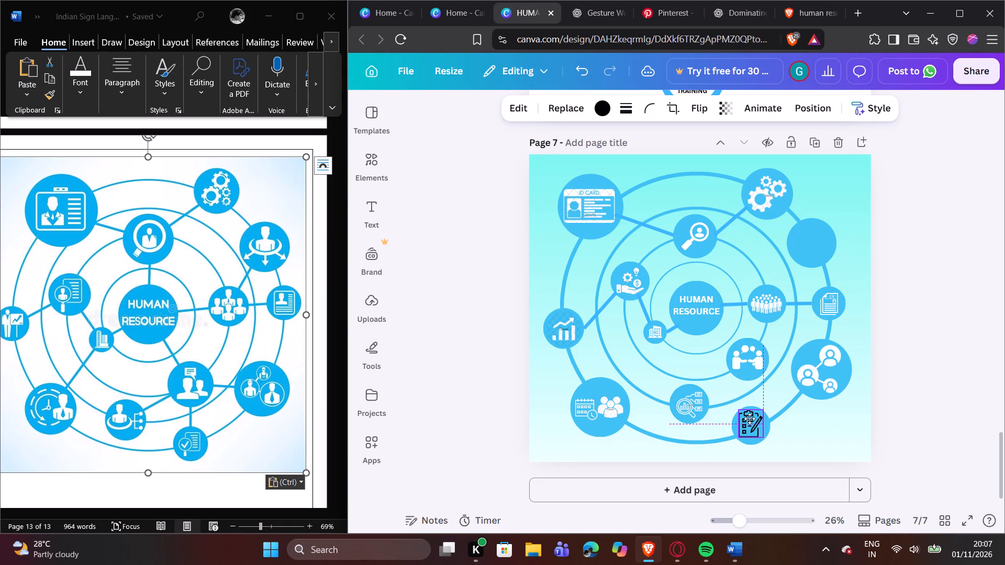
Centre the clipboard icon in its circle at the bottom of the outer ring and recolour it white.
{"action": "left_click_drag", "start_coordinate": [750, 419], "coordinate": [752, 419]}
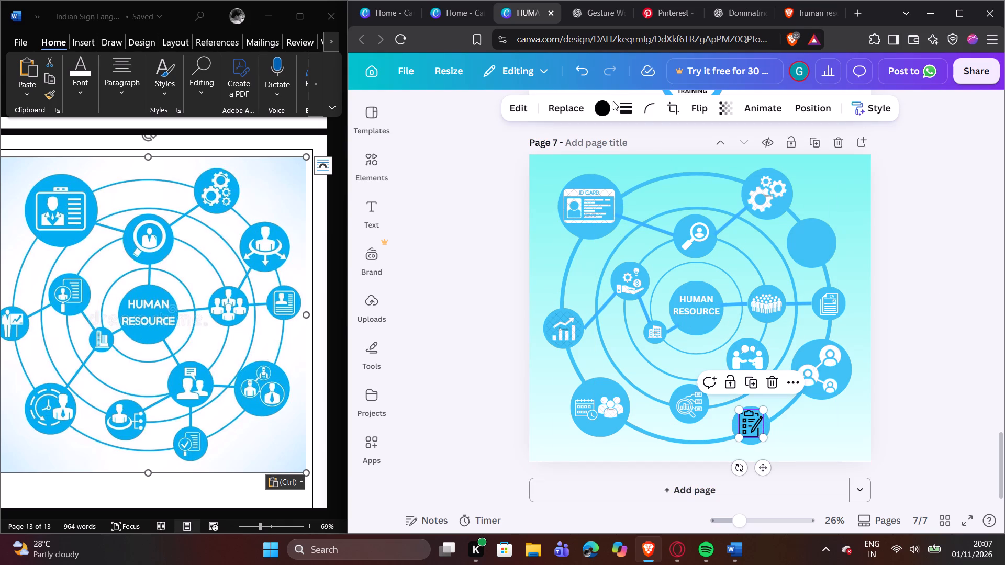
{"action": "left_click", "coordinate": [600, 104]}
{"action": "left_click", "coordinate": [445, 301]}
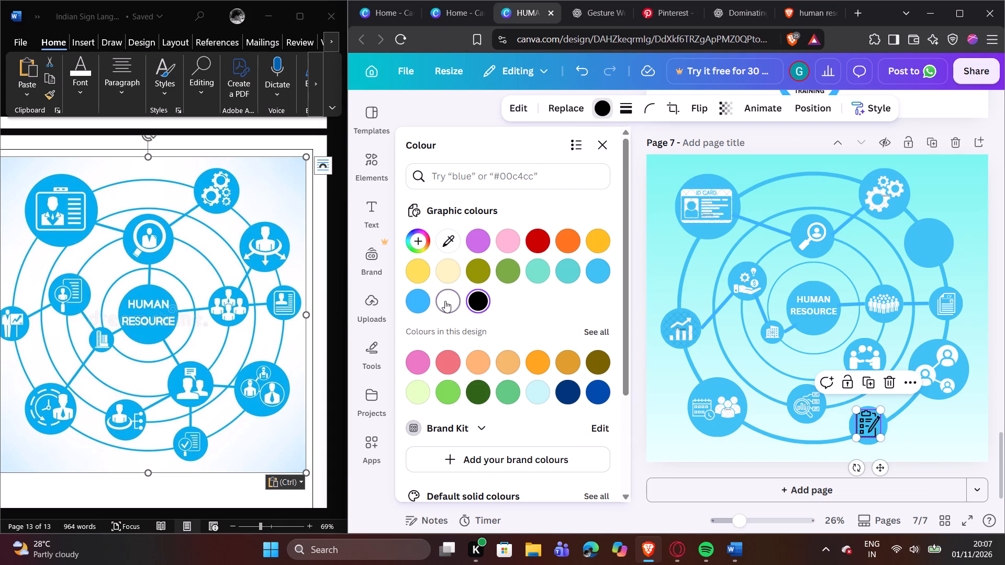
{"action": "left_click", "coordinate": [968, 205]}
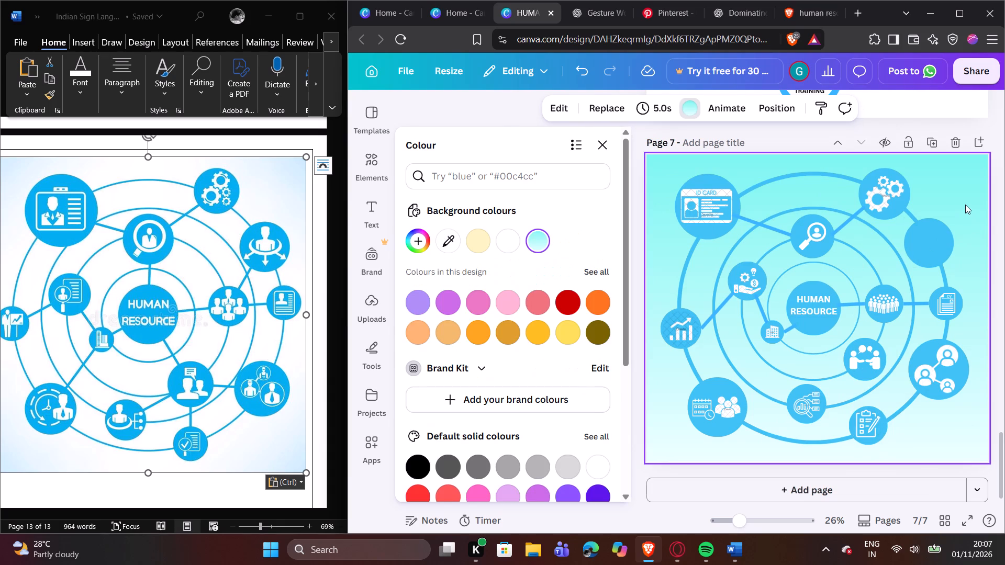
{"action": "left_click", "coordinate": [867, 428]}
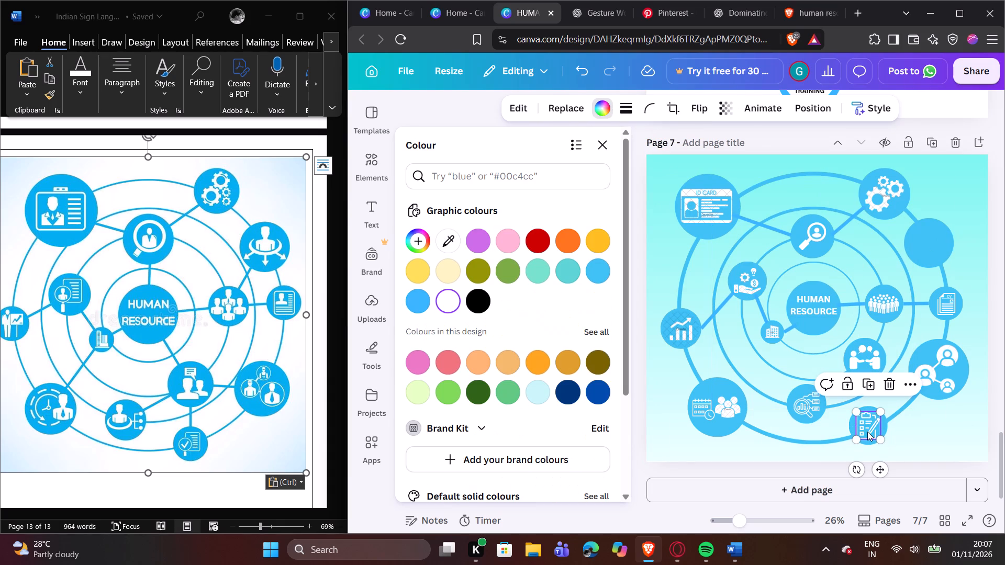
{"action": "left_click", "coordinate": [957, 210]}
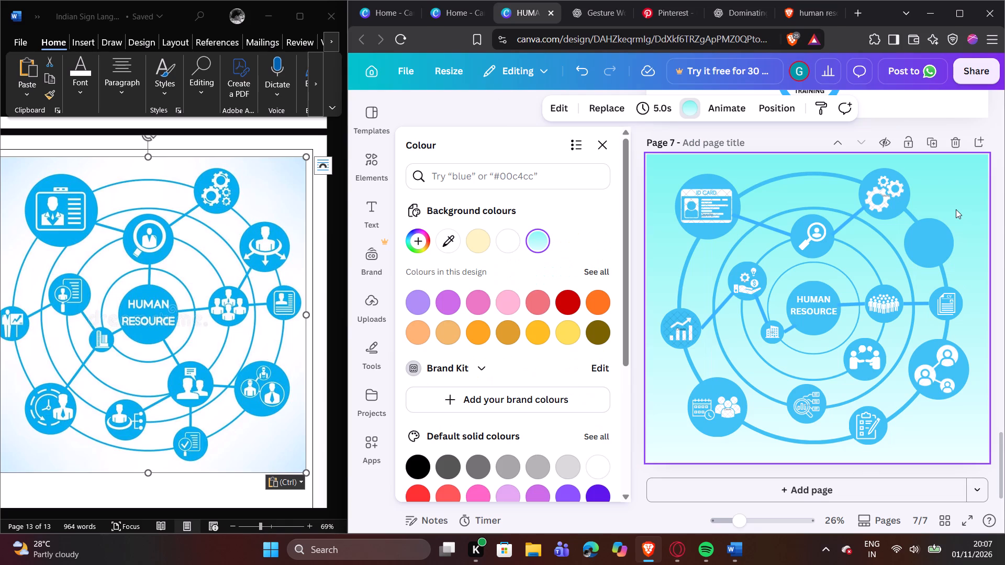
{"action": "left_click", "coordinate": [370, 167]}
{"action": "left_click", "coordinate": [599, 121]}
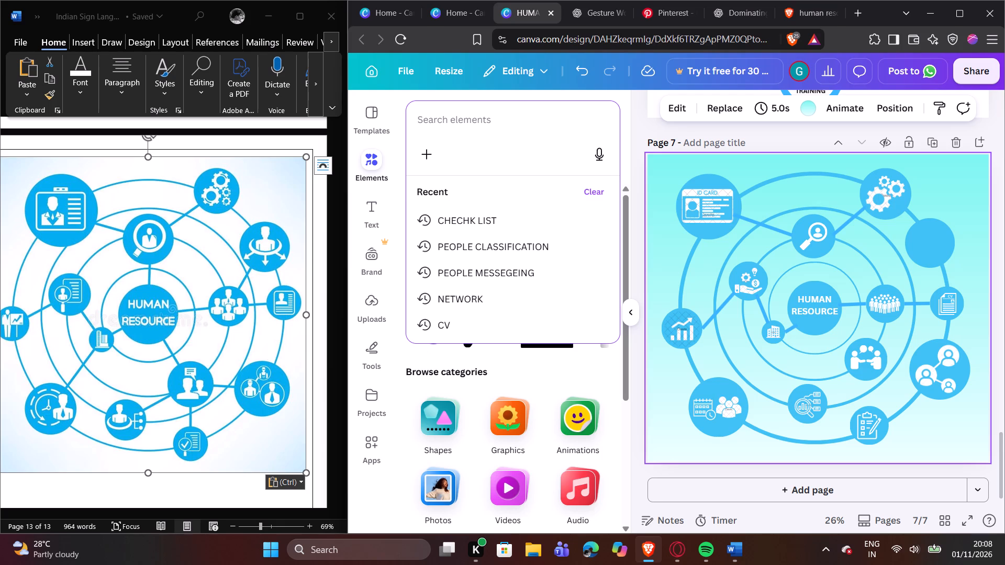
Duplicate the short connector between the building circle and the HUMAN RESOURCE circle, and stretch the copy from the building circle to the calendar circle.
{"action": "left_click", "coordinate": [791, 332]}
{"action": "left_click", "coordinate": [783, 334]}
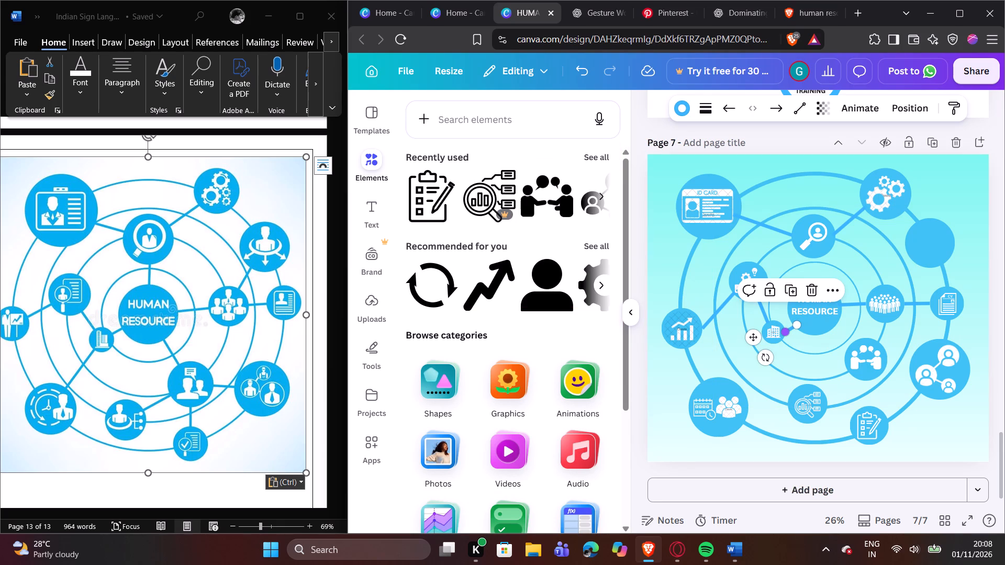
{"action": "left_click", "coordinate": [730, 338]}
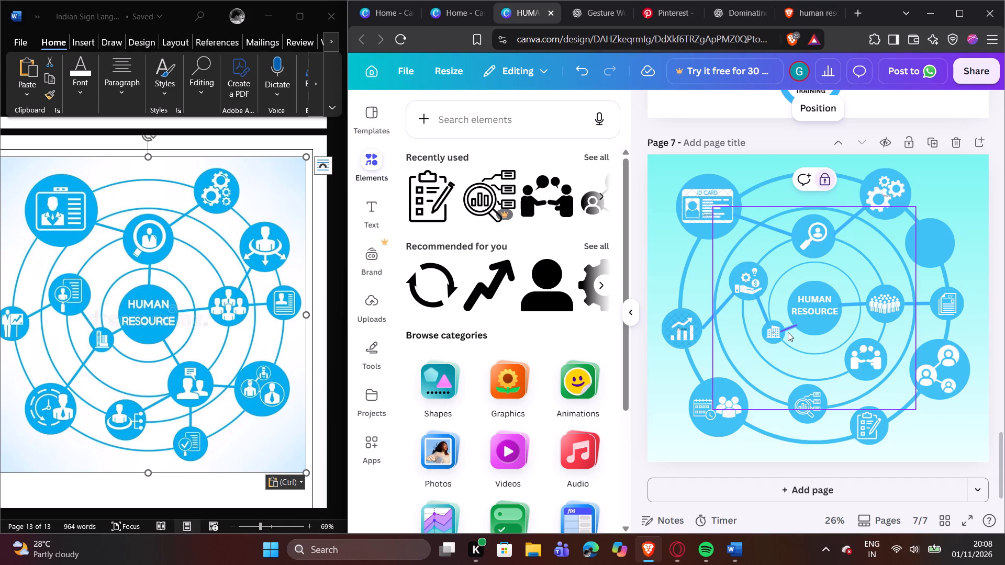
{"action": "left_click", "coordinate": [788, 331]}
{"action": "left_click", "coordinate": [785, 298]}
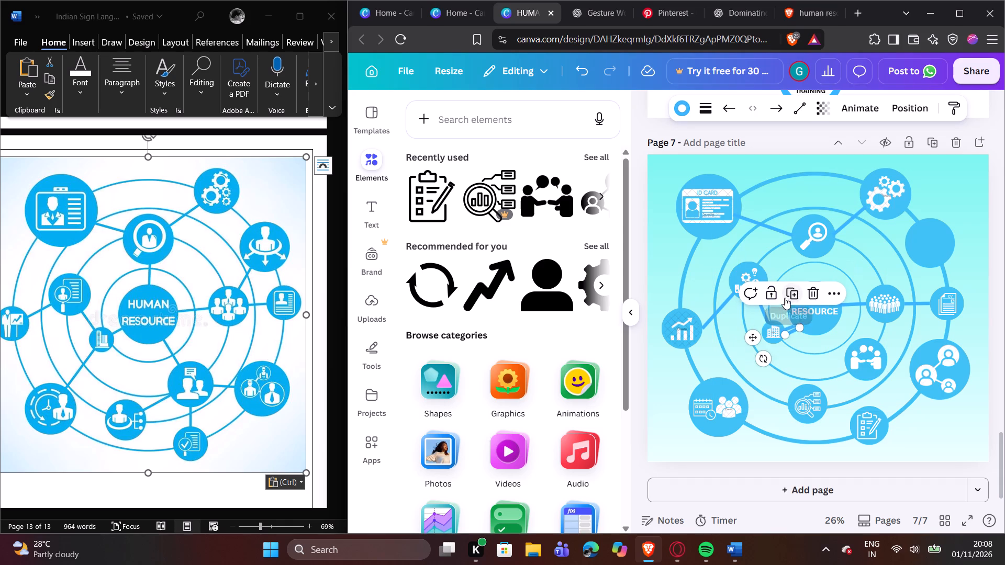
{"action": "left_click_drag", "start_coordinate": [793, 331], "coordinate": [783, 341]}
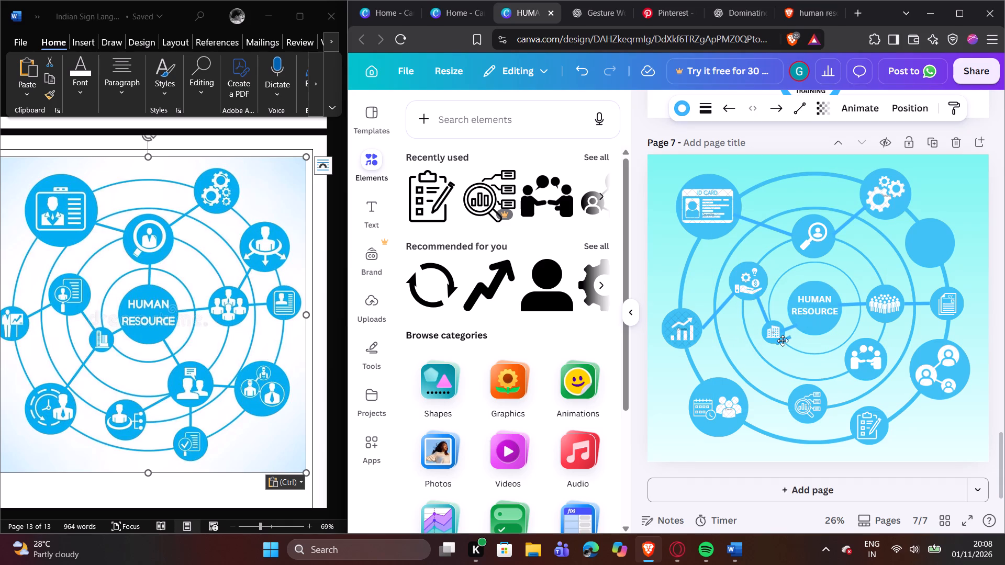
{"action": "left_click_drag", "start_coordinate": [783, 341], "coordinate": [757, 353]}
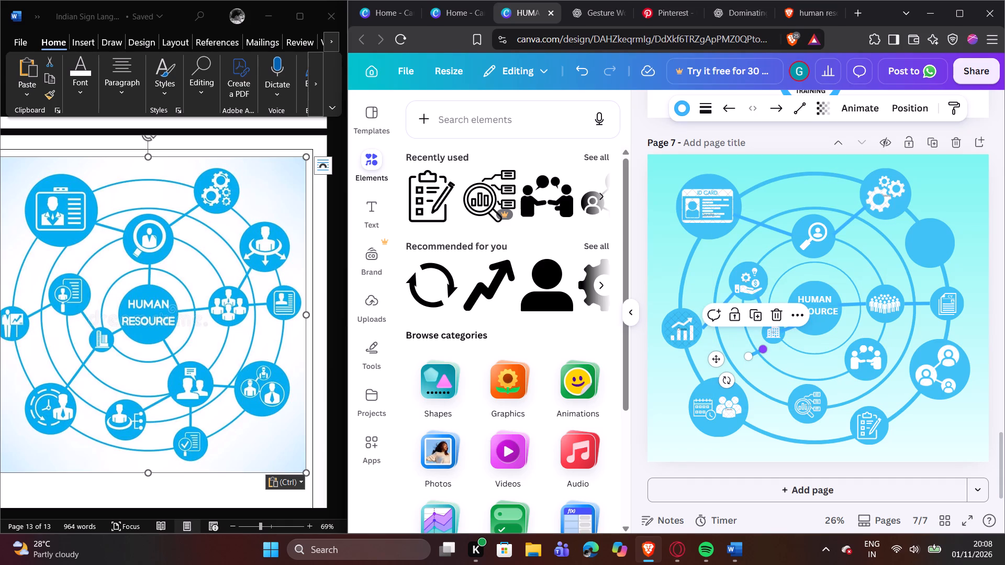
{"action": "left_click_drag", "start_coordinate": [767, 348], "coordinate": [767, 338]}
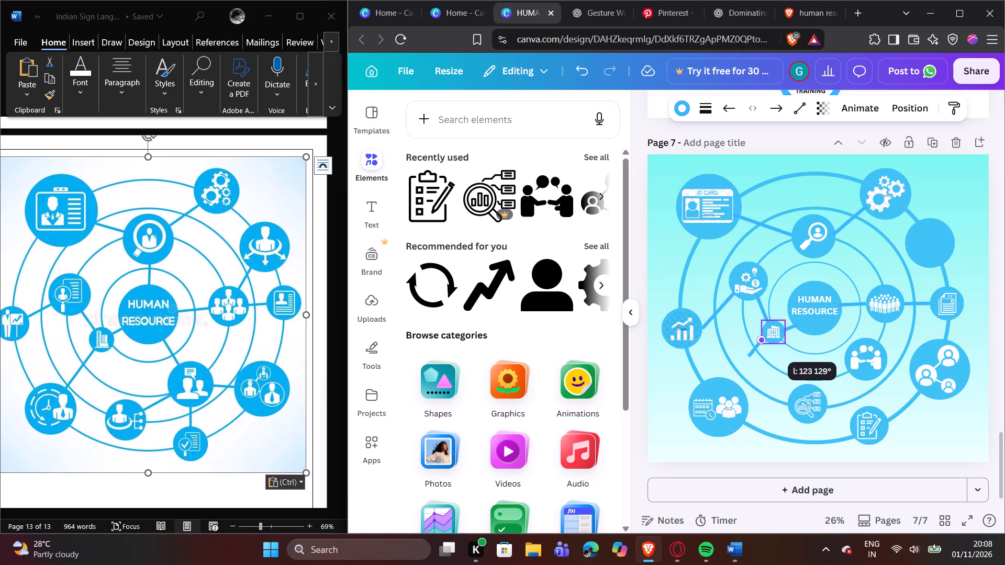
{"action": "left_click_drag", "start_coordinate": [767, 338], "coordinate": [769, 335]}
{"action": "left_click_drag", "start_coordinate": [750, 354], "coordinate": [740, 366]}
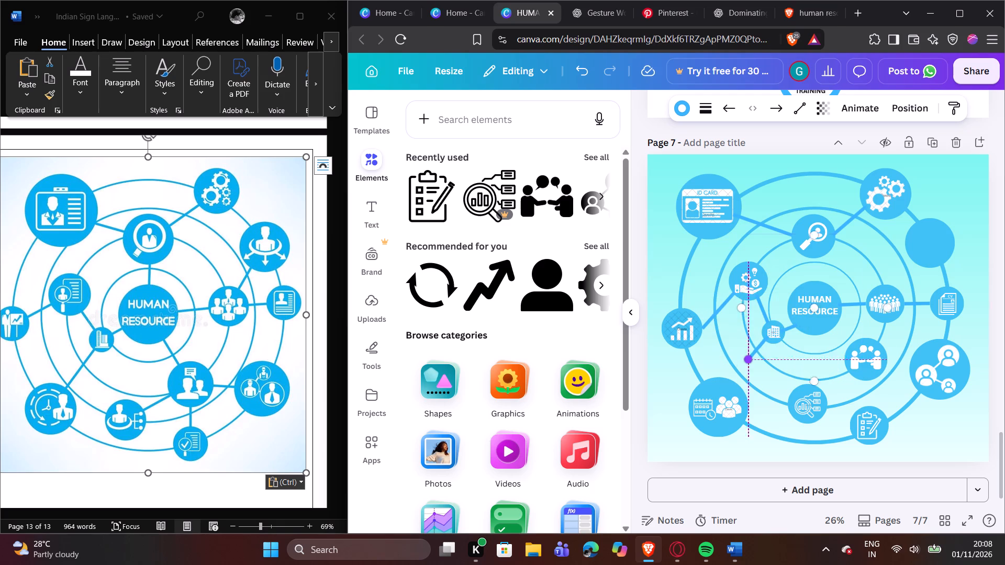
{"action": "left_click_drag", "start_coordinate": [740, 366], "coordinate": [728, 382]}
Realign both ends of the new connector to meet the building circle's lower edge and the calendar circle's upper edge.
{"action": "left_click", "coordinate": [760, 371]}
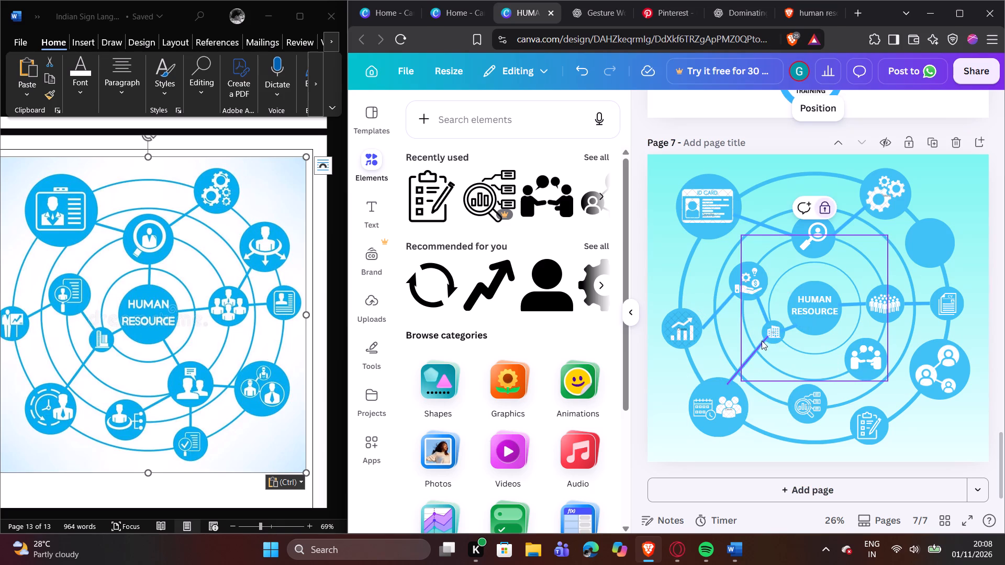
{"action": "left_click", "coordinate": [764, 337]}
{"action": "left_click", "coordinate": [767, 337]}
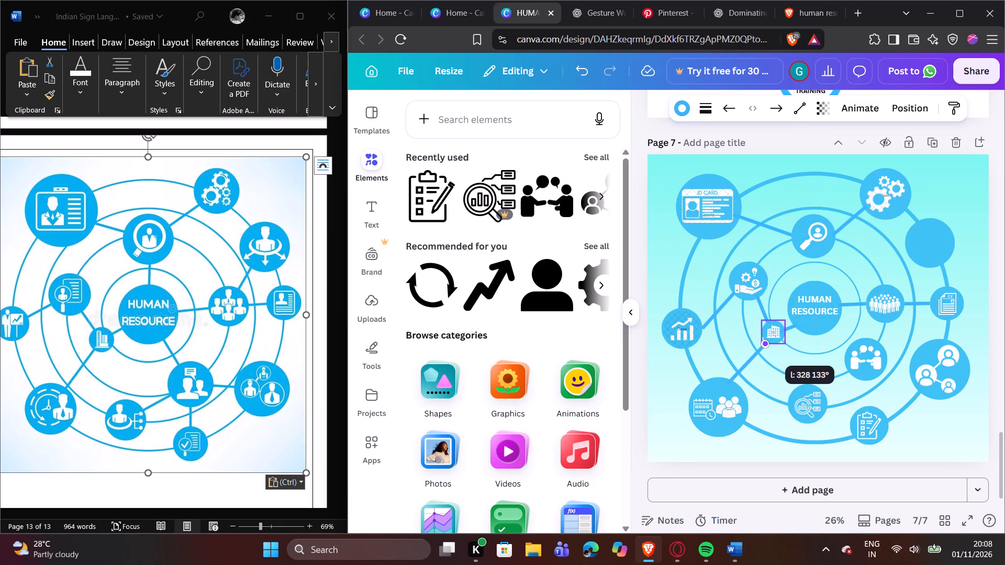
{"action": "left_click", "coordinate": [773, 352]}
{"action": "left_click", "coordinate": [780, 361]}
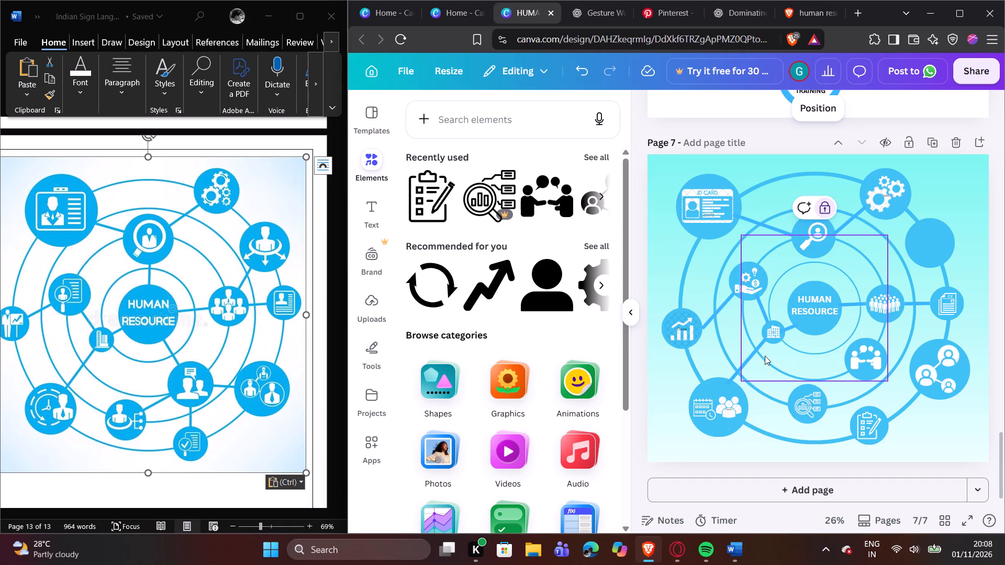
{"action": "left_click", "coordinate": [749, 349]}
{"action": "left_click", "coordinate": [748, 358]}
{"action": "left_click_drag", "start_coordinate": [727, 386], "coordinate": [734, 387]}
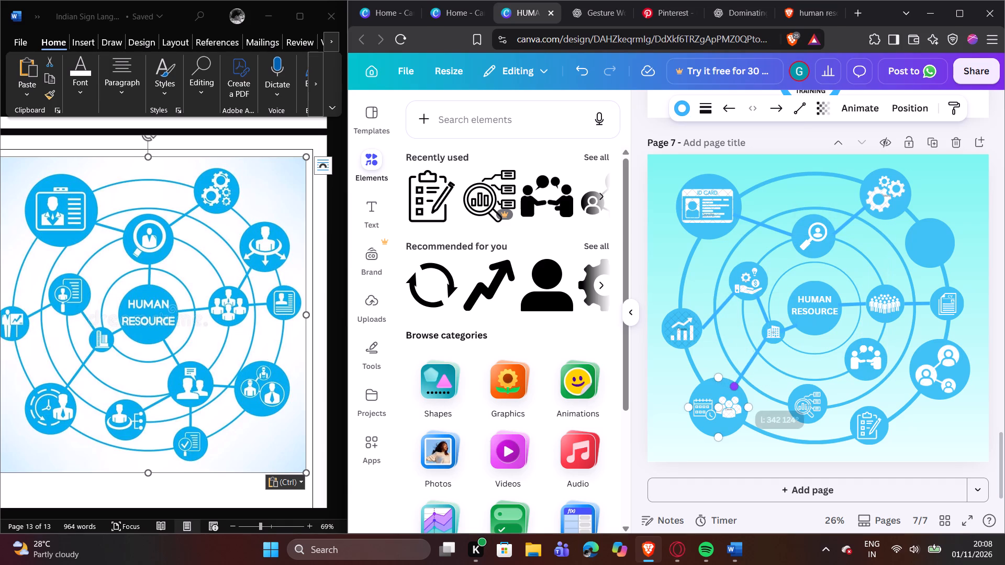
{"action": "left_click_drag", "start_coordinate": [734, 387], "coordinate": [738, 388]}
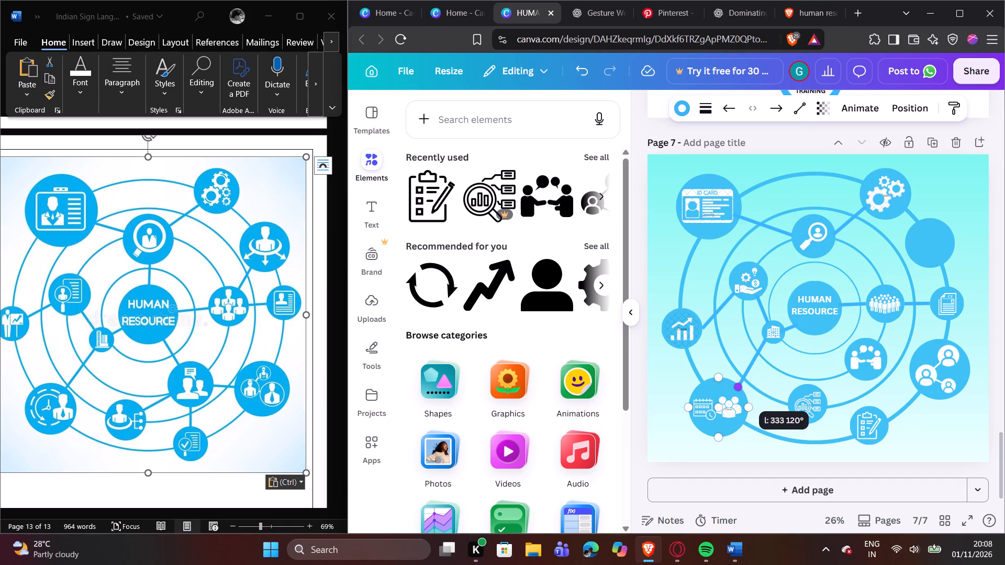
{"action": "left_click_drag", "start_coordinate": [738, 388], "coordinate": [741, 390]}
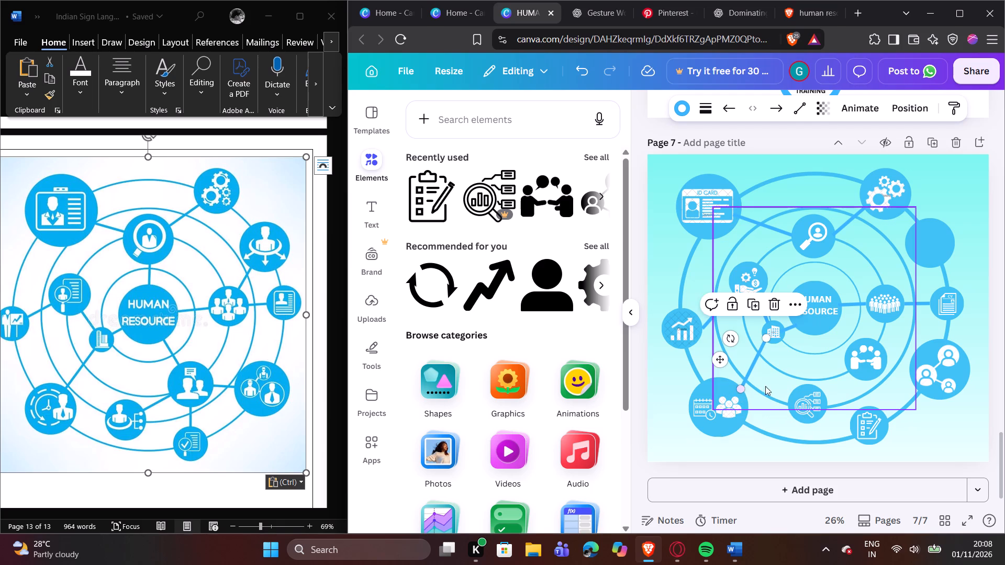
{"action": "left_click", "coordinate": [770, 382]}
{"action": "left_click", "coordinate": [756, 360]}
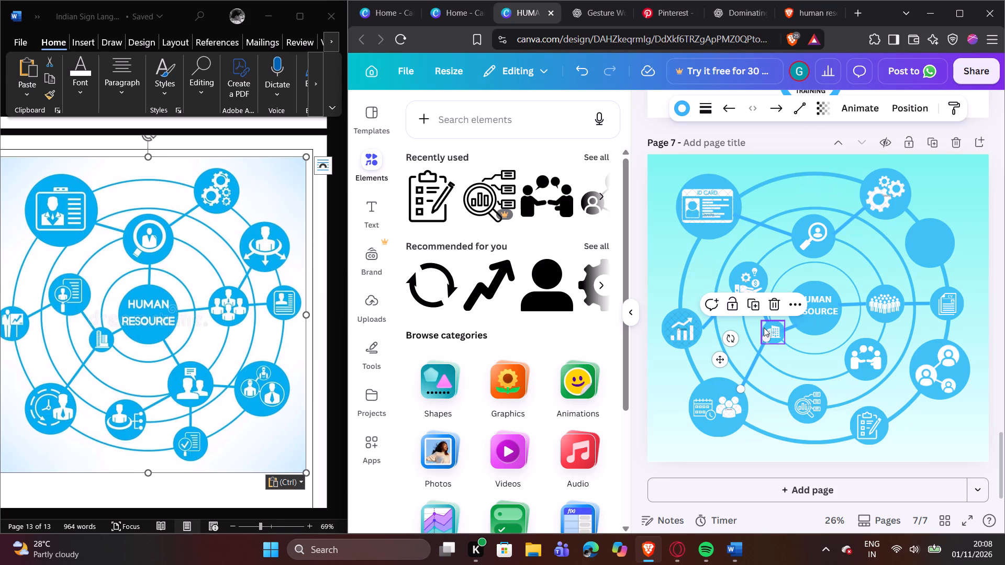
Duplicate the building-to-calendar connector and move the copy between the magnifier-chart circle and the handshake circle.
{"action": "left_click", "coordinate": [750, 309]}
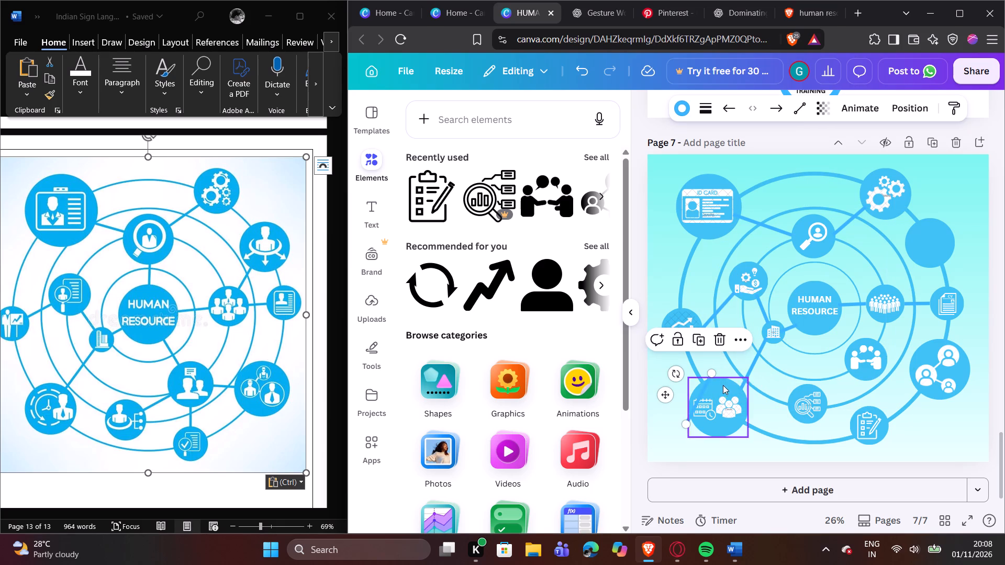
{"action": "left_click_drag", "start_coordinate": [701, 390], "coordinate": [791, 357]}
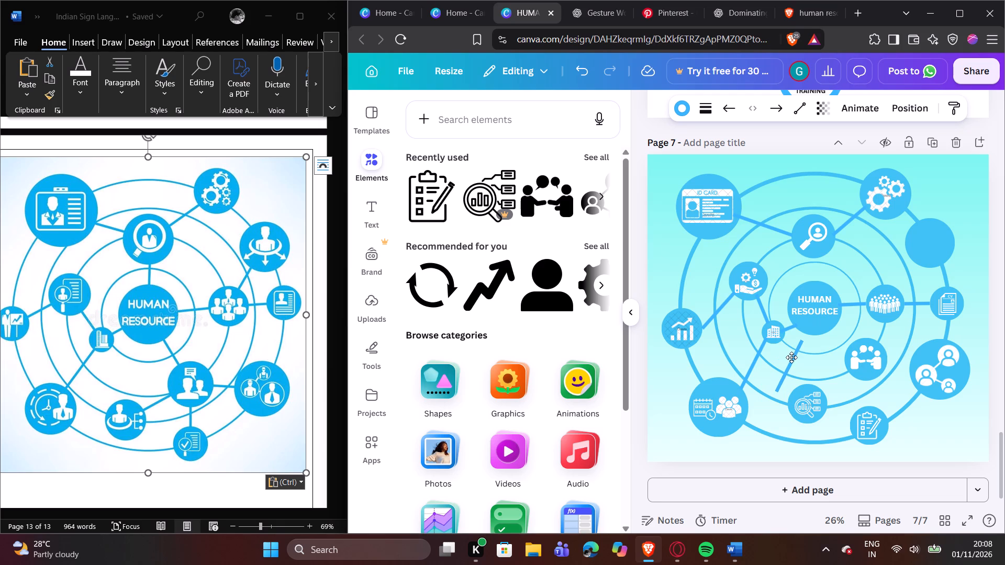
{"action": "left_click_drag", "start_coordinate": [791, 357], "coordinate": [828, 356]}
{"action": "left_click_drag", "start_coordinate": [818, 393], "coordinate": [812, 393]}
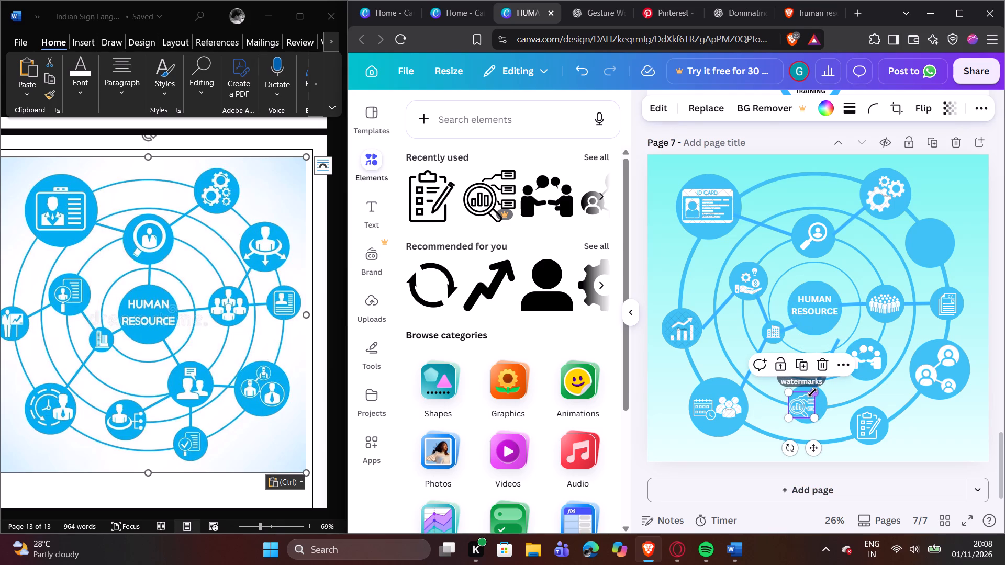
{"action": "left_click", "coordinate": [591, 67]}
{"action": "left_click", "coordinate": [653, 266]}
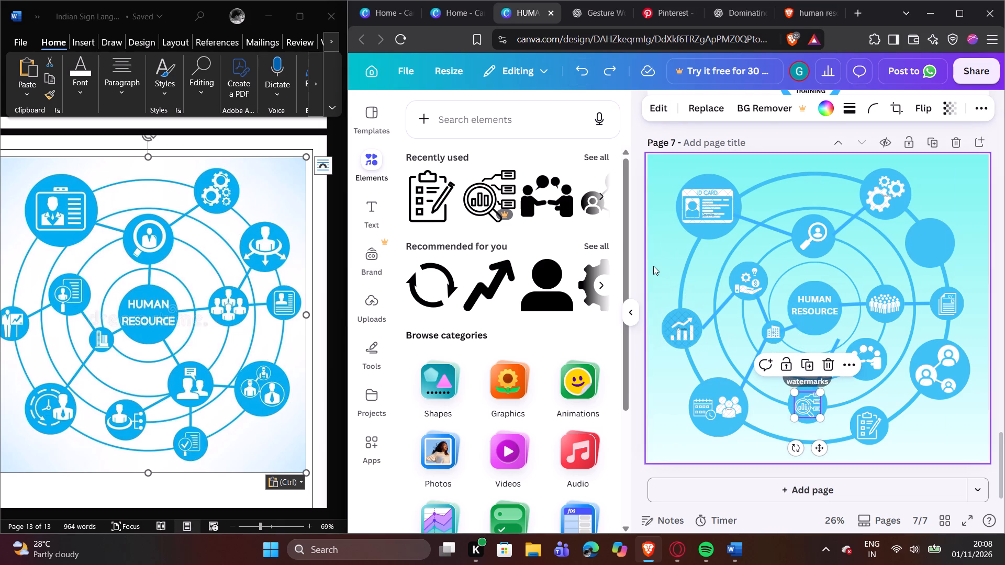
Reposition both ends of the copied connector so it links the magnifier-chart circle to the handshake circle.
{"action": "left_click", "coordinate": [822, 372]}
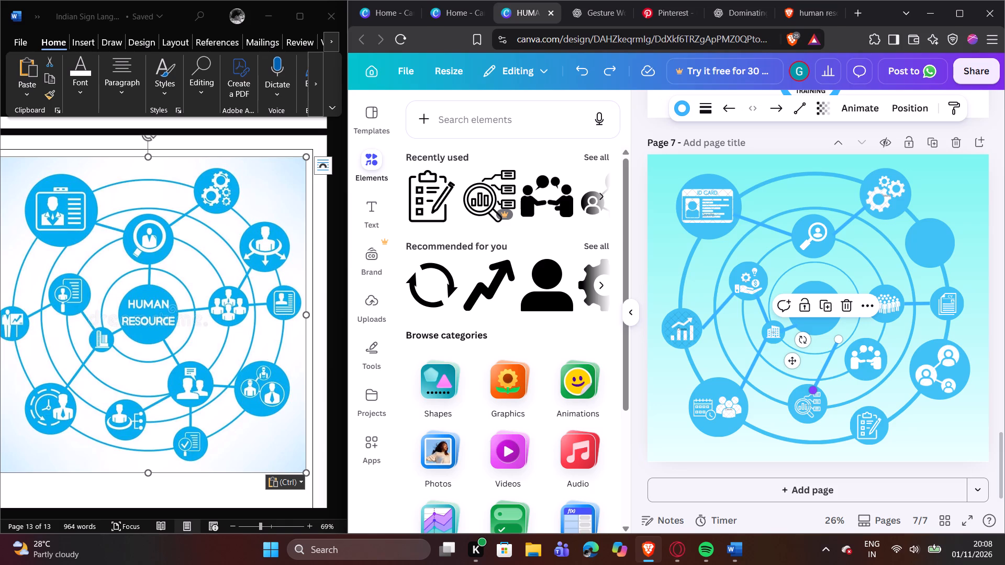
{"action": "left_click_drag", "start_coordinate": [811, 389], "coordinate": [813, 383]}
{"action": "left_click_drag", "start_coordinate": [840, 341], "coordinate": [850, 372]}
{"action": "left_click", "coordinate": [818, 381]}
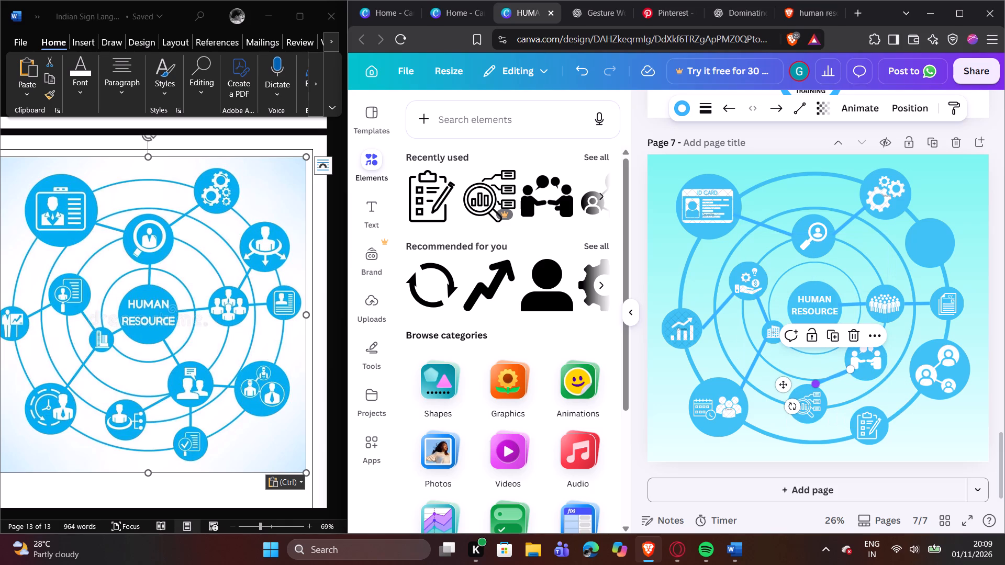
{"action": "left_click_drag", "start_coordinate": [818, 385], "coordinate": [817, 391]}
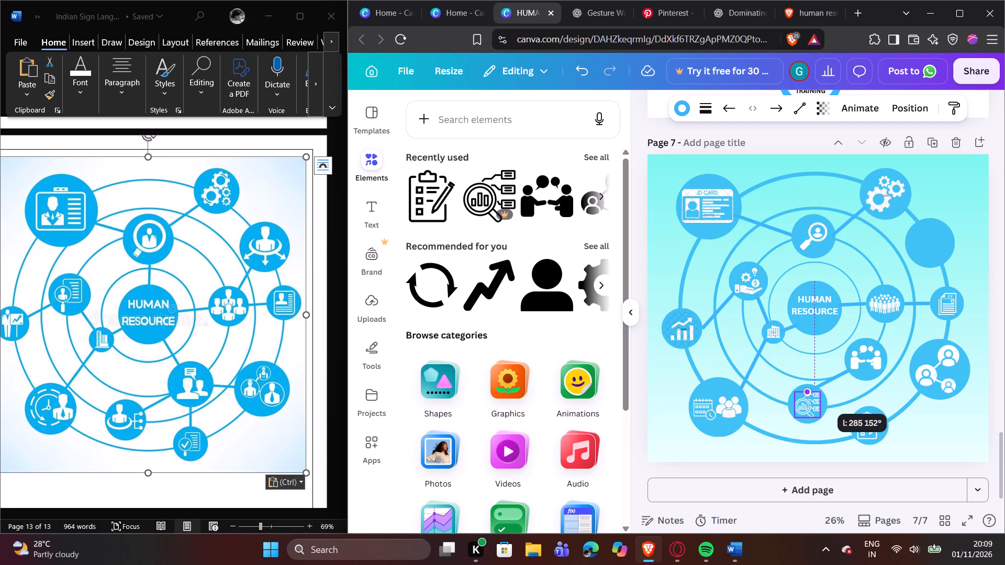
{"action": "left_click_drag", "start_coordinate": [817, 391], "coordinate": [817, 392]}
{"action": "left_click", "coordinate": [836, 385]}
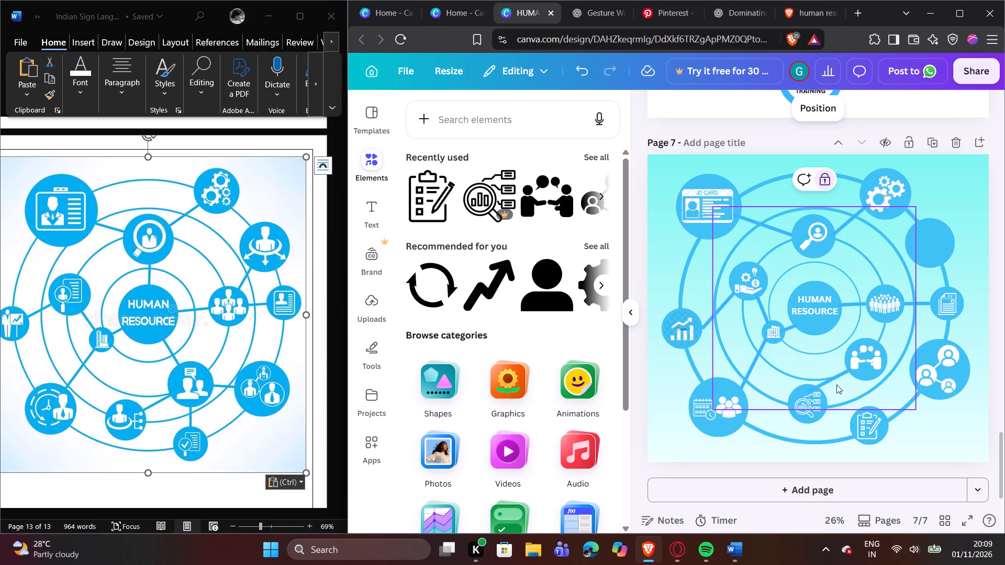
Fine-tune the connector's lower end to meet the upper edge of the magnifier-chart circle.
{"action": "left_click", "coordinate": [820, 382]}
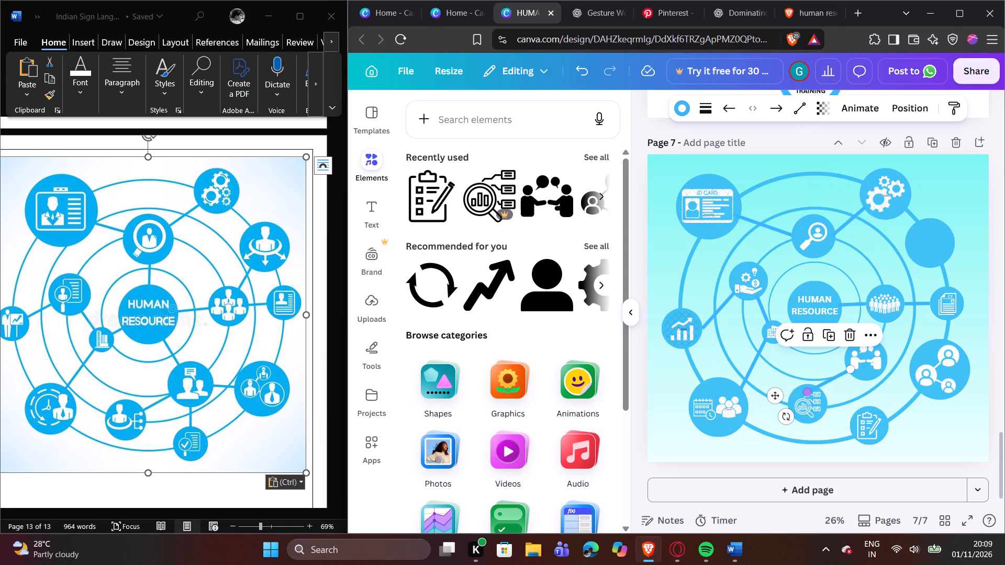
{"action": "left_click_drag", "start_coordinate": [808, 392], "coordinate": [815, 387]}
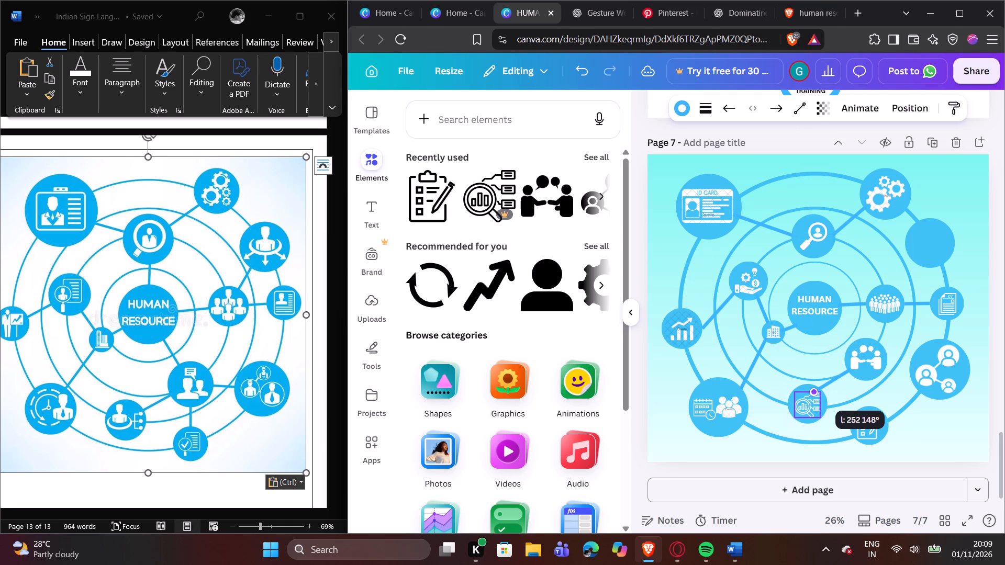
{"action": "left_click_drag", "start_coordinate": [815, 387], "coordinate": [816, 387]}
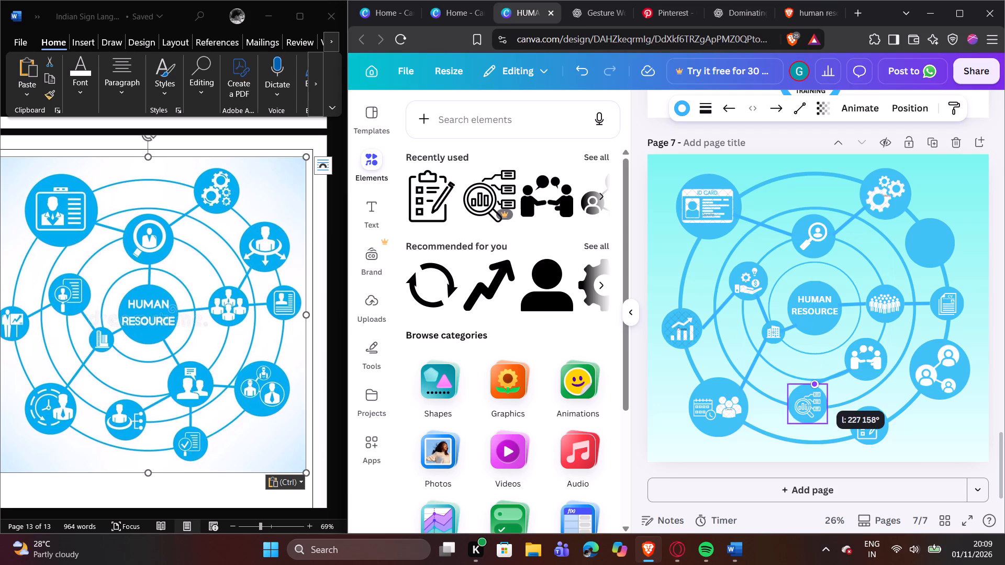
{"action": "left_click_drag", "start_coordinate": [816, 387], "coordinate": [817, 388]}
{"action": "left_click_drag", "start_coordinate": [817, 388], "coordinate": [816, 389]}
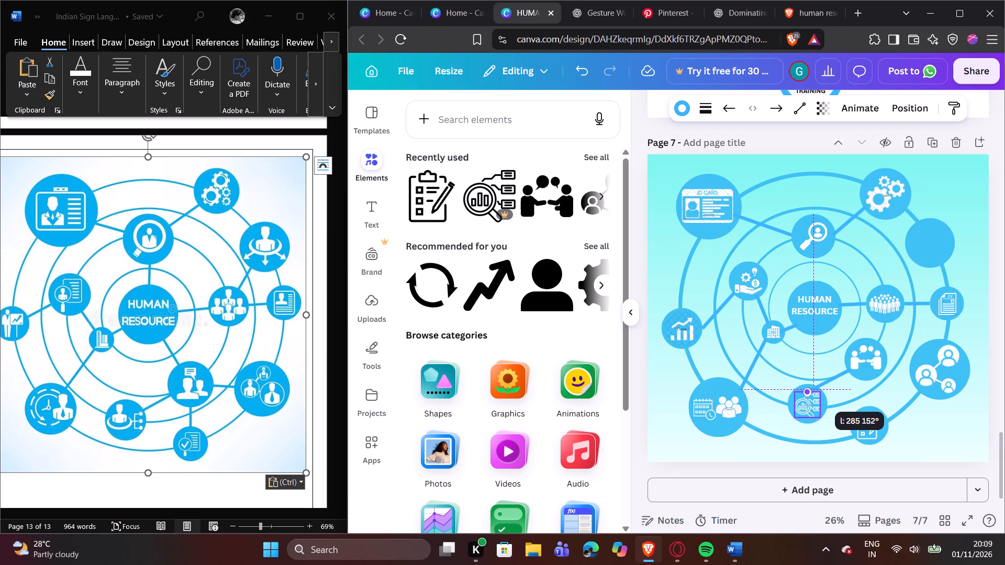
{"action": "left_click_drag", "start_coordinate": [816, 389], "coordinate": [814, 389]}
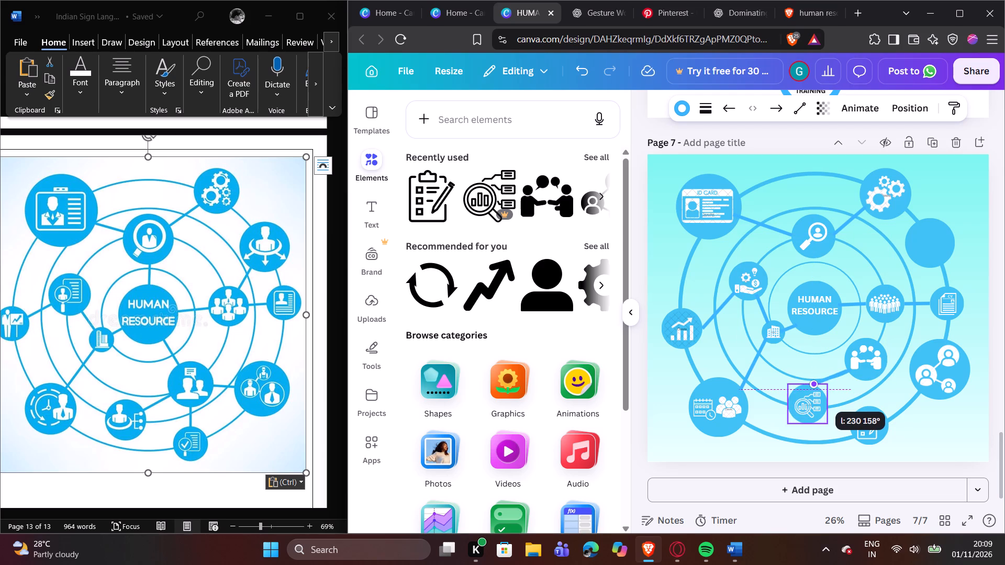
{"action": "left_click_drag", "start_coordinate": [814, 389], "coordinate": [813, 389]}
{"action": "left_click", "coordinate": [841, 388]}
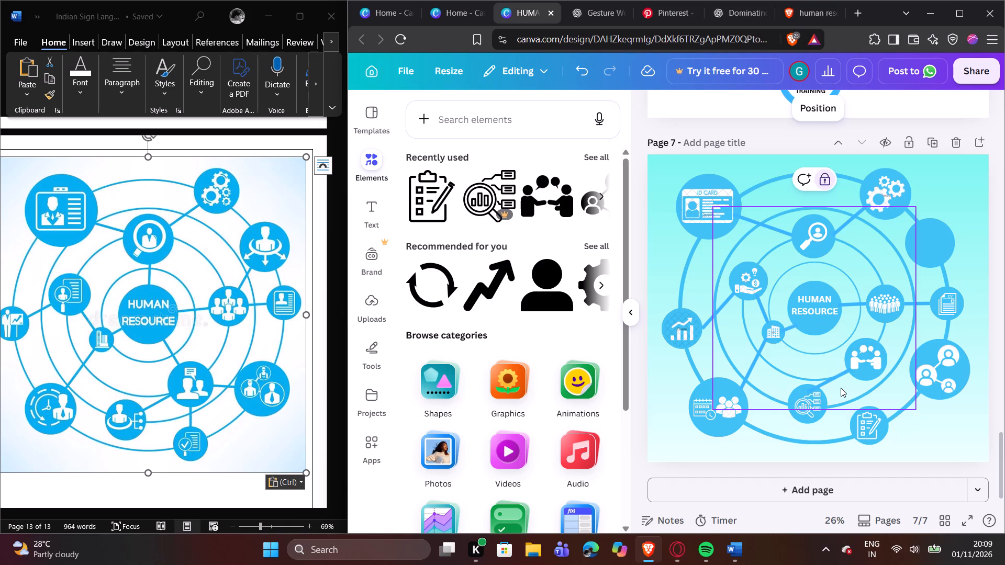
Duplicate the magnifier-chart-to-handshake connector and fit the copy between the handshake circle and the linked-people circle.
{"action": "left_click", "coordinate": [821, 383]}
{"action": "left_click", "coordinate": [830, 334]}
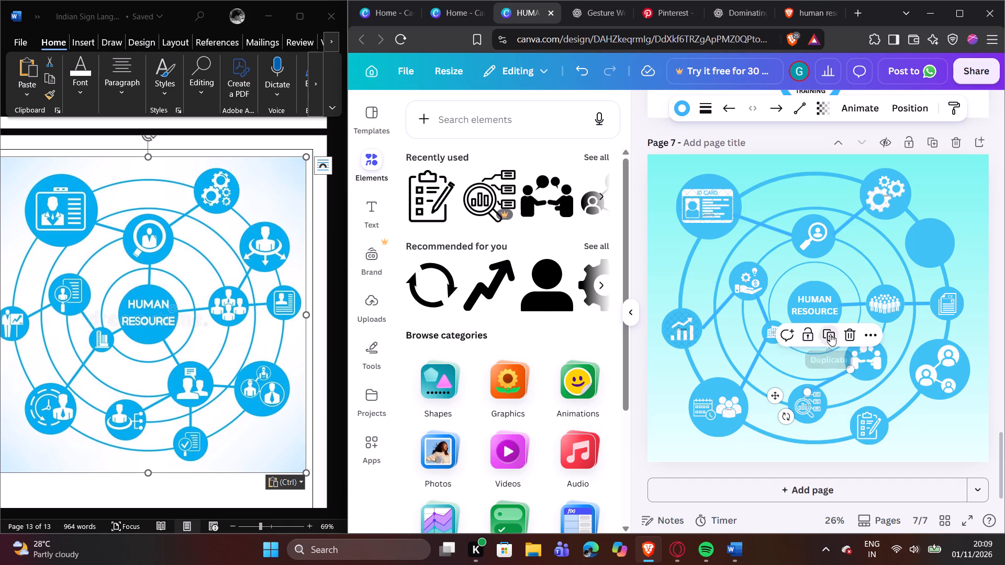
{"action": "left_click_drag", "start_coordinate": [929, 386], "coordinate": [885, 359]}
{"action": "left_click_drag", "start_coordinate": [891, 404], "coordinate": [910, 360]}
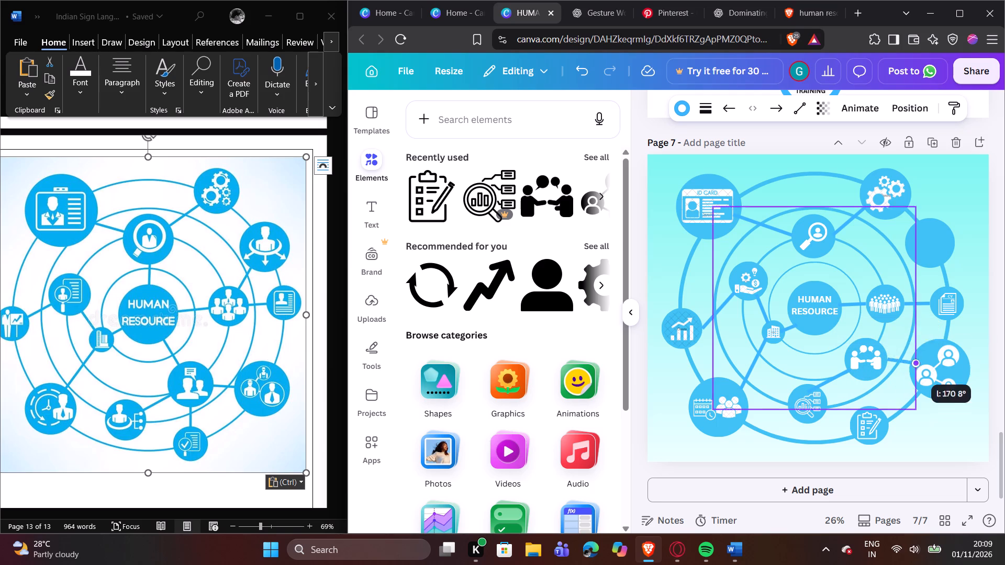
{"action": "left_click_drag", "start_coordinate": [910, 360], "coordinate": [917, 354]}
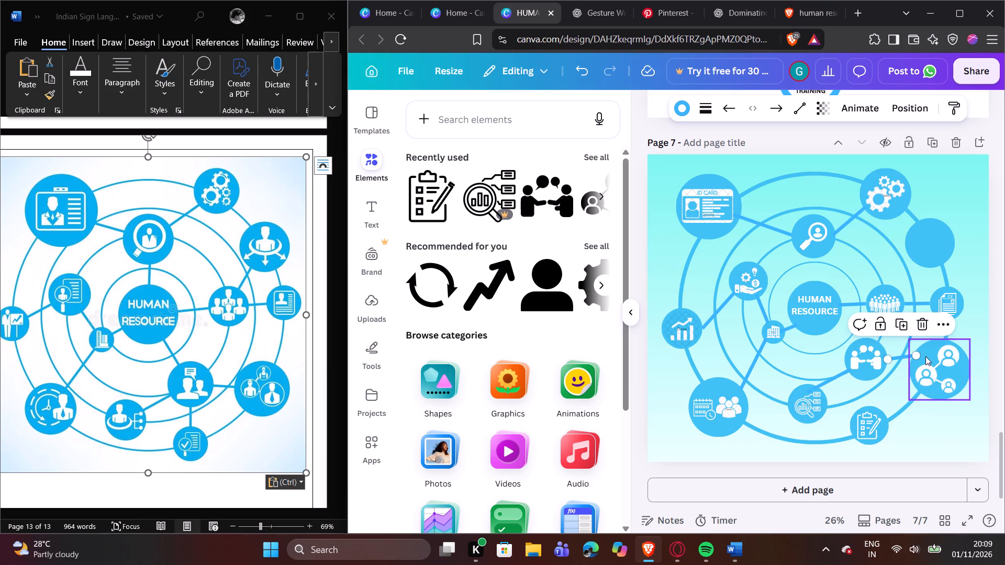
{"action": "left_click_drag", "start_coordinate": [917, 352], "coordinate": [919, 356]}
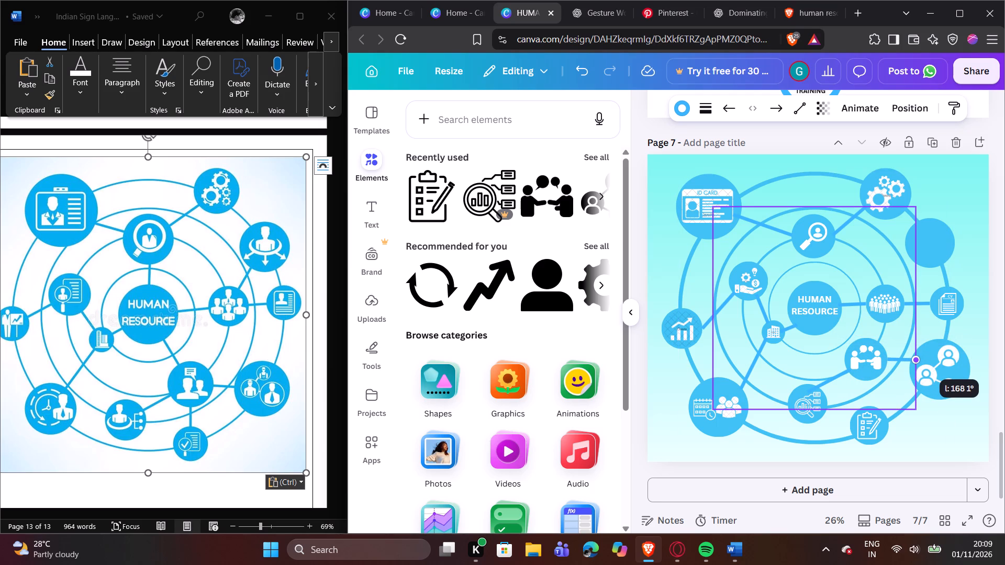
{"action": "left_click_drag", "start_coordinate": [919, 356], "coordinate": [920, 353]}
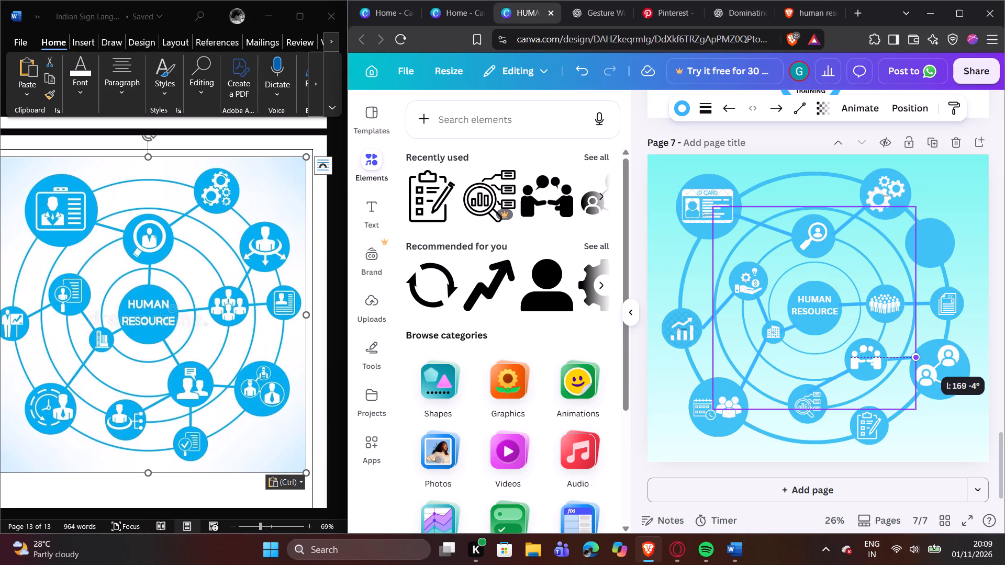
{"action": "left_click_drag", "start_coordinate": [920, 353], "coordinate": [920, 357]}
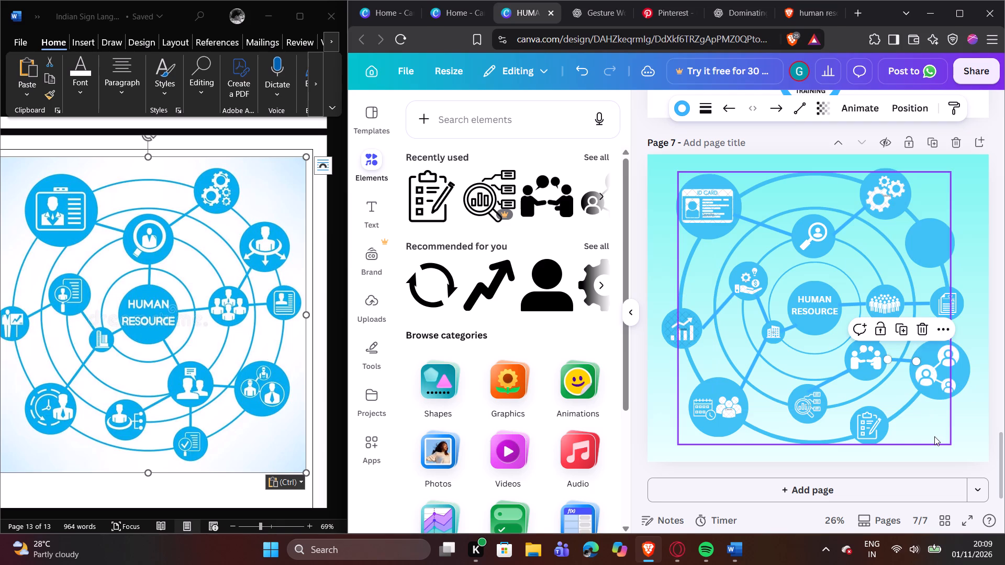
{"action": "left_click", "coordinate": [934, 436]}
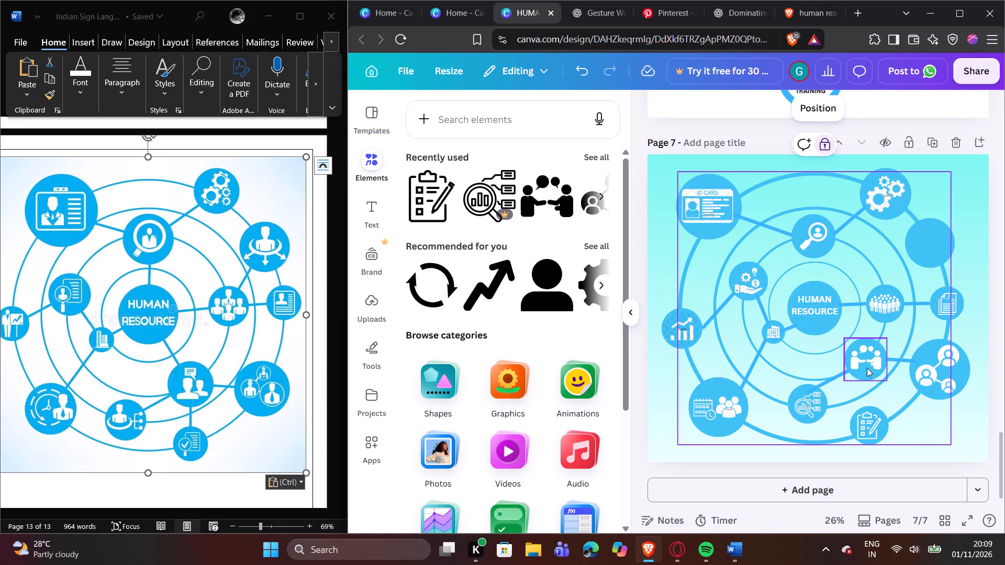
Readjust the magnifier-chart-to-handshake connector's lower end to meet the edge of the magnifier-chart circle.
{"action": "left_click", "coordinate": [835, 379]}
{"action": "left_click_drag", "start_coordinate": [807, 388], "coordinate": [822, 391]}
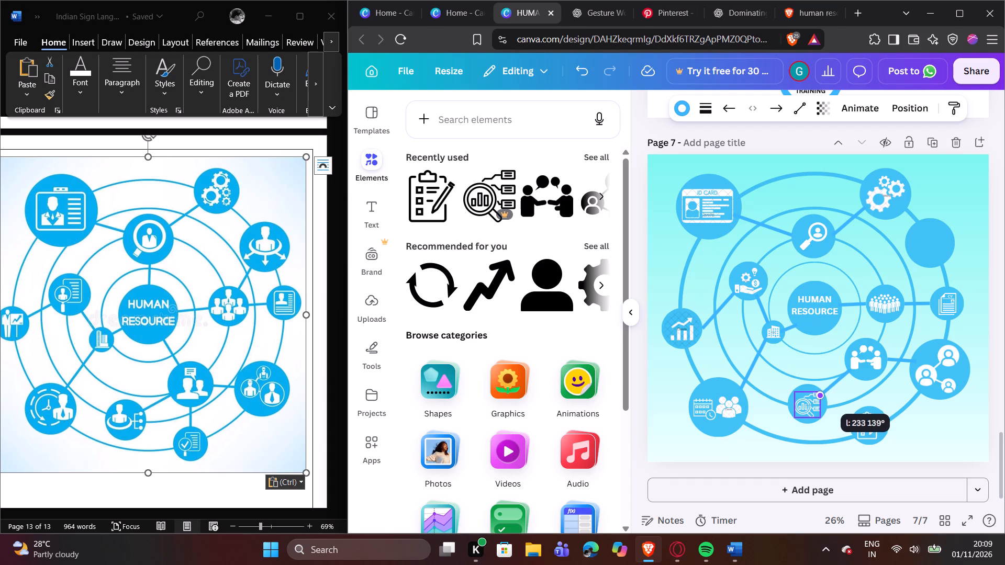
{"action": "left_click_drag", "start_coordinate": [822, 391], "coordinate": [823, 392]}
{"action": "left_click", "coordinate": [847, 390]}
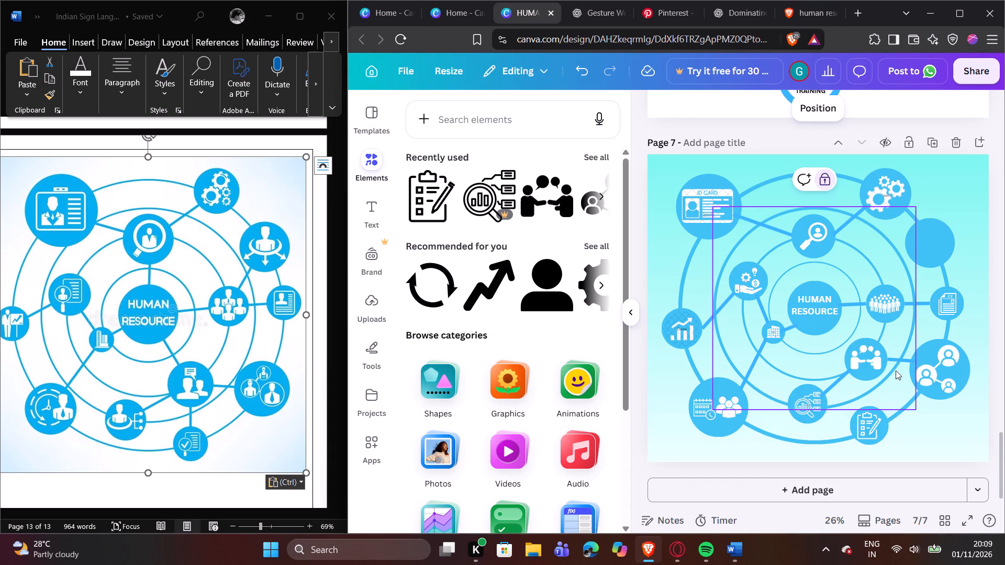
Duplicate the handshake-to-linked-people connector and fit the copy between the handshake circle's lower edge and the clipboard circle's upper edge.
{"action": "left_click", "coordinate": [906, 362]}
{"action": "left_click", "coordinate": [901, 327]}
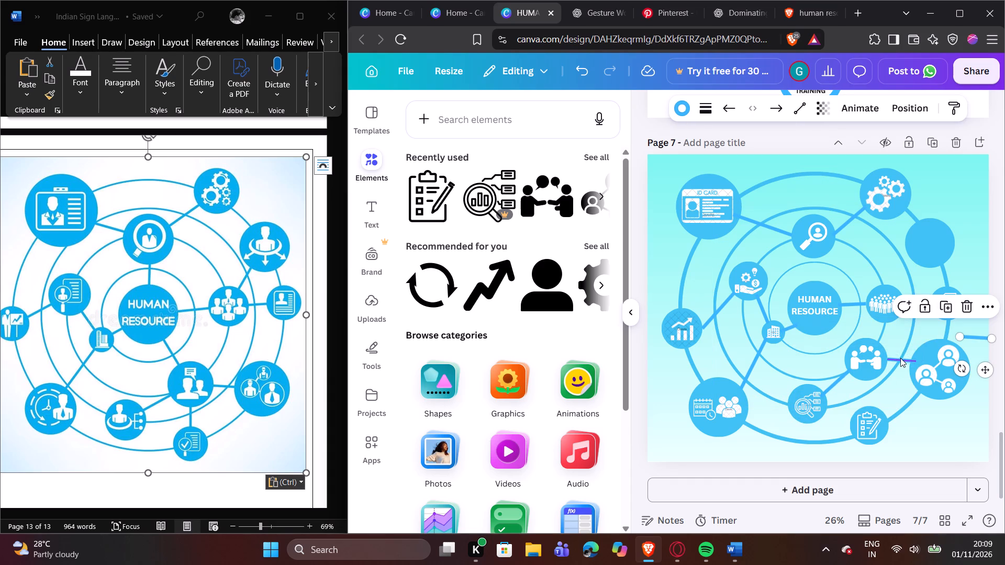
{"action": "left_click_drag", "start_coordinate": [977, 339], "coordinate": [900, 390]}
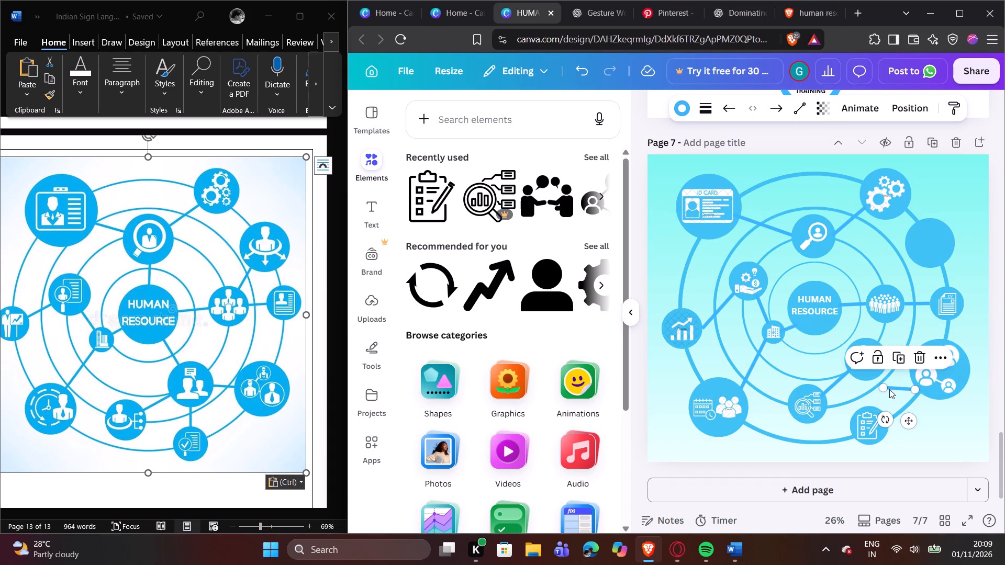
{"action": "left_click_drag", "start_coordinate": [884, 387], "coordinate": [875, 376]}
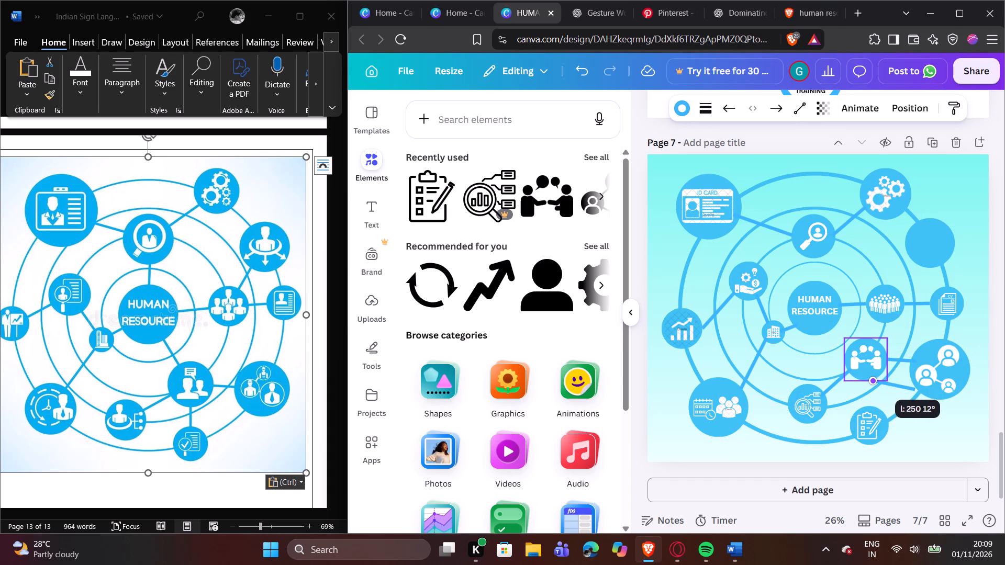
{"action": "left_click_drag", "start_coordinate": [875, 376], "coordinate": [873, 375]}
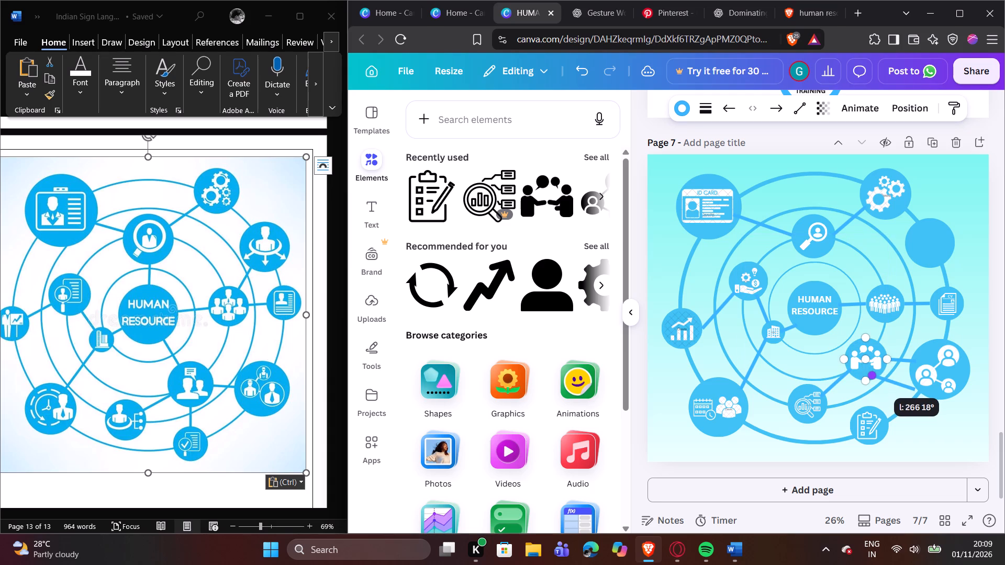
{"action": "left_click_drag", "start_coordinate": [873, 375], "coordinate": [872, 375]}
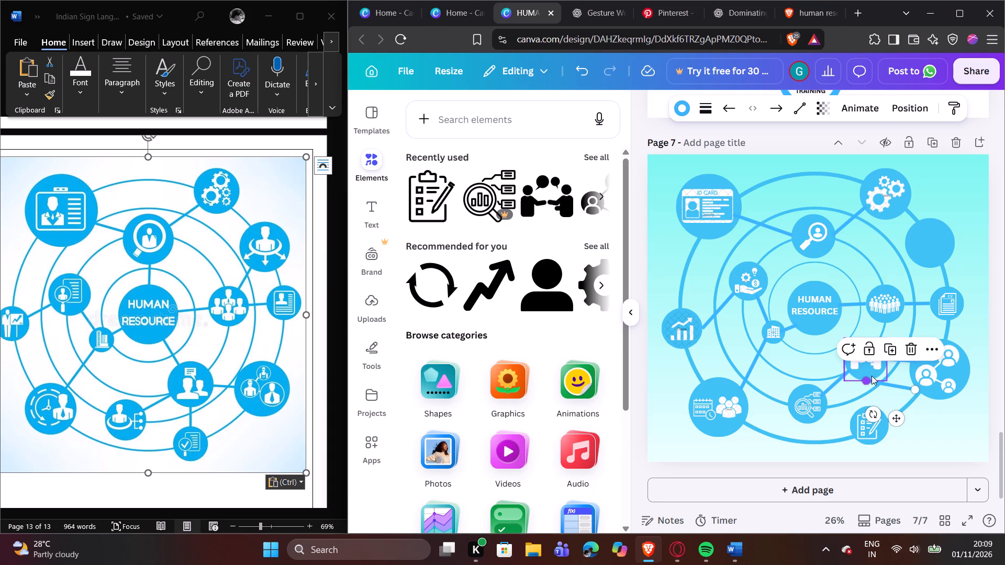
{"action": "left_click_drag", "start_coordinate": [915, 389], "coordinate": [868, 408]}
{"action": "left_click", "coordinate": [920, 417]}
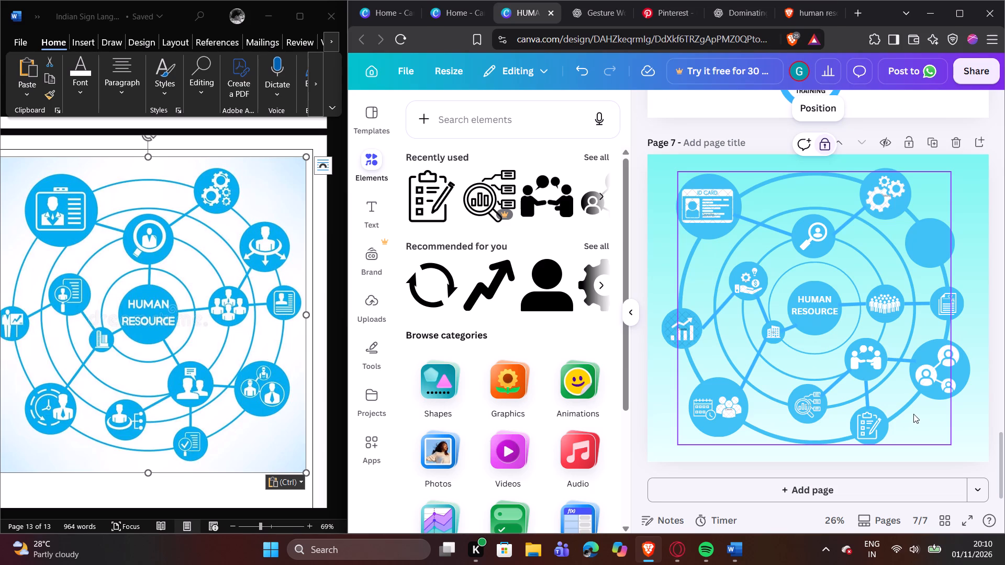
Duplicate the handshake-to-clipboard connector and fit the copy between the crowd circle and the empty circle below the gears circle.
{"action": "left_click", "coordinate": [869, 392]}
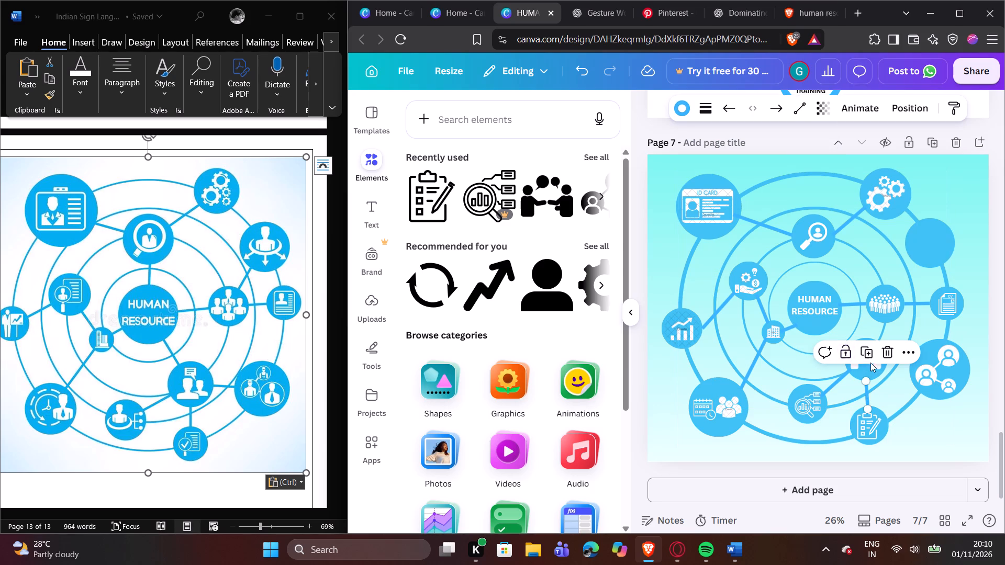
{"action": "left_click", "coordinate": [870, 355]}
{"action": "left_click_drag", "start_coordinate": [832, 430], "coordinate": [860, 341]}
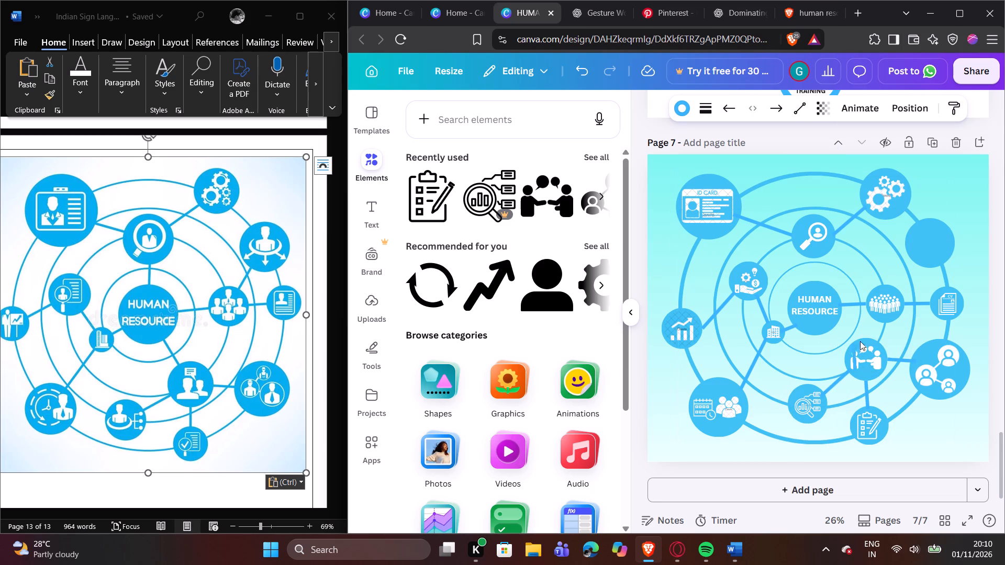
{"action": "left_click_drag", "start_coordinate": [860, 341], "coordinate": [891, 262]}
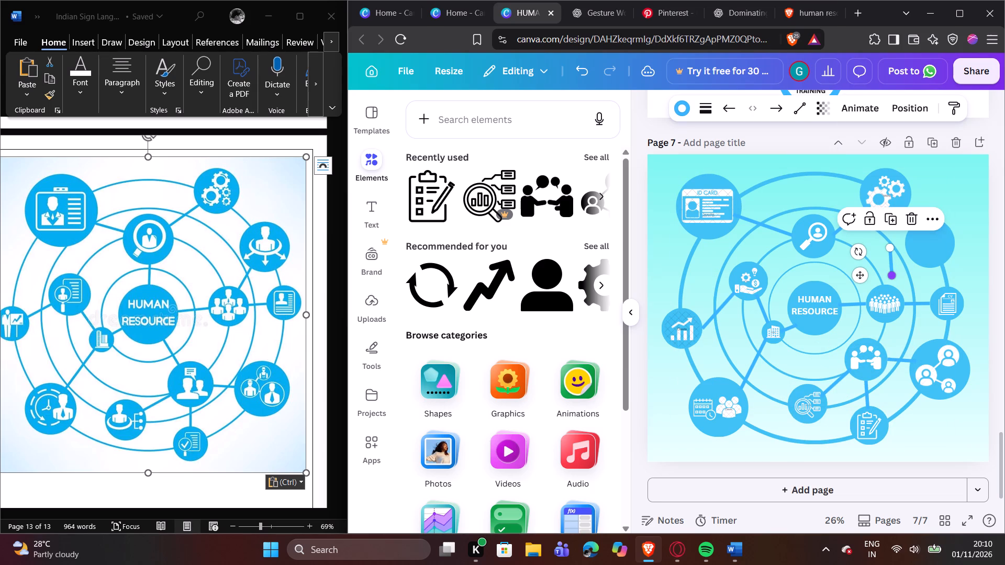
{"action": "left_click_drag", "start_coordinate": [894, 275], "coordinate": [894, 288]}
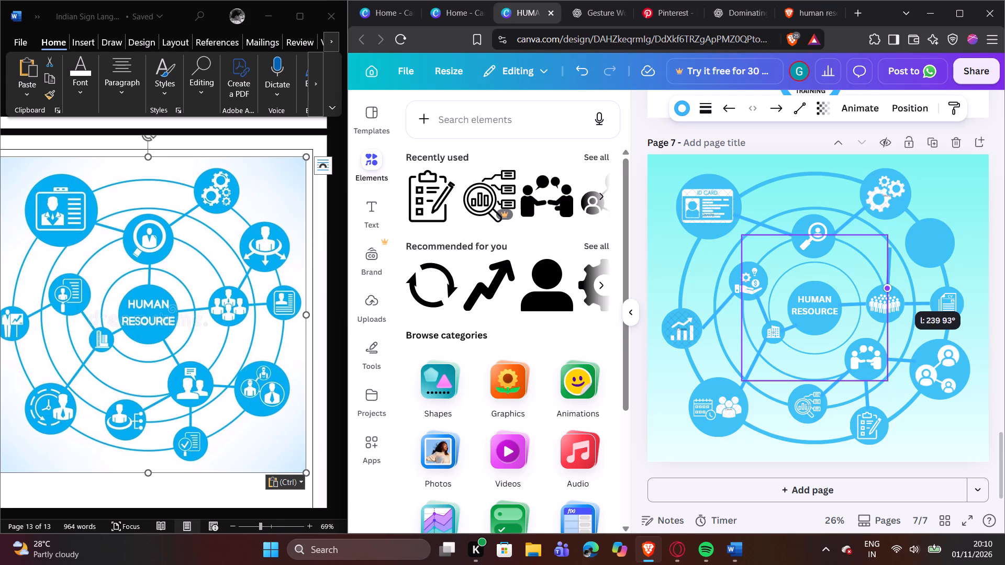
{"action": "left_click_drag", "start_coordinate": [894, 288], "coordinate": [894, 288]}
{"action": "left_click_drag", "start_coordinate": [889, 246], "coordinate": [908, 256]}
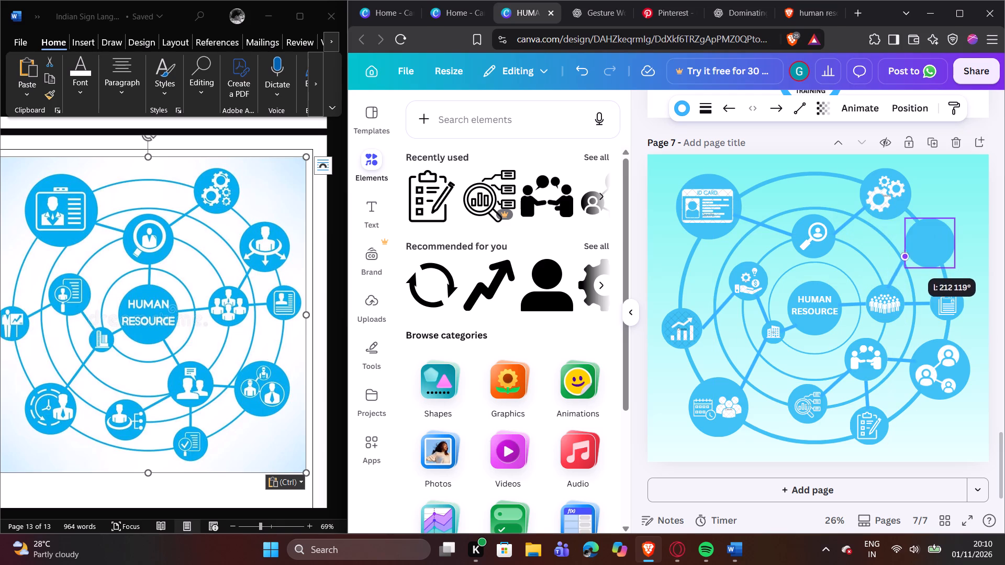
{"action": "left_click_drag", "start_coordinate": [908, 256], "coordinate": [917, 258]}
{"action": "left_click", "coordinate": [970, 232]}
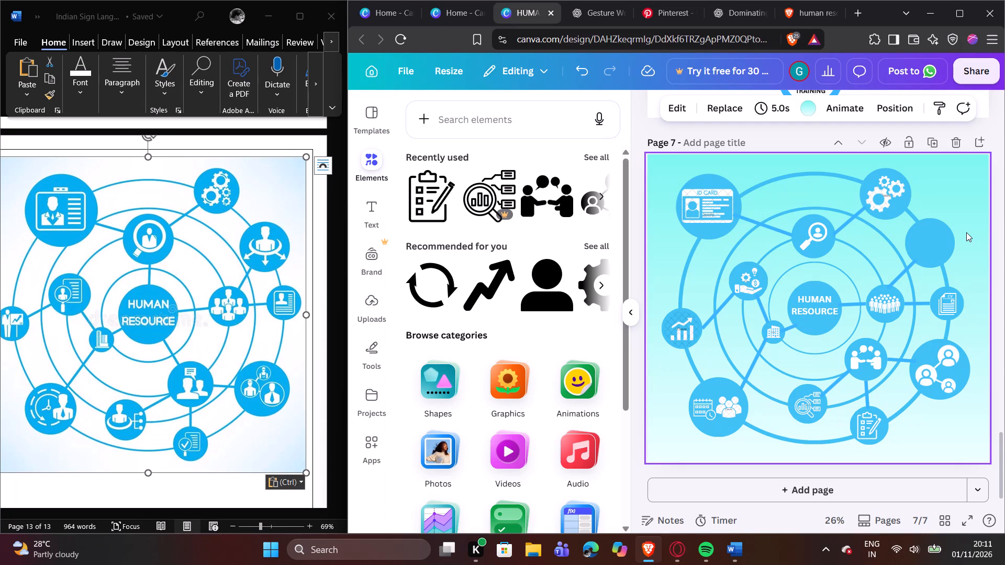
Search the element graphics for SELF CLASSIFICATION and insert the black shield icon branching to three folders.
{"action": "left_click", "coordinate": [461, 123]}
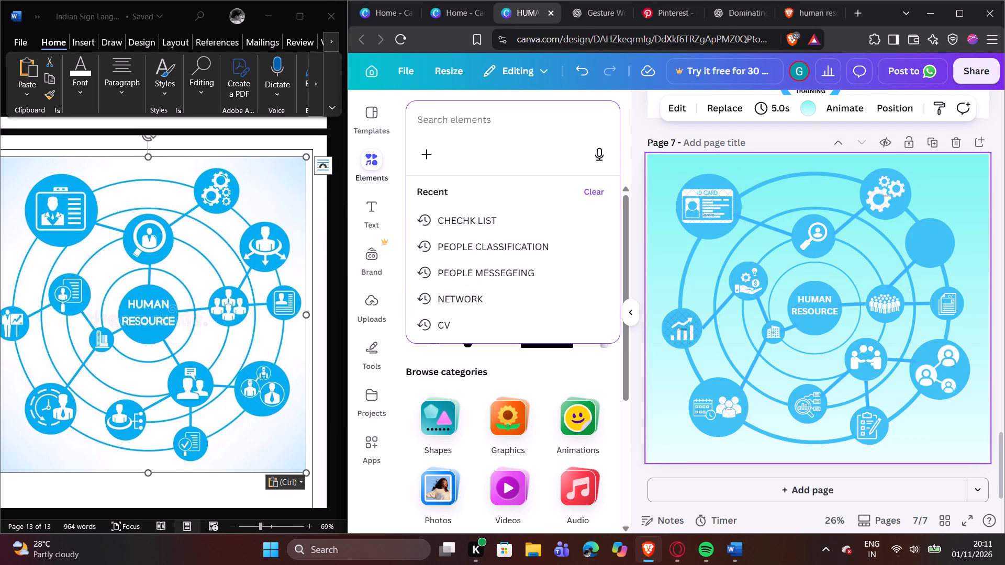
{"action": "type", "text": "SELF CL"}
{"action": "type", "text": "ASSI"}
{"action": "type", "text": "FICATION"}
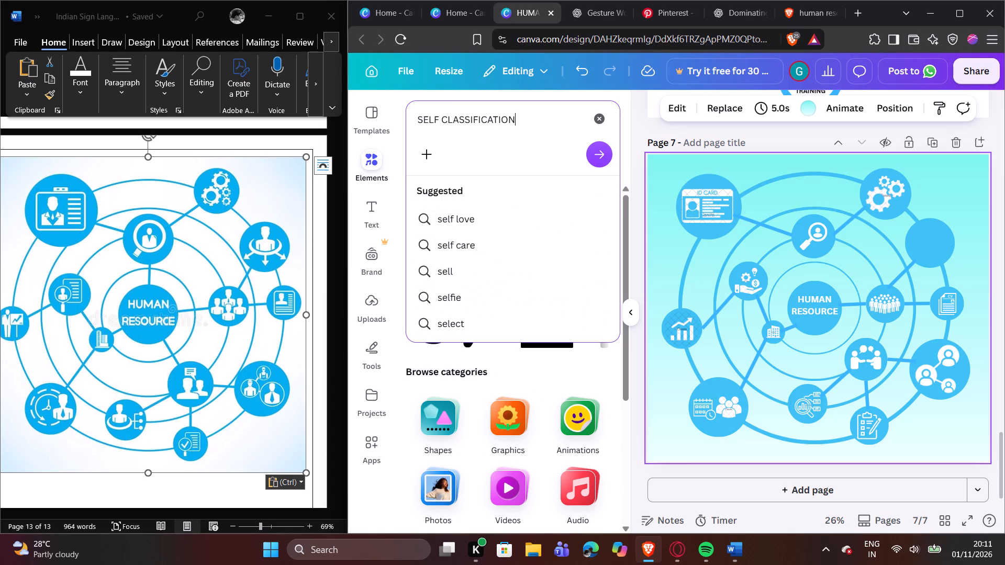
{"action": "key", "text": "Return"}
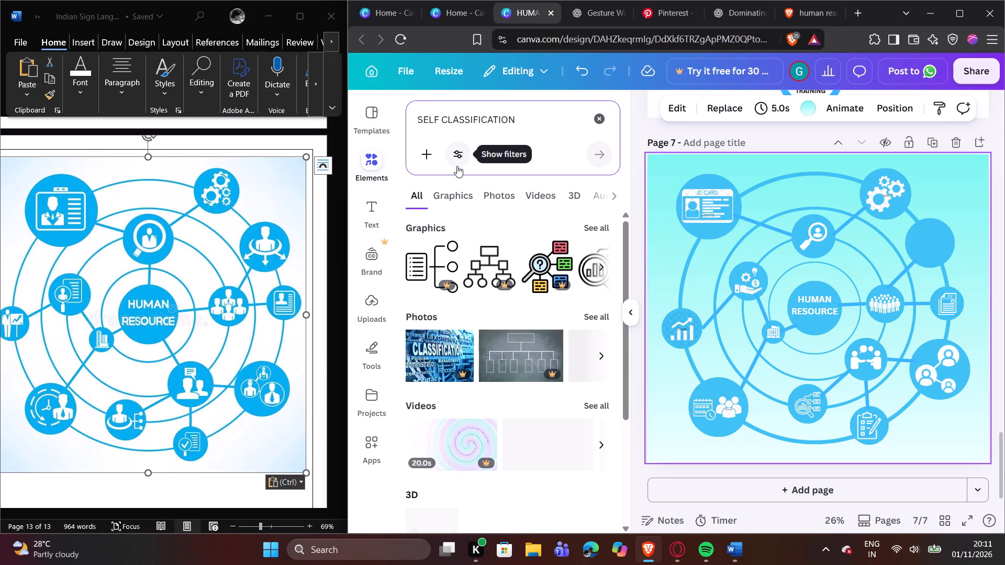
{"action": "left_click", "coordinate": [460, 193]}
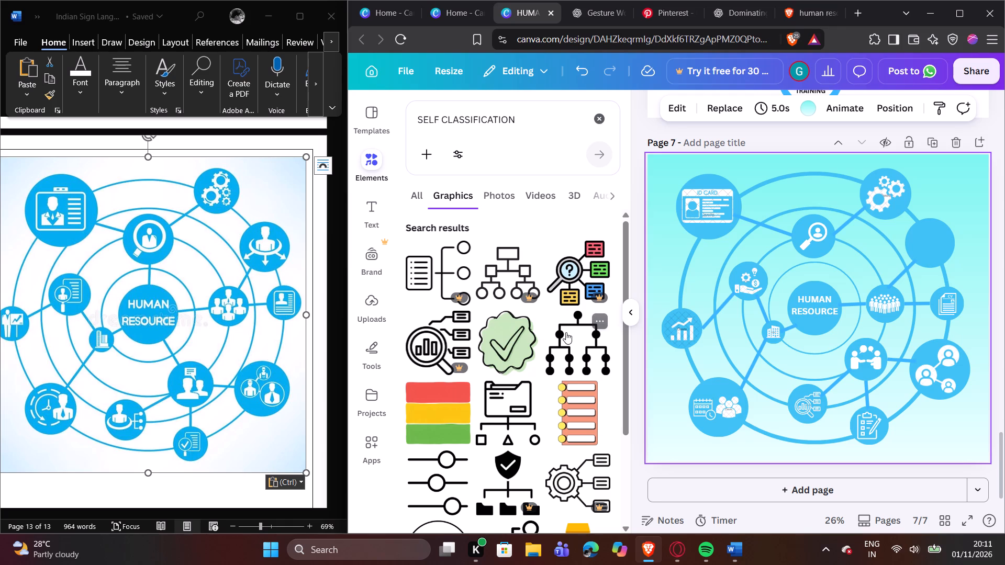
{"action": "scroll", "coordinate": [566, 332], "scroll_direction": "down", "scroll_amount": 5}
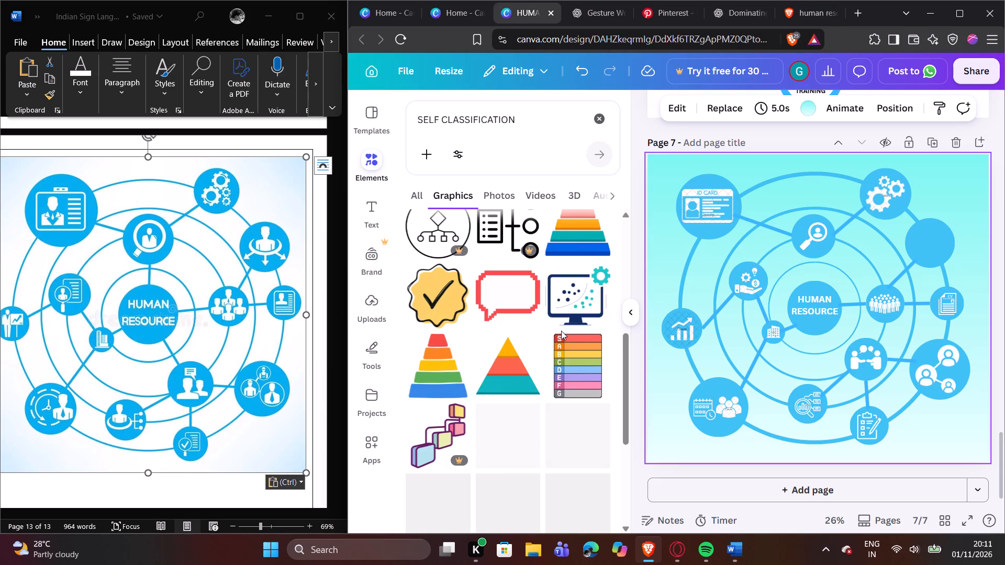
{"action": "scroll", "coordinate": [561, 331], "scroll_direction": "up", "scroll_amount": 4}
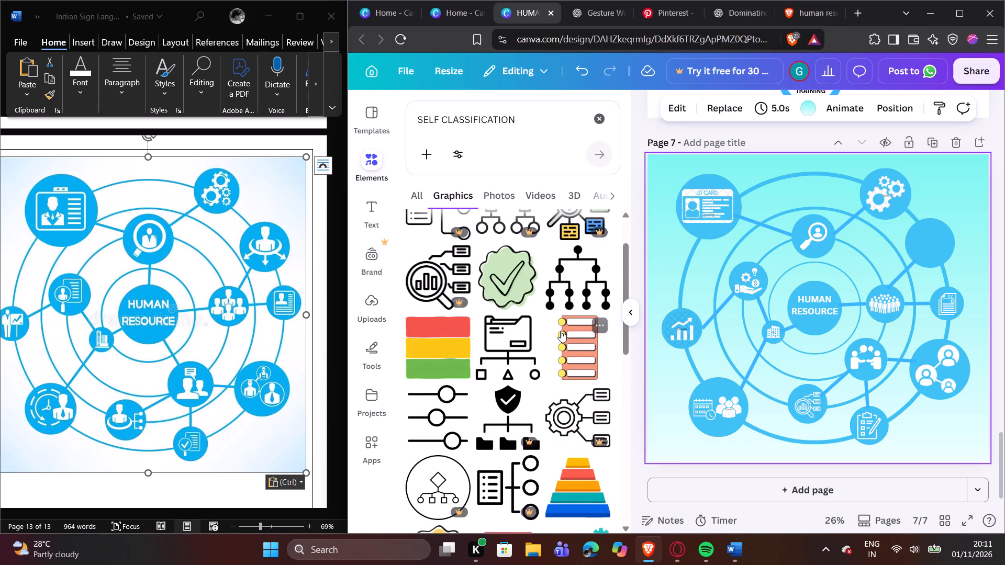
{"action": "scroll", "coordinate": [561, 331], "scroll_direction": "up", "scroll_amount": 1}
{"action": "scroll", "coordinate": [561, 331], "scroll_direction": "down", "scroll_amount": 2}
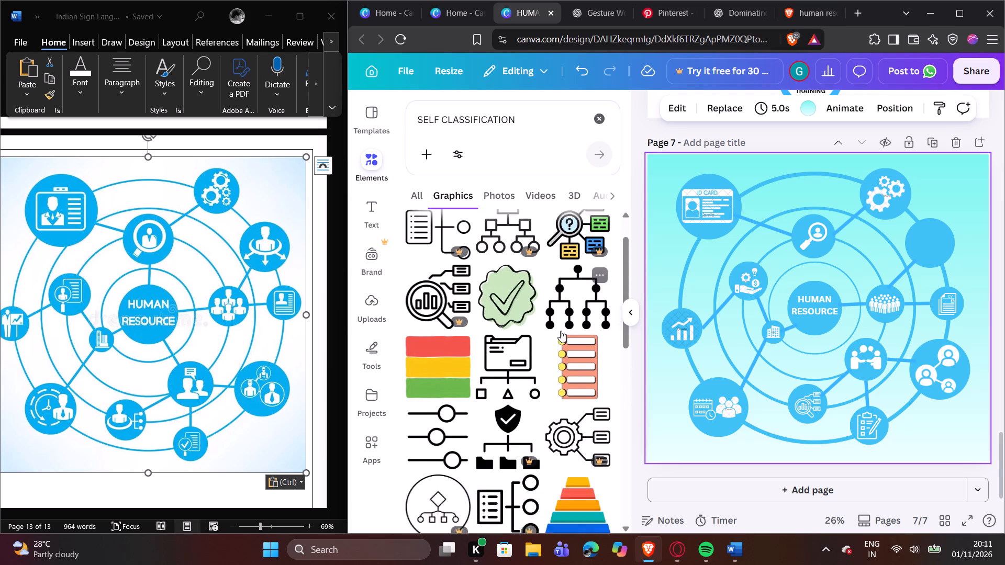
{"action": "left_click", "coordinate": [502, 349]}
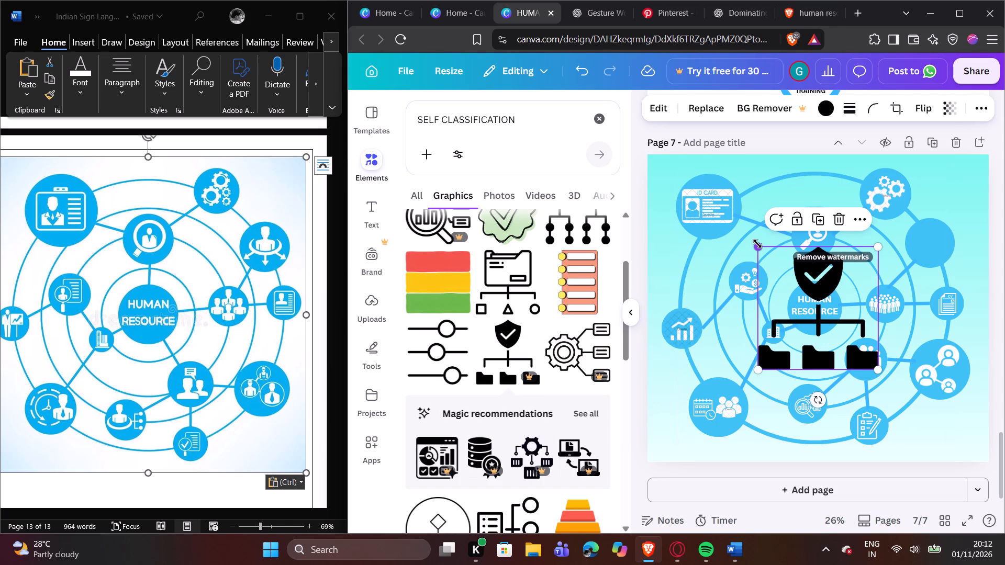
Shrink the black shield-and-folders icon and centre it inside the empty circle below the gears circle.
{"action": "left_click_drag", "start_coordinate": [757, 244], "coordinate": [796, 347]}
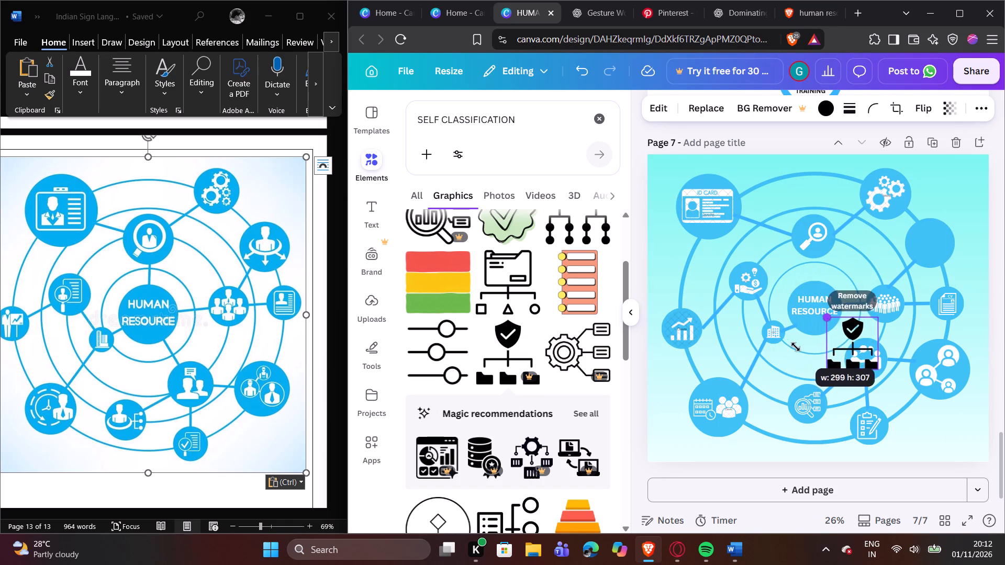
{"action": "left_click_drag", "start_coordinate": [796, 347], "coordinate": [808, 366]}
{"action": "left_click", "coordinate": [978, 424]}
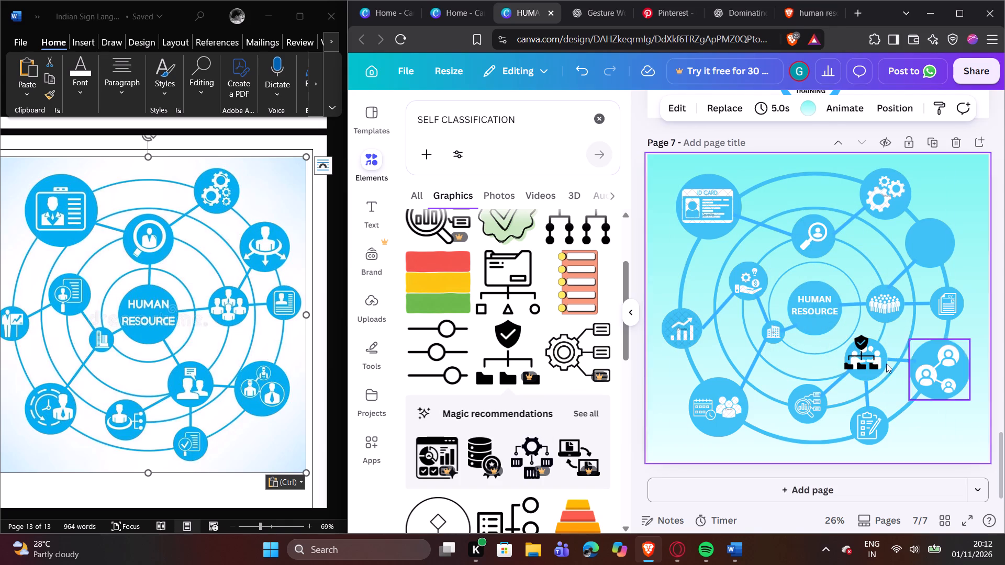
{"action": "left_click_drag", "start_coordinate": [863, 349], "coordinate": [929, 238]}
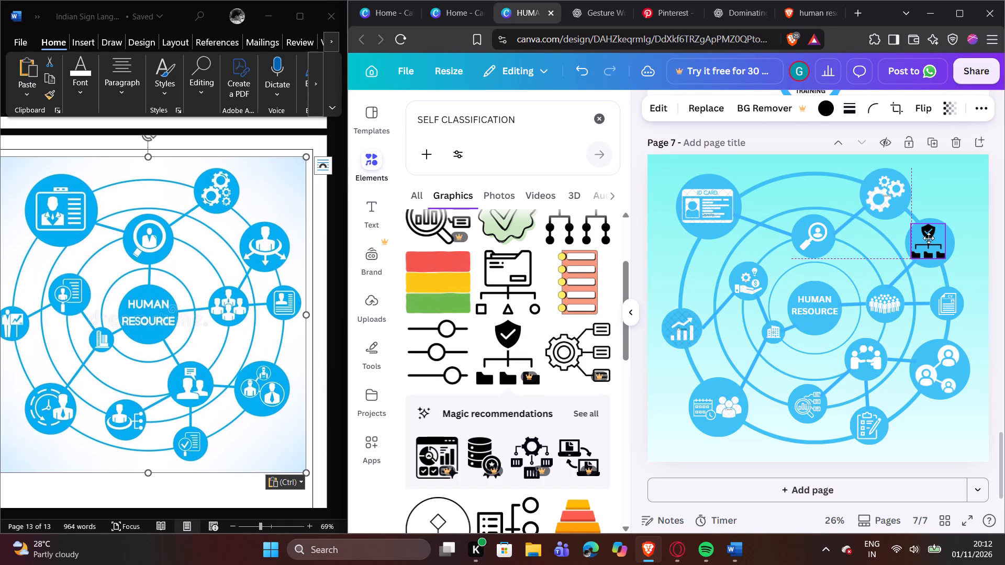
{"action": "left_click_drag", "start_coordinate": [929, 238], "coordinate": [929, 238]}
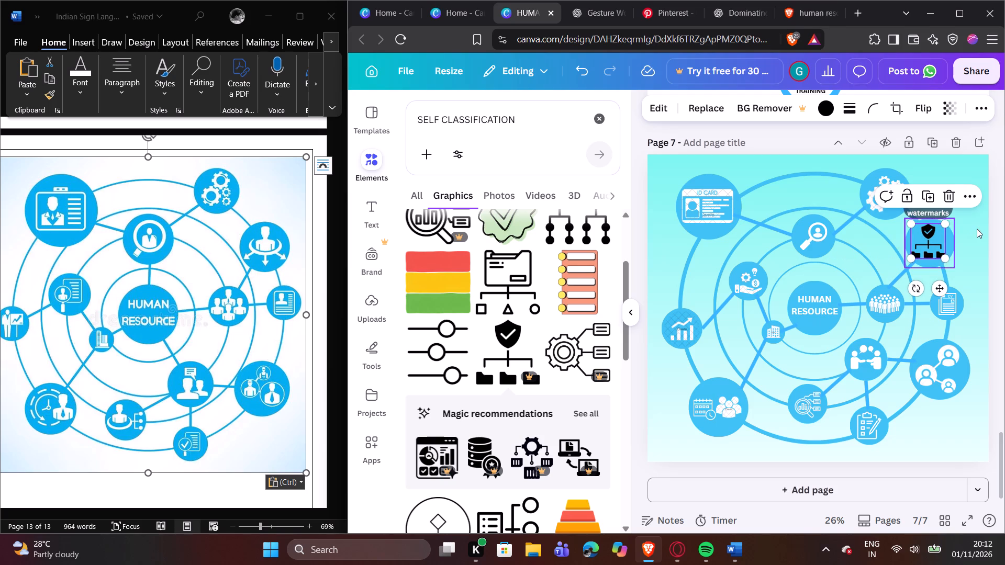
{"action": "left_click", "coordinate": [977, 229]}
{"action": "left_click", "coordinate": [928, 246]}
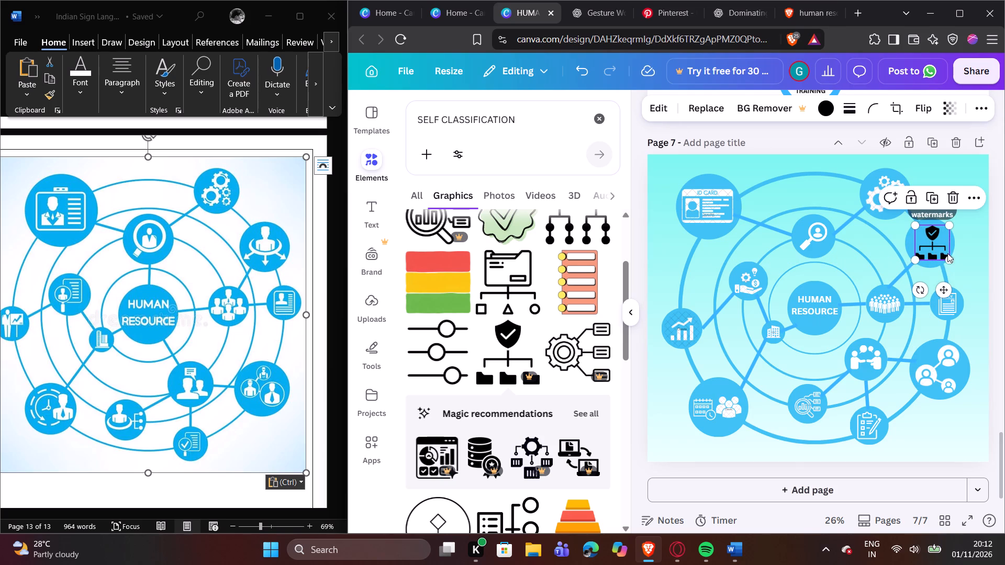
{"action": "left_click", "coordinate": [951, 257]}
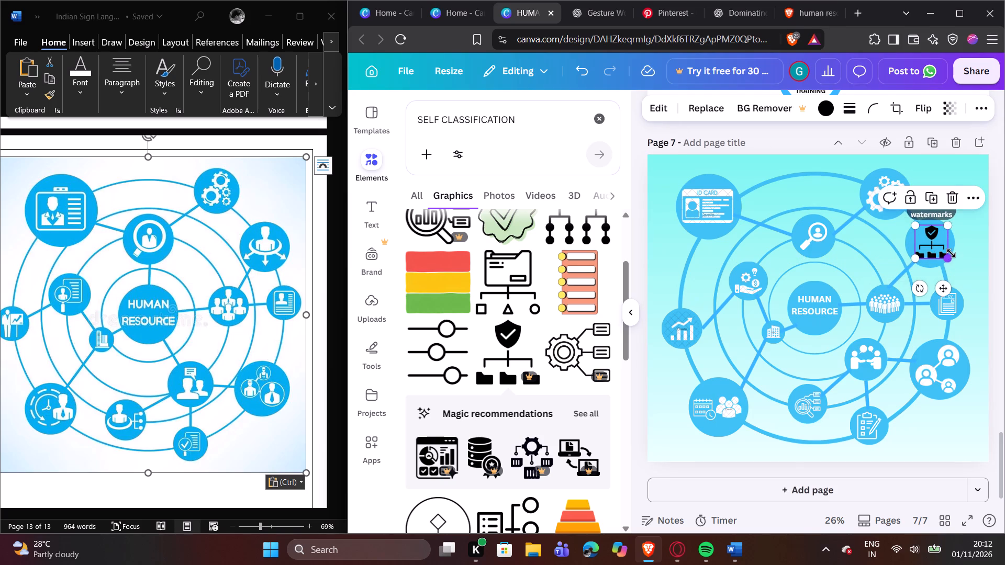
{"action": "left_click", "coordinate": [979, 241]}
{"action": "left_click", "coordinate": [941, 245]}
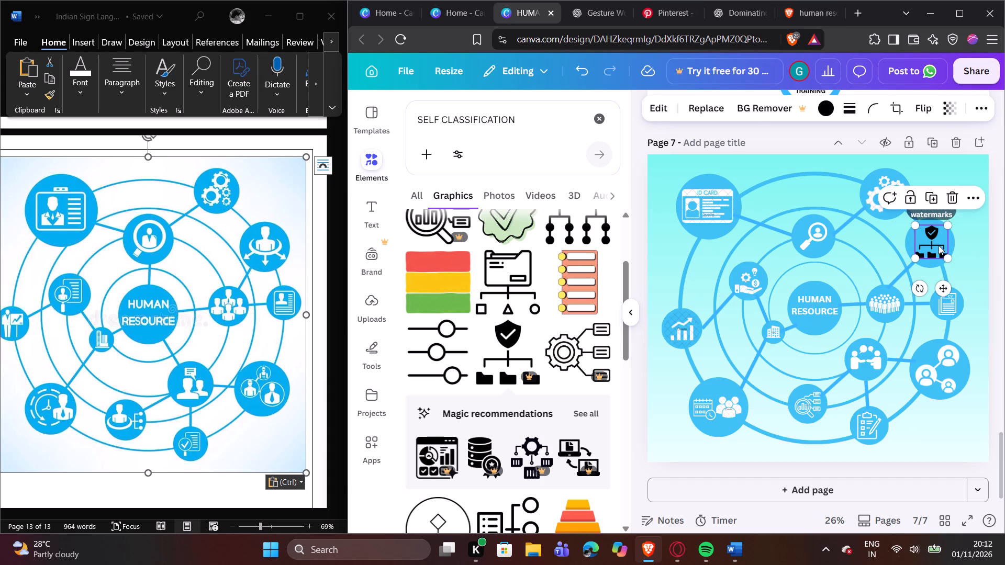
Recolour the shield-and-folders icon from the circle below the gears to white.
{"action": "left_click", "coordinate": [931, 246]}
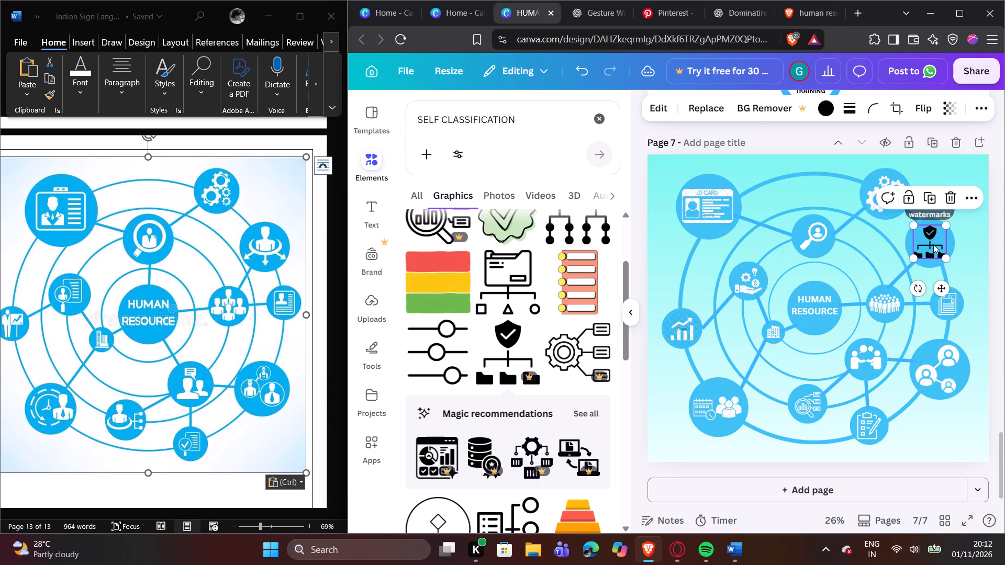
{"action": "left_click", "coordinate": [826, 103]}
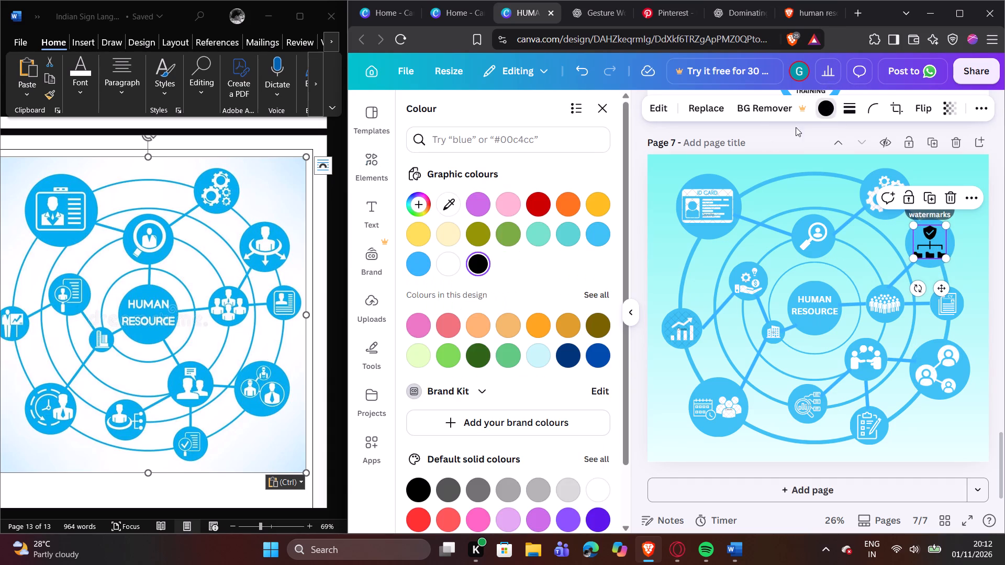
{"action": "left_click", "coordinate": [449, 266]}
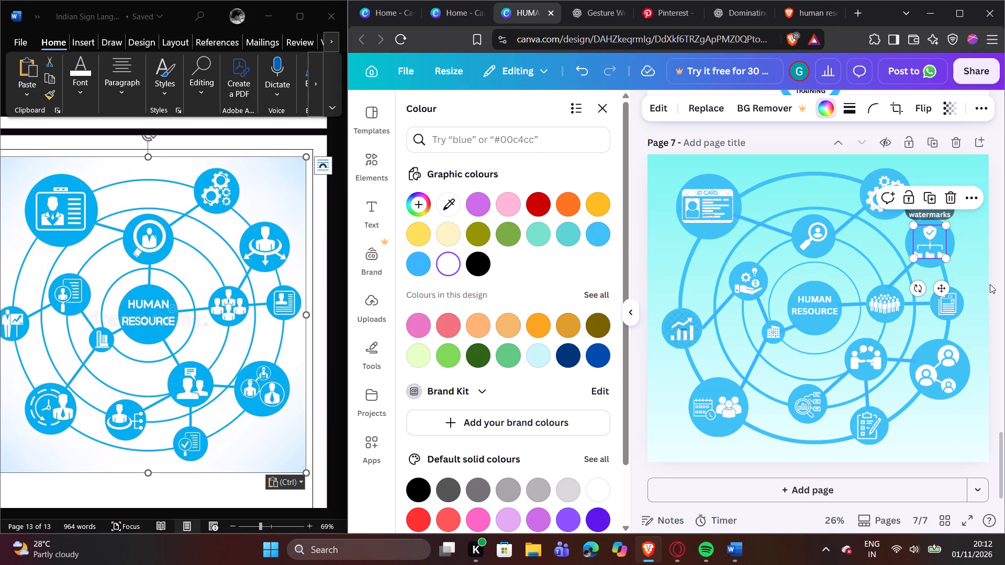
{"action": "left_click", "coordinate": [976, 273]}
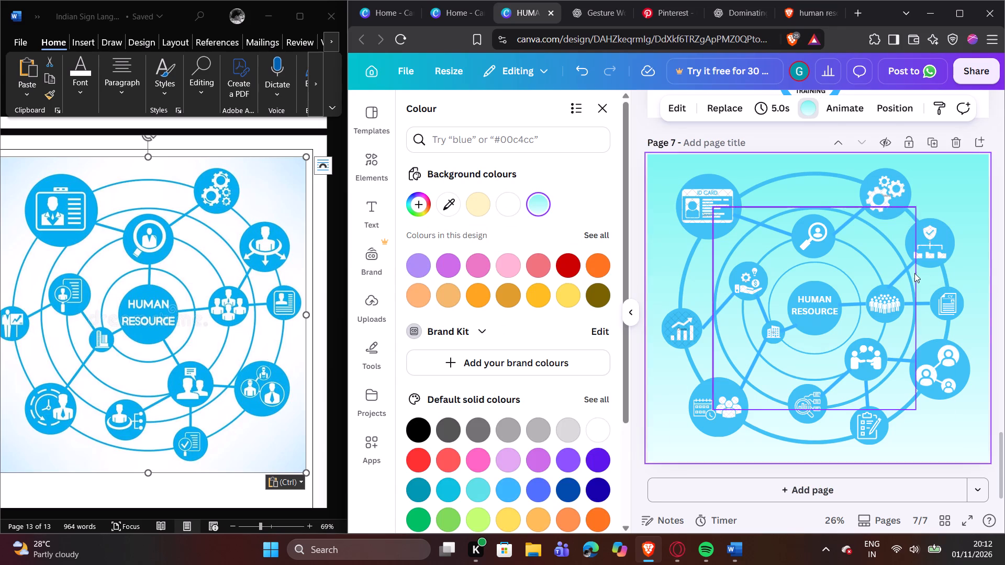
Duplicate the HUMAN RESOURCE-to-crowd connector and fit the copy between the central circle's top edge and the person-magnifier circle's lower edge.
{"action": "left_click", "coordinate": [855, 302]}
{"action": "left_click", "coordinate": [855, 270]}
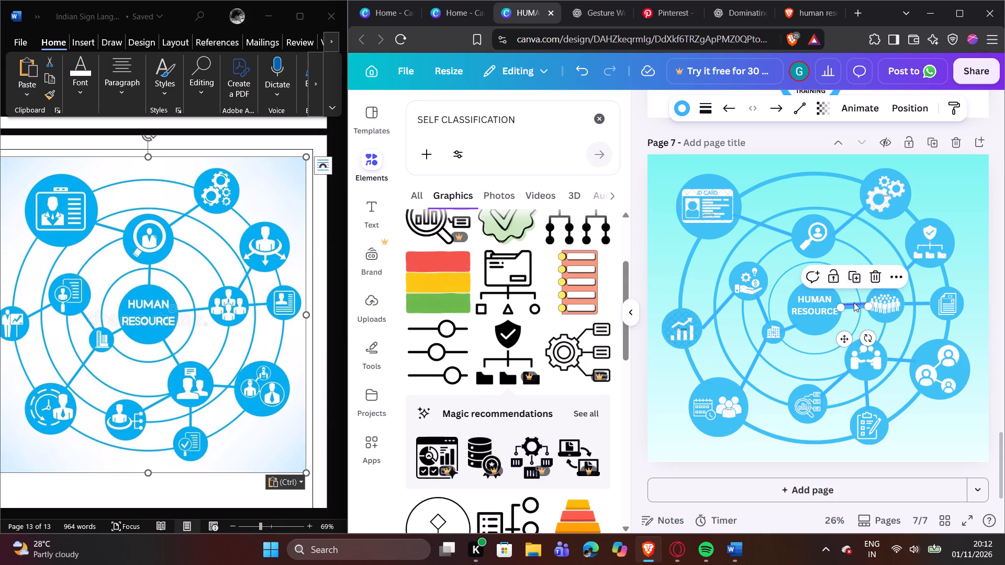
{"action": "left_click_drag", "start_coordinate": [855, 304], "coordinate": [846, 266]}
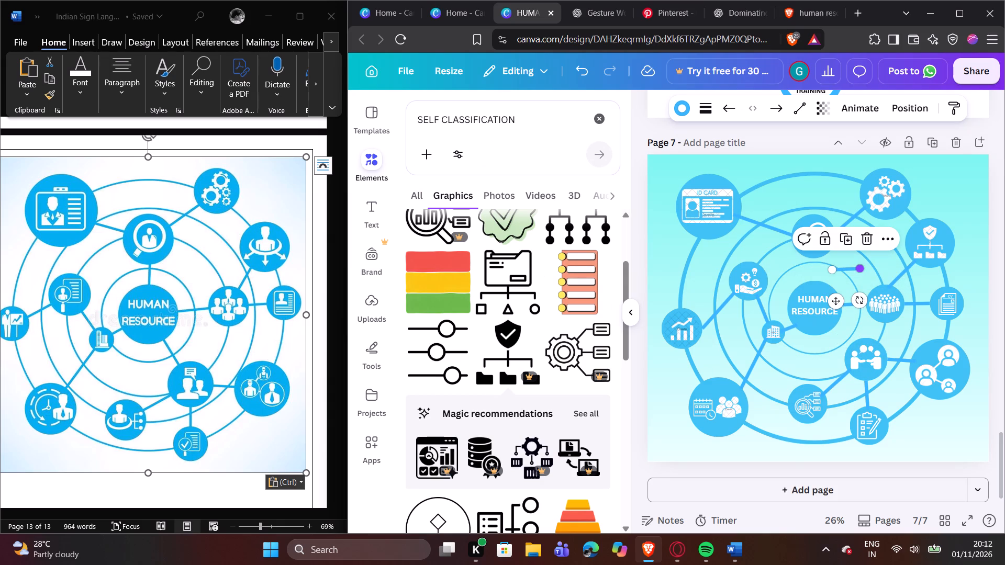
{"action": "left_click_drag", "start_coordinate": [859, 267], "coordinate": [819, 254]}
{"action": "left_click_drag", "start_coordinate": [835, 273], "coordinate": [823, 276]}
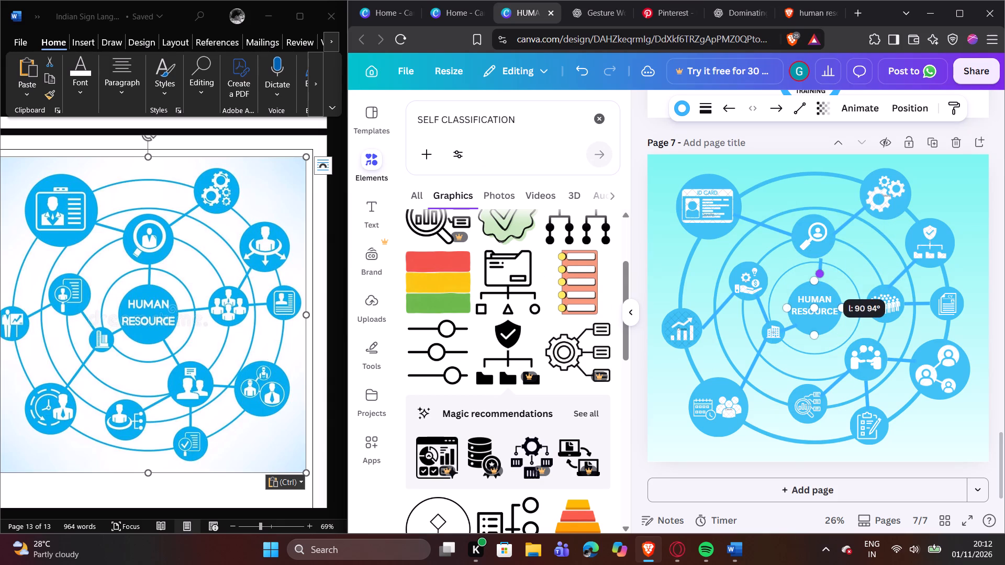
{"action": "left_click_drag", "start_coordinate": [823, 276], "coordinate": [814, 281]}
{"action": "left_click_drag", "start_coordinate": [817, 257], "coordinate": [811, 253]}
{"action": "left_click", "coordinate": [844, 254]}
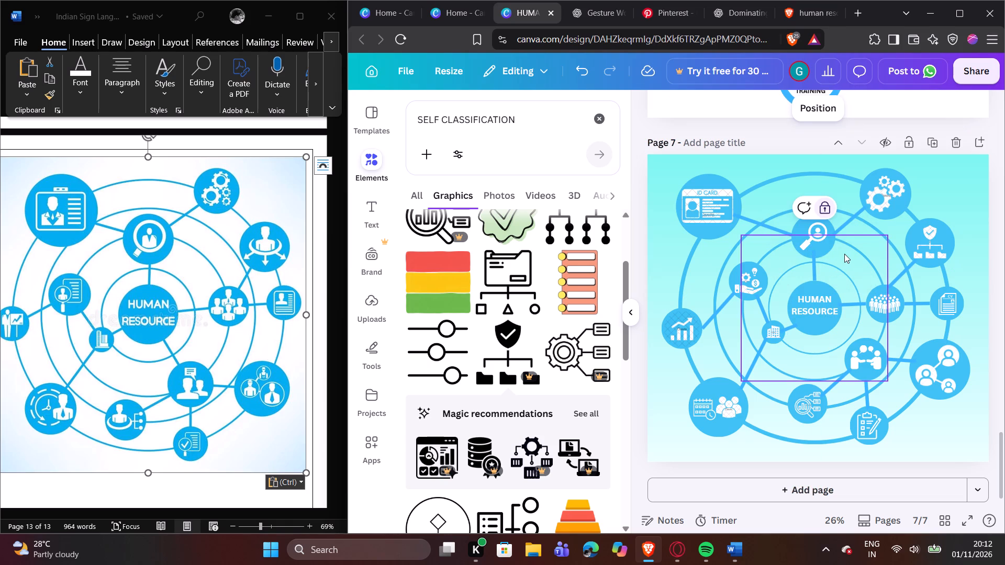